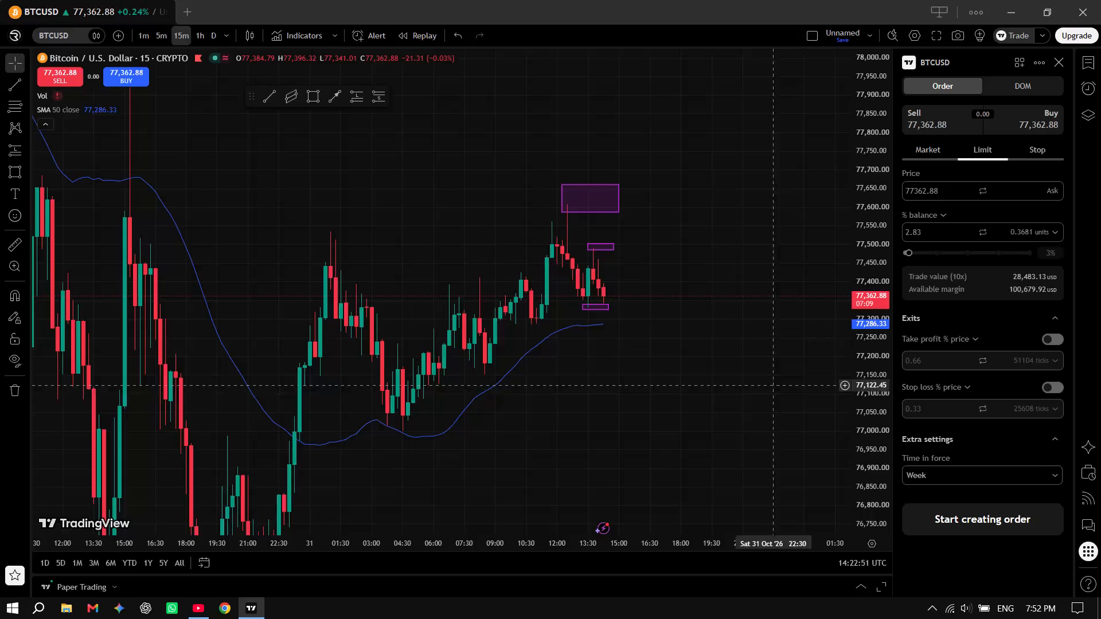
# Switch the BTCUSD chart to the 1-minute timeframe and examine price action around the marked zones.
pyautogui.moveTo(693, 390); pyautogui.dragTo(643, 377)
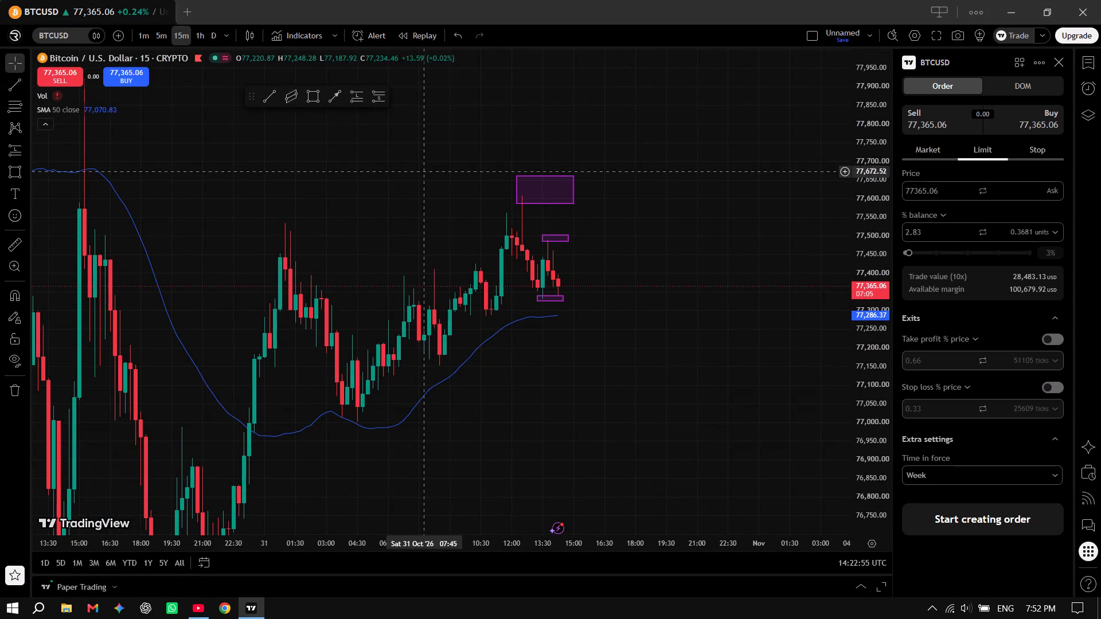
pyautogui.click(139, 35)
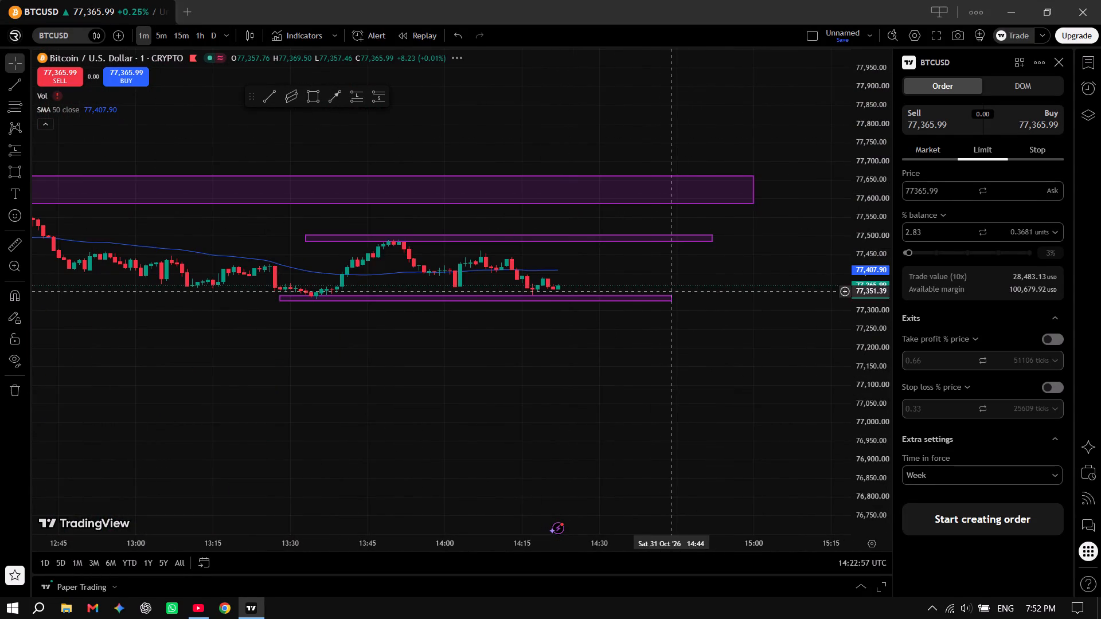
pyautogui.moveTo(648, 339); pyautogui.dragTo(609, 403)
pyautogui.scroll(13, 864, 360)
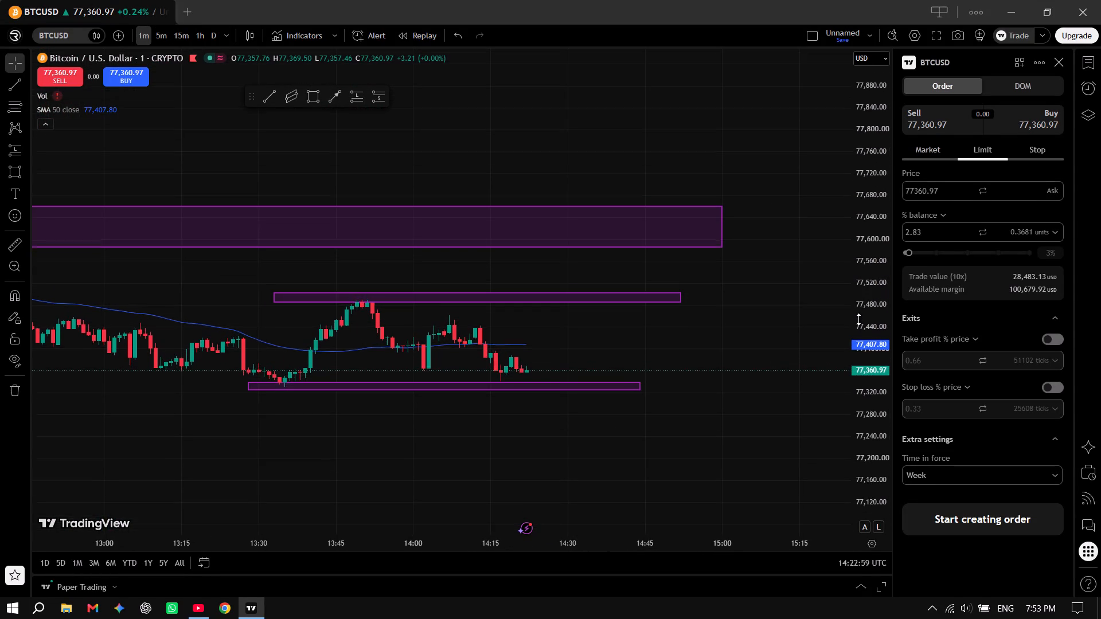
pyautogui.scroll(12, 858, 319)
pyautogui.scroll(11, 858, 319)
pyautogui.scroll(-4, 533, 301)
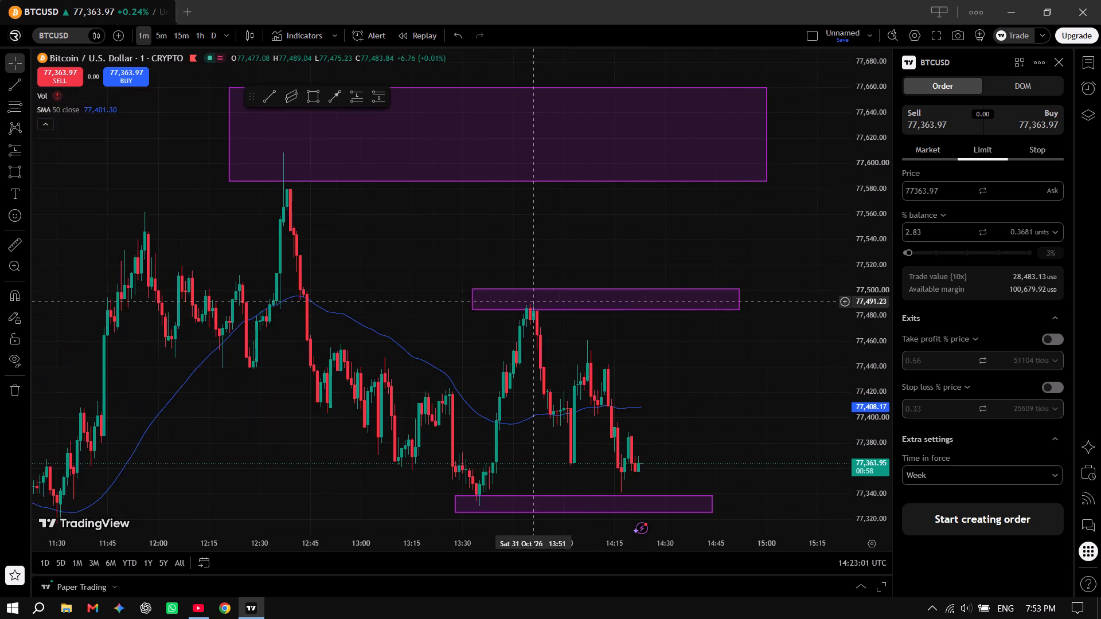
pyautogui.moveTo(652, 343); pyautogui.dragTo(429, 207)
pyautogui.moveTo(508, 309); pyautogui.dragTo(591, 352)
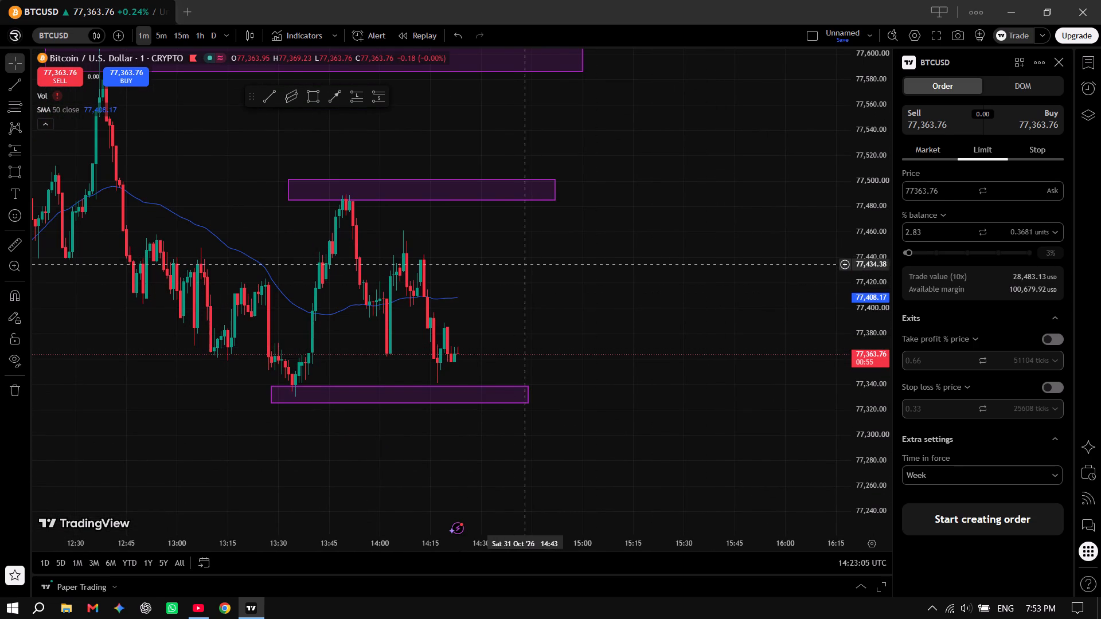
# Switch to the YouTube trading livestream, examine its BTC analysis, and reduce the player to a smaller floating window.
pyautogui.hotkey('alt', 'Tab')
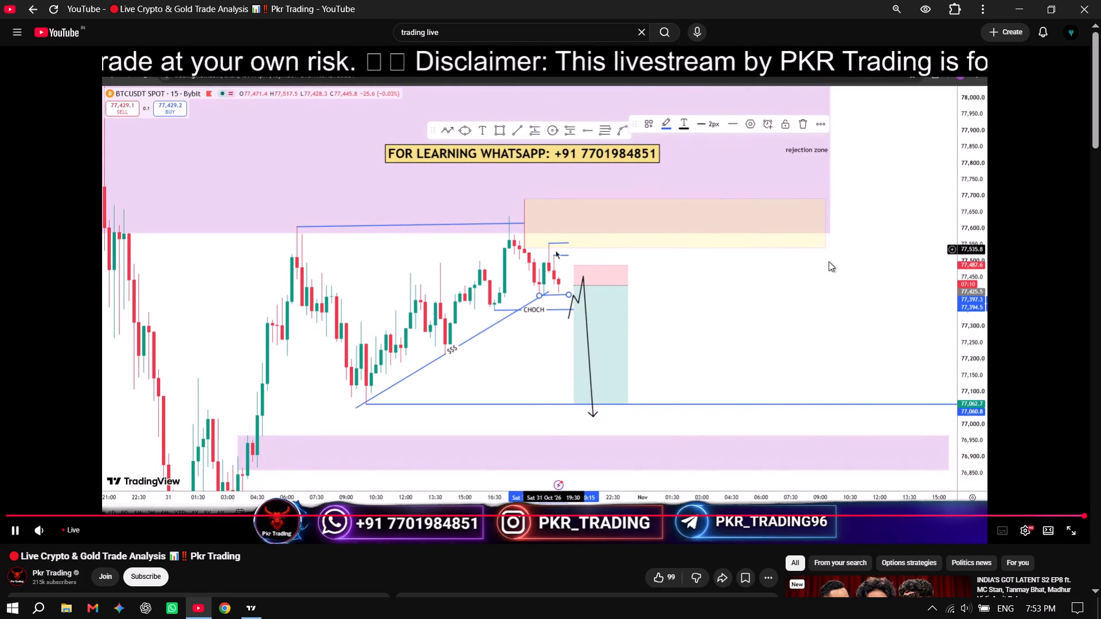
pyautogui.click(935, 605)
pyautogui.click(486, 550)
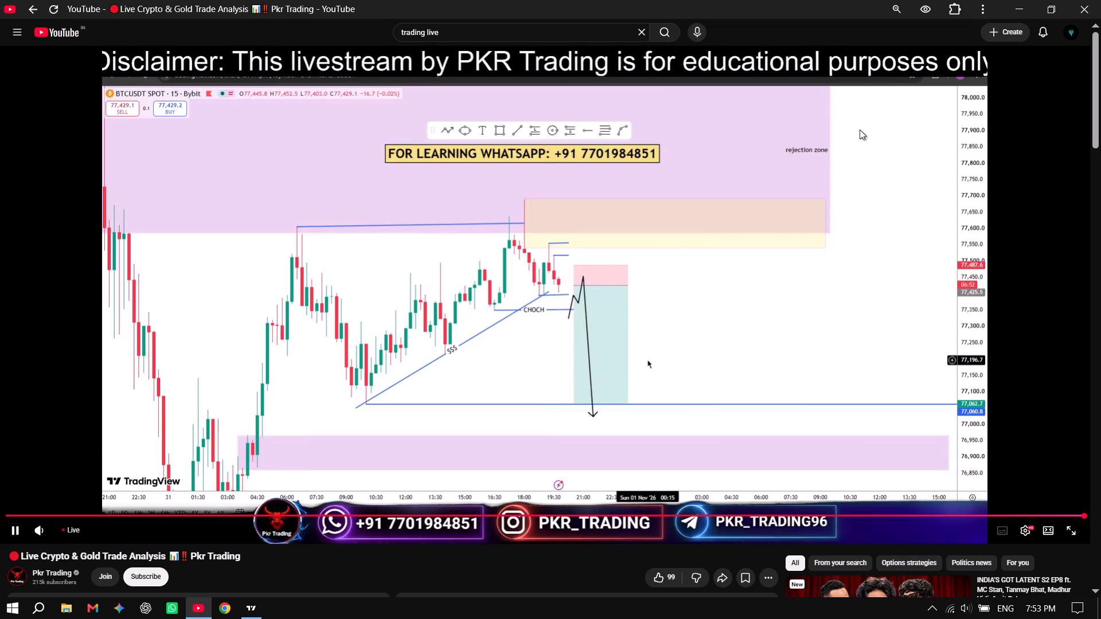
pyautogui.moveTo(773, 0); pyautogui.dragTo(499, 62)
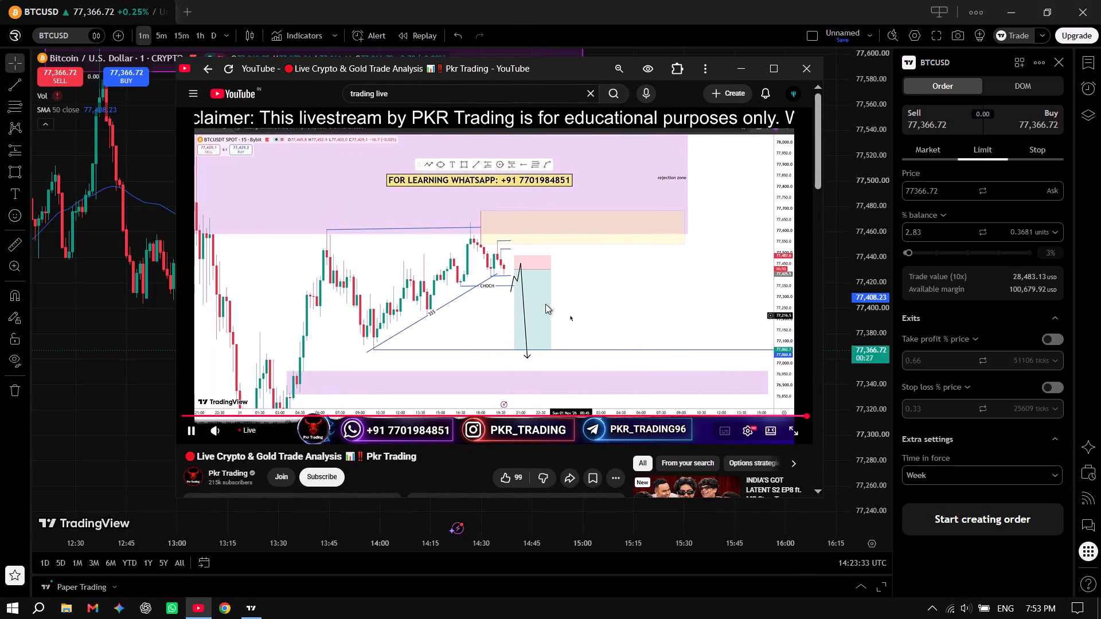
# Return to the TradingView chart and examine recent 1-minute candles between the upper and lower zones.
pyautogui.hotkey('alt', 'Tab')
pyautogui.scroll(3, 549, 375)
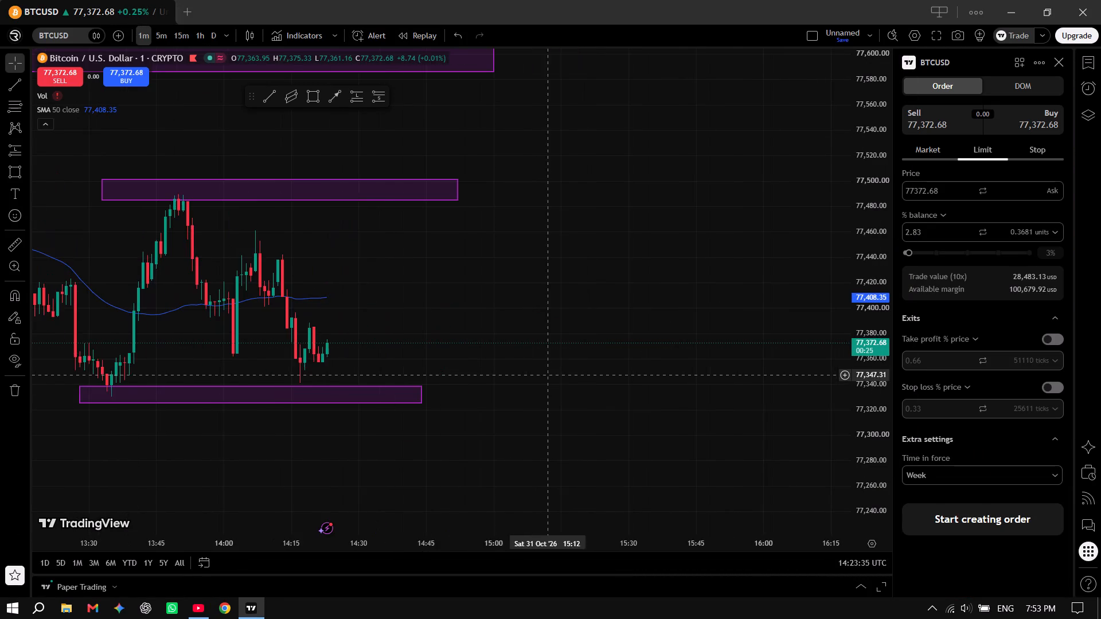
pyautogui.moveTo(442, 334); pyautogui.dragTo(676, 276)
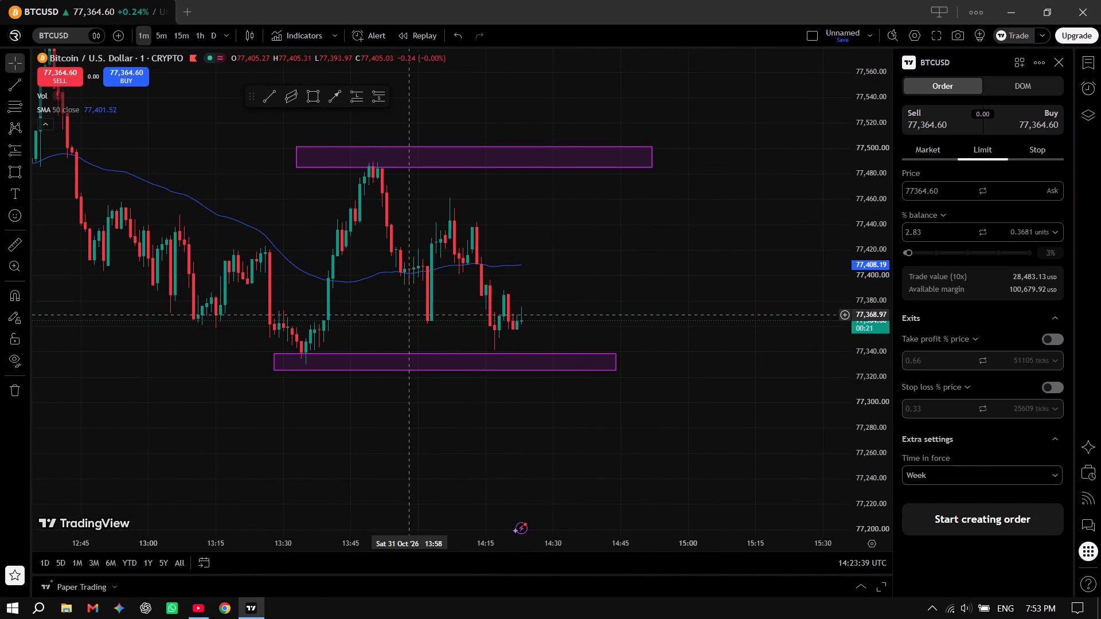
pyautogui.moveTo(654, 326); pyautogui.dragTo(740, 352)
pyautogui.scroll(-2, 214, 285)
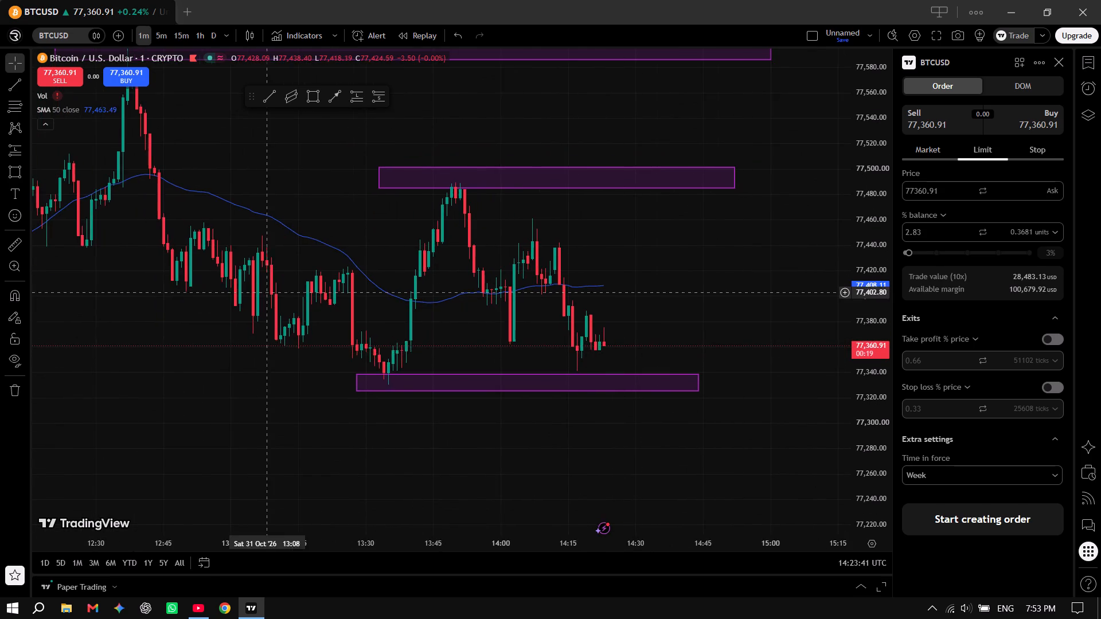
pyautogui.scroll(-7, 213, 286)
pyautogui.scroll(14, 212, 287)
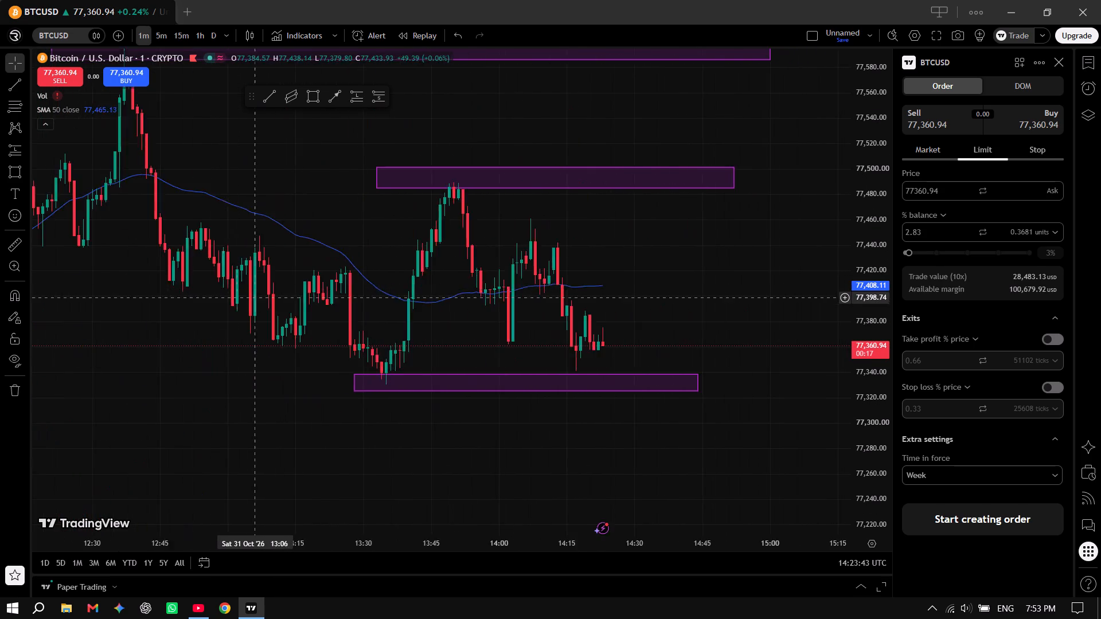
pyautogui.scroll(1, 255, 297)
pyautogui.scroll(6, 512, 323)
pyautogui.scroll(-10, 433, 346)
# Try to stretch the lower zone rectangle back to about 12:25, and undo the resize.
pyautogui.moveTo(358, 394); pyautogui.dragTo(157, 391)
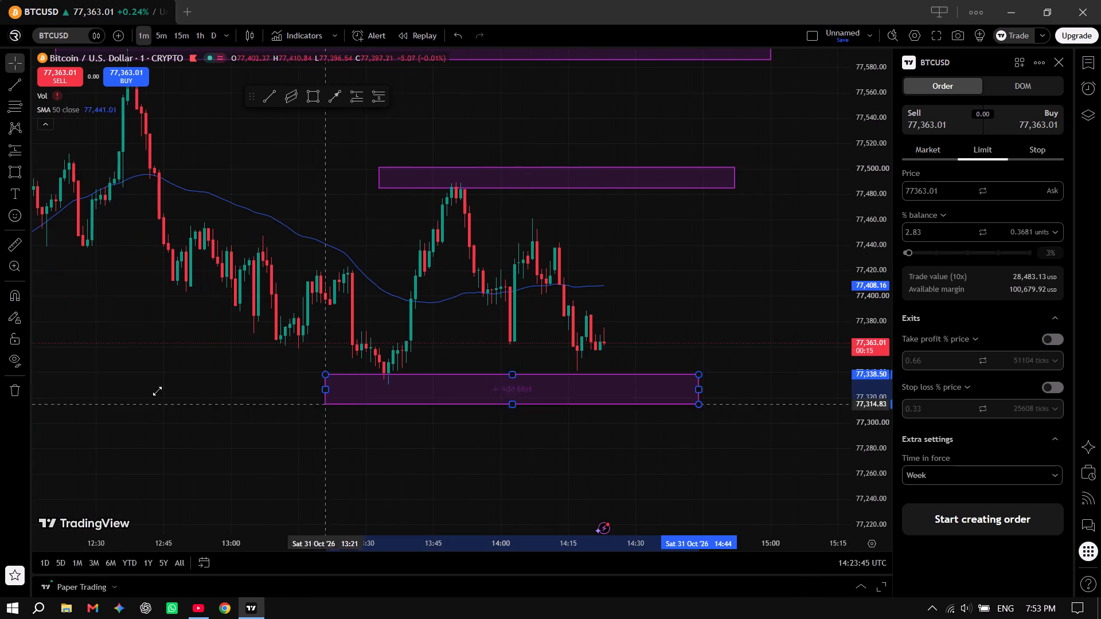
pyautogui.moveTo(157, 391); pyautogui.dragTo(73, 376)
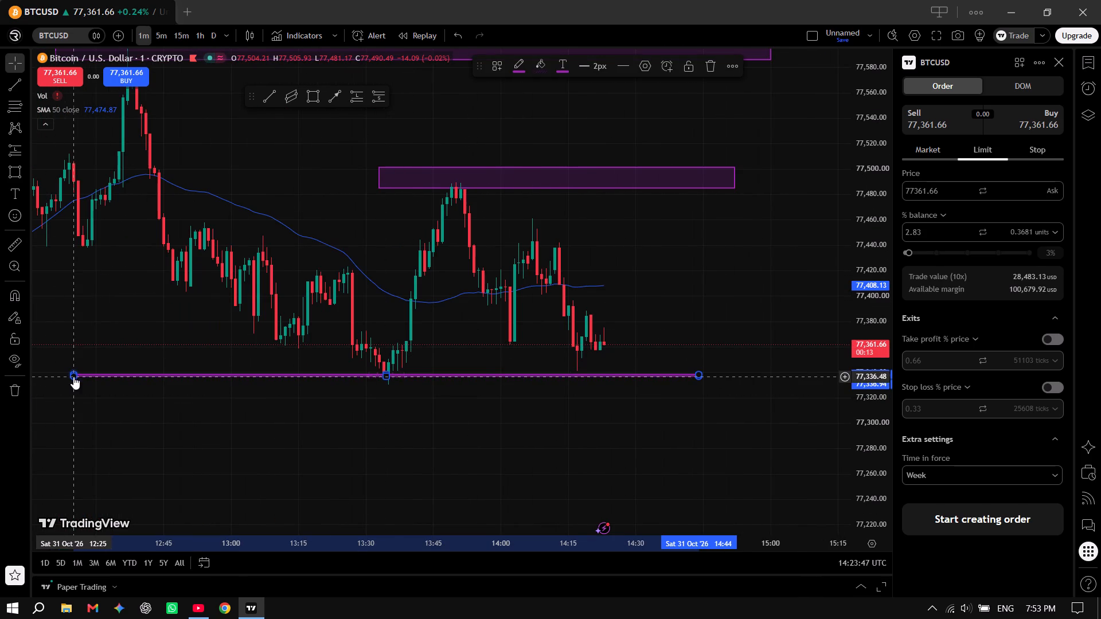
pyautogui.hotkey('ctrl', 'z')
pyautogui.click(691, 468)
# Raise the bottom edge of the lower zone rectangle to about 77,330.6.
pyautogui.click(536, 382)
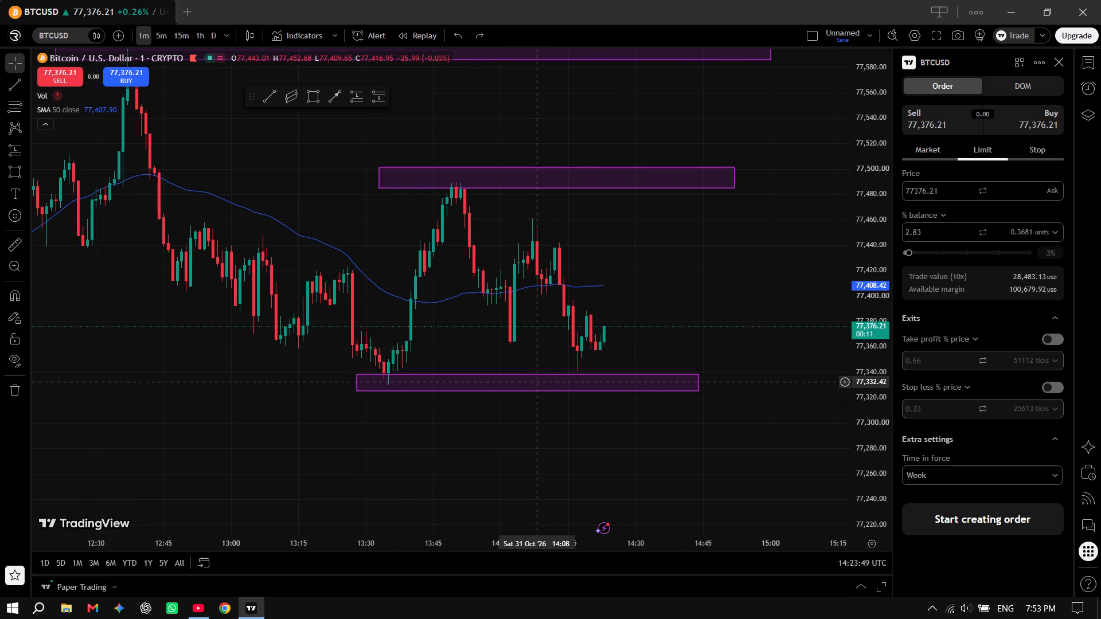
pyautogui.click(525, 389)
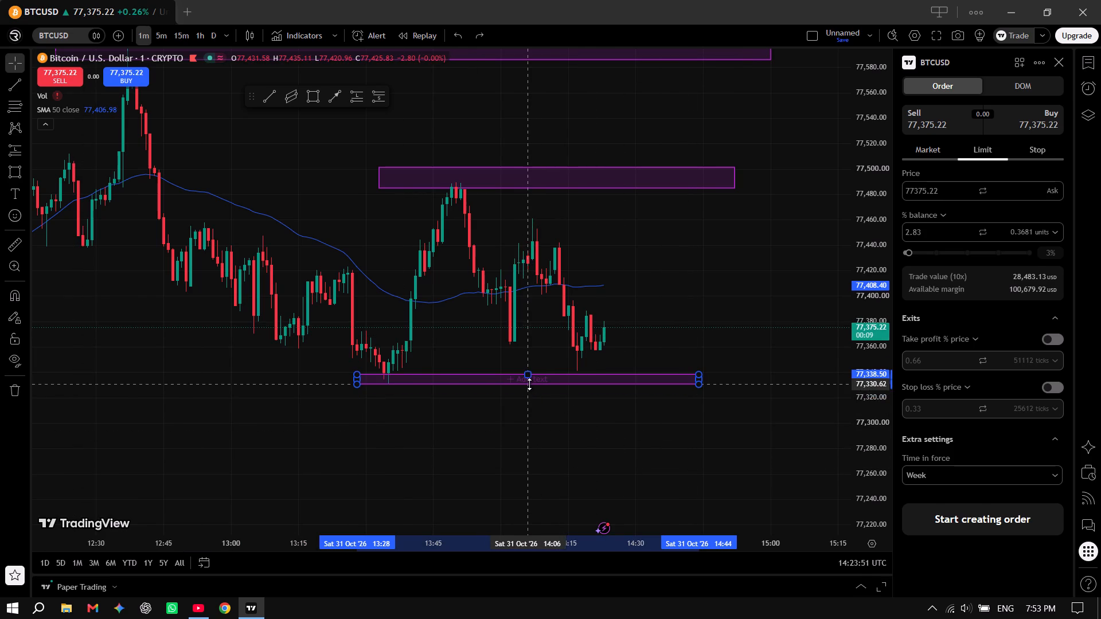
pyautogui.click(505, 420)
# Extend the right edge of the large top zone rectangle to about 15:30.
pyautogui.moveTo(725, 258); pyautogui.dragTo(612, 324)
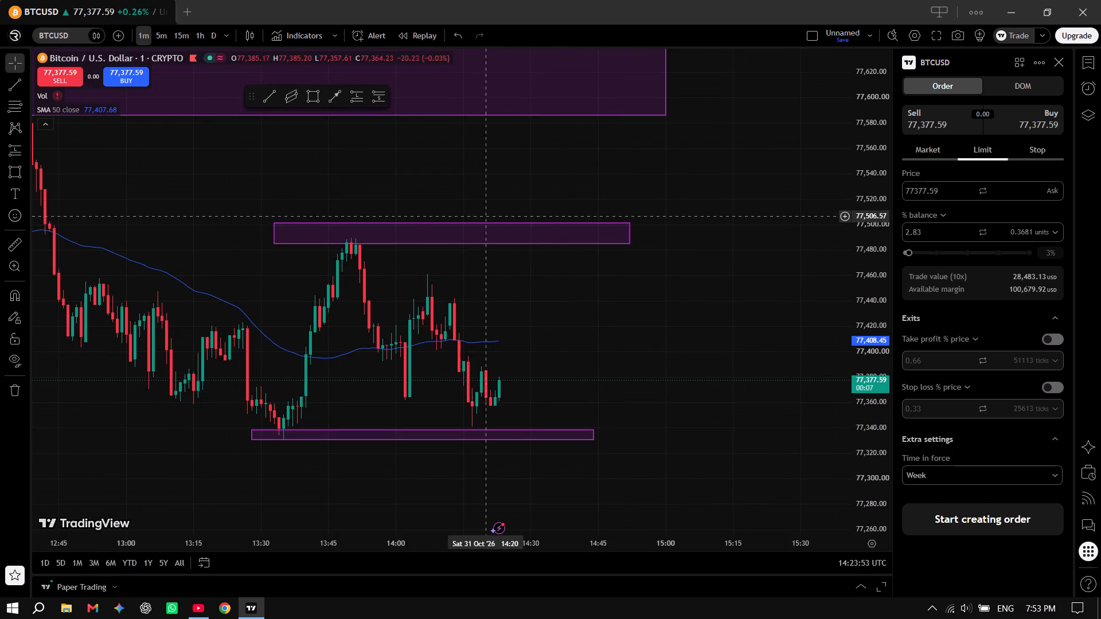
pyautogui.click(451, 233)
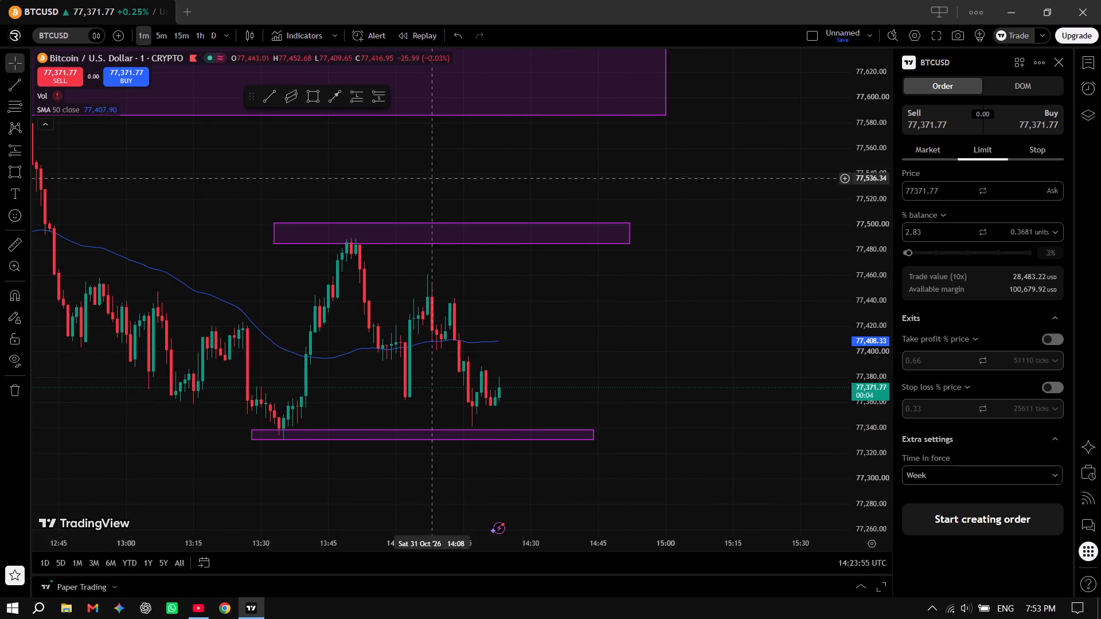
pyautogui.moveTo(505, 171); pyautogui.dragTo(669, 390)
pyautogui.moveTo(648, 351); pyautogui.dragTo(482, 306)
pyautogui.moveTo(401, 335); pyautogui.dragTo(484, 191)
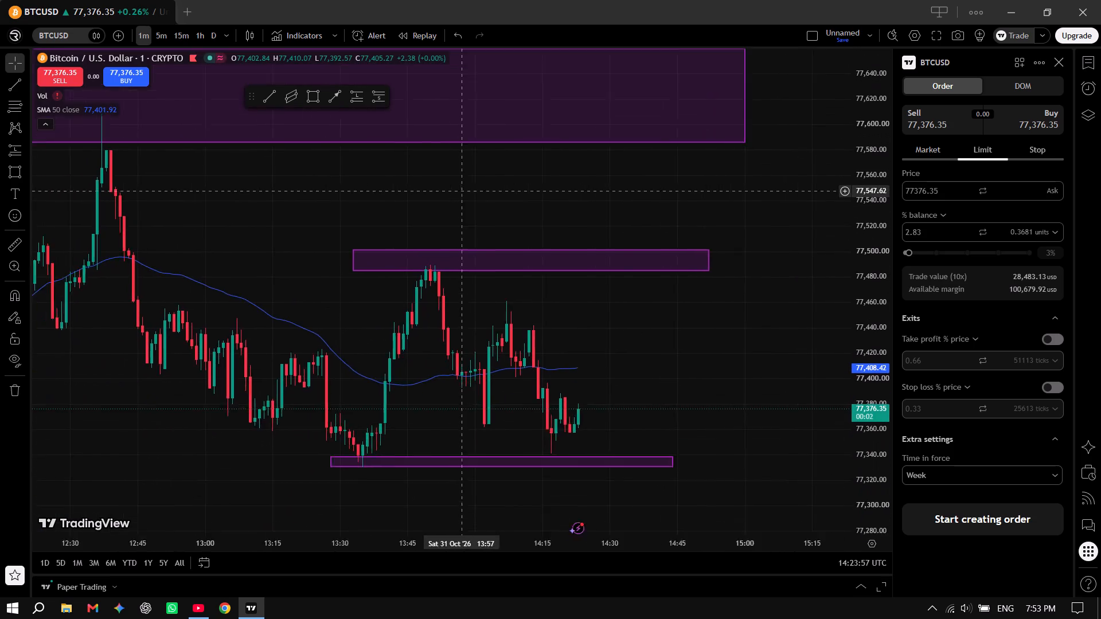
pyautogui.moveTo(484, 191); pyautogui.dragTo(431, 236)
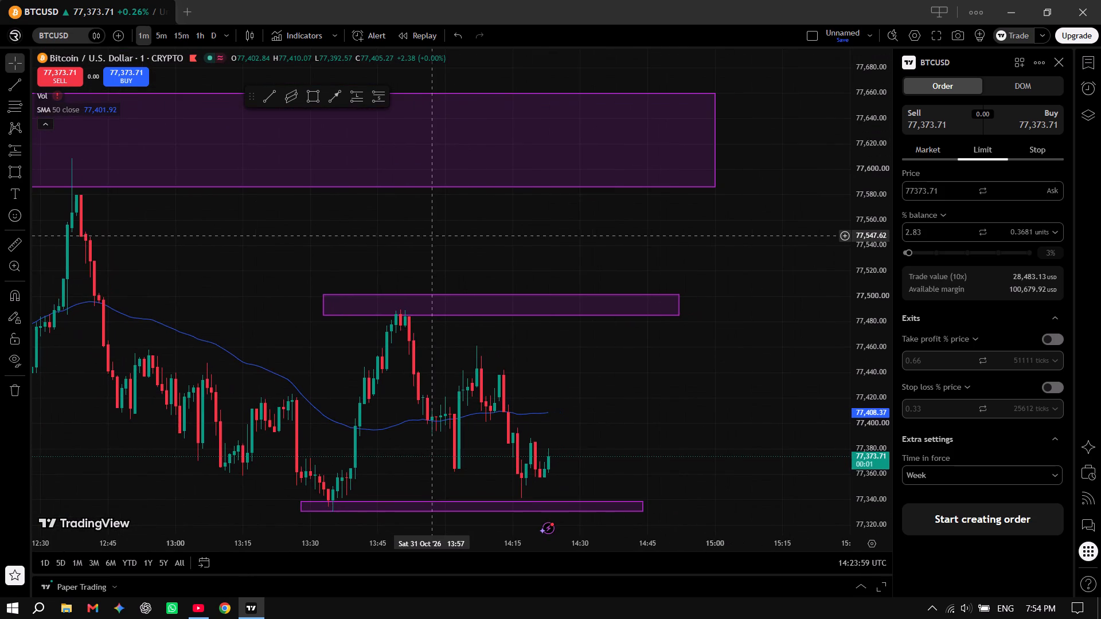
pyautogui.click(487, 170)
pyautogui.click(713, 154)
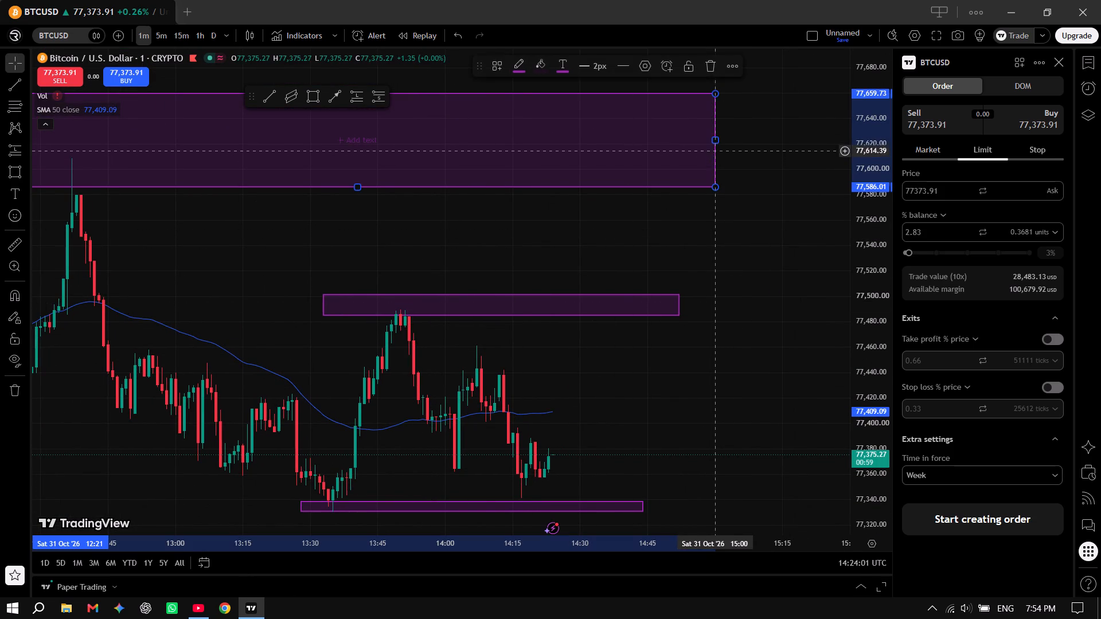
pyautogui.moveTo(718, 140); pyautogui.dragTo(868, 138)
pyautogui.click(616, 236)
# Compare the 1-minute BTCUSD chart with the YouTube livestream's BTC setup, enlarging the stream window to full size.
pyautogui.moveTo(753, 341); pyautogui.dragTo(756, 195)
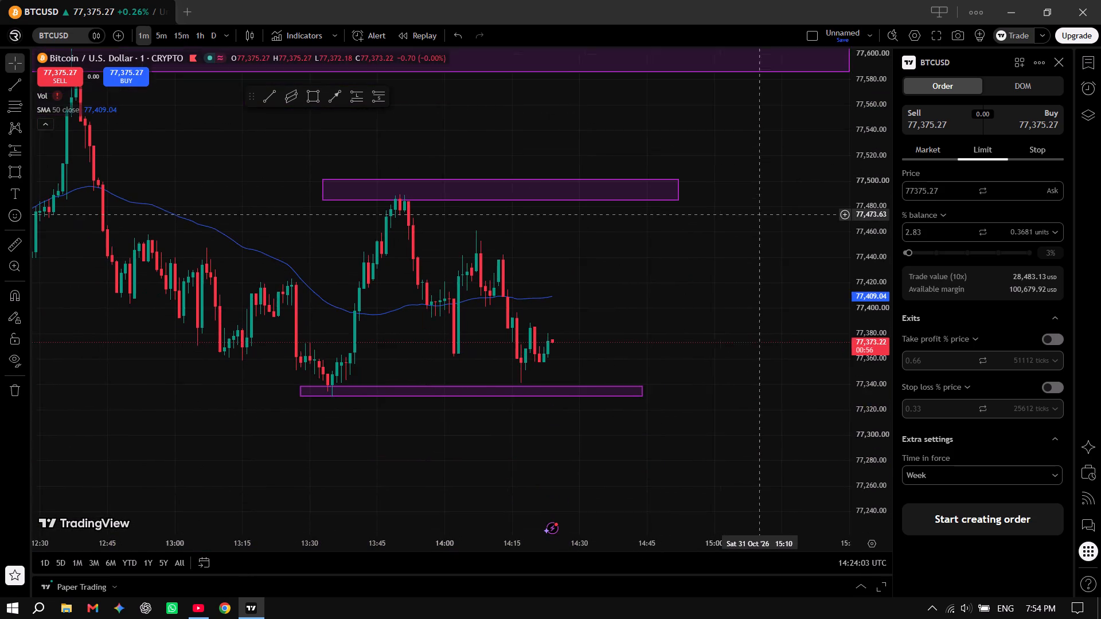
pyautogui.moveTo(756, 195); pyautogui.dragTo(756, 232)
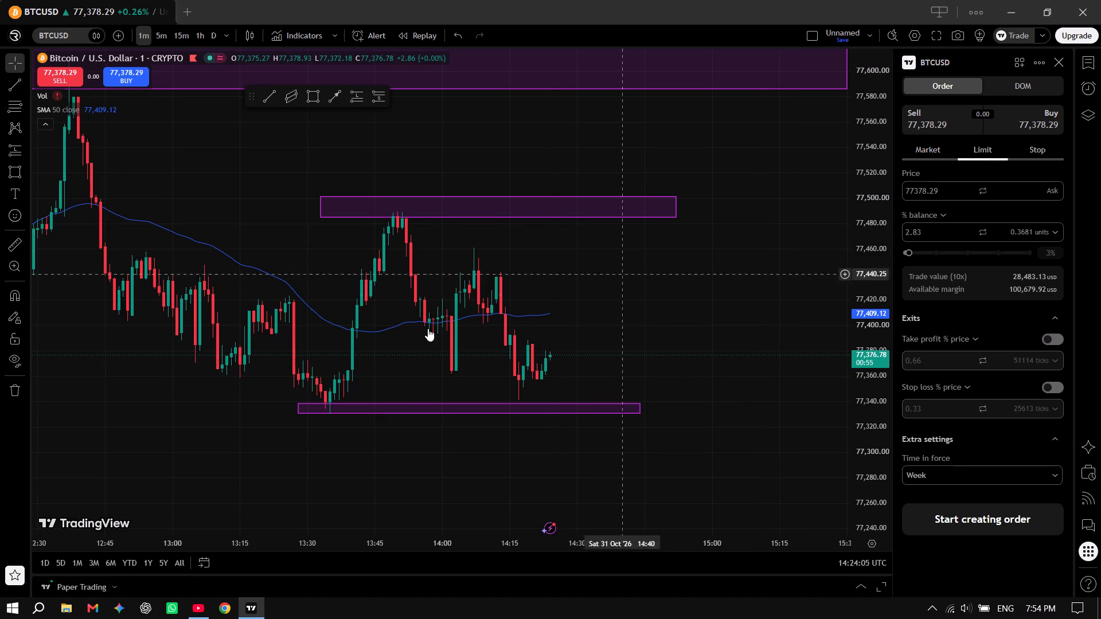
pyautogui.click(205, 608)
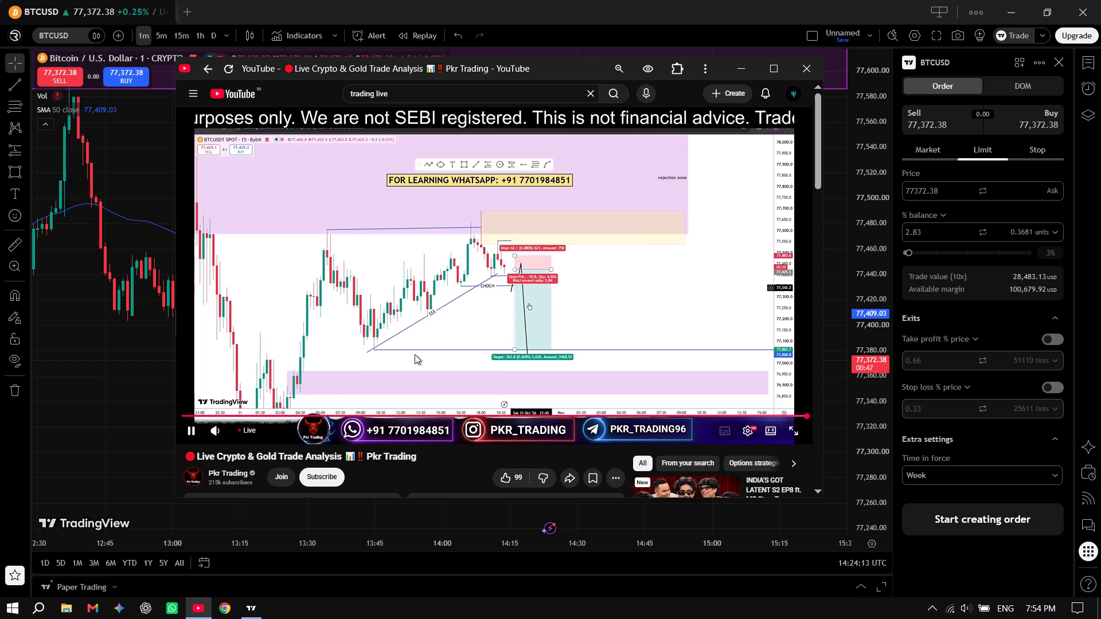
pyautogui.hotkey('alt', 'Tab')
pyautogui.scroll(6, 410, 399)
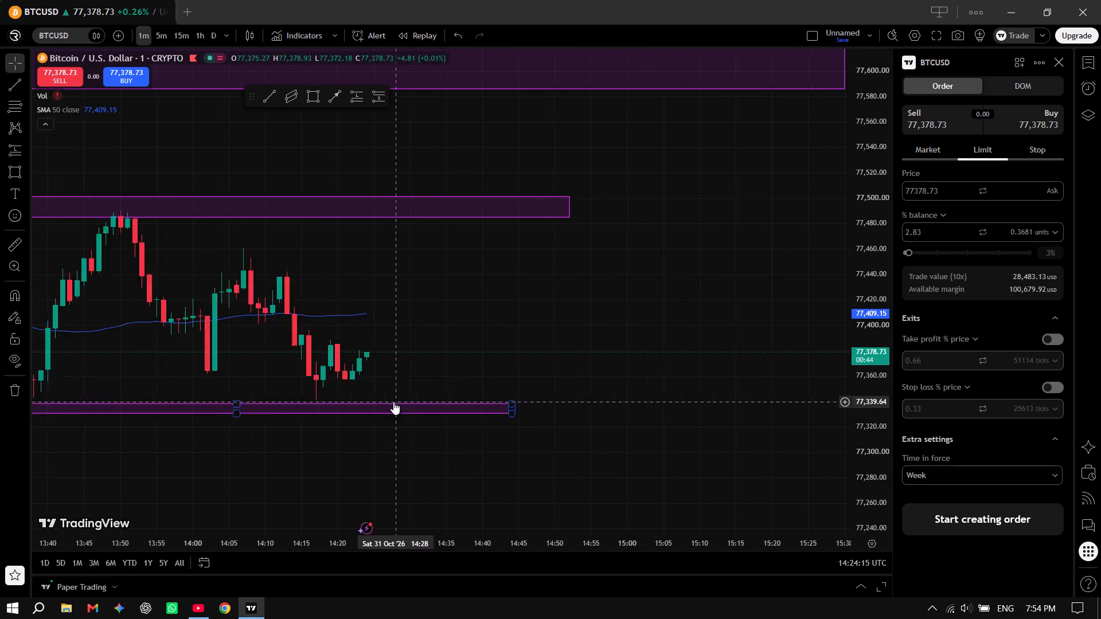
pyautogui.moveTo(303, 329); pyautogui.dragTo(642, 320)
pyautogui.hotkey('alt', 'Tab')
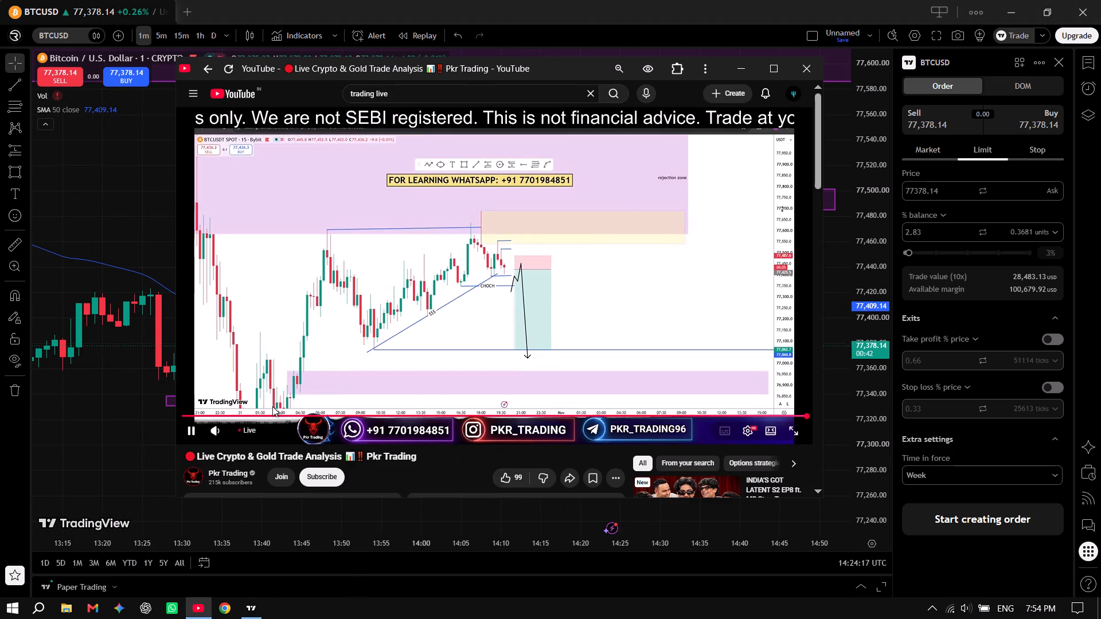
pyautogui.doubleClick(505, 73)
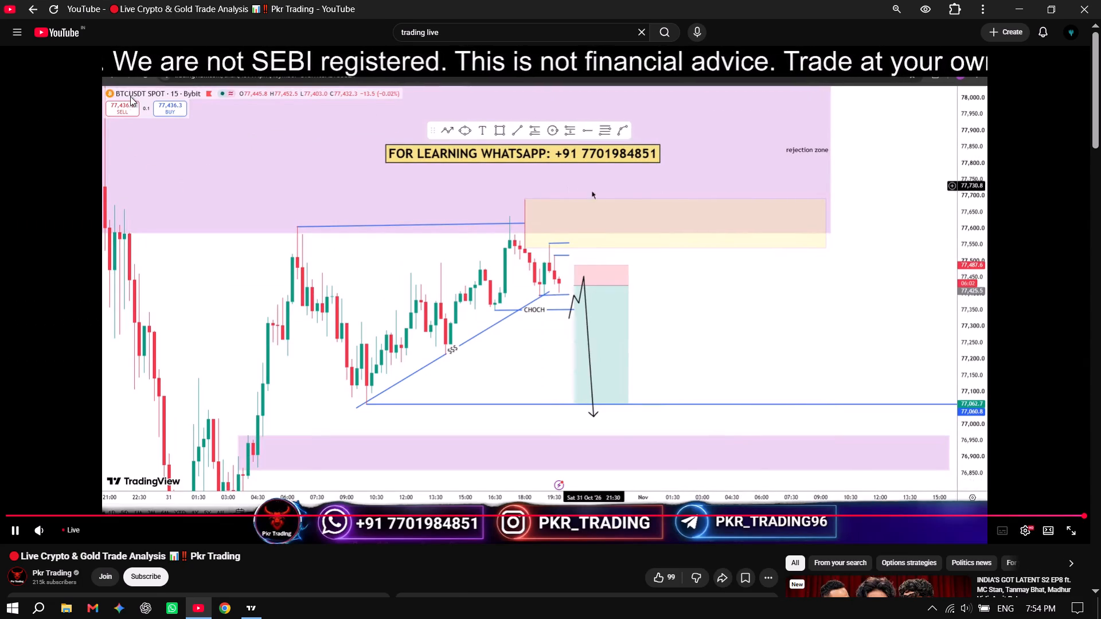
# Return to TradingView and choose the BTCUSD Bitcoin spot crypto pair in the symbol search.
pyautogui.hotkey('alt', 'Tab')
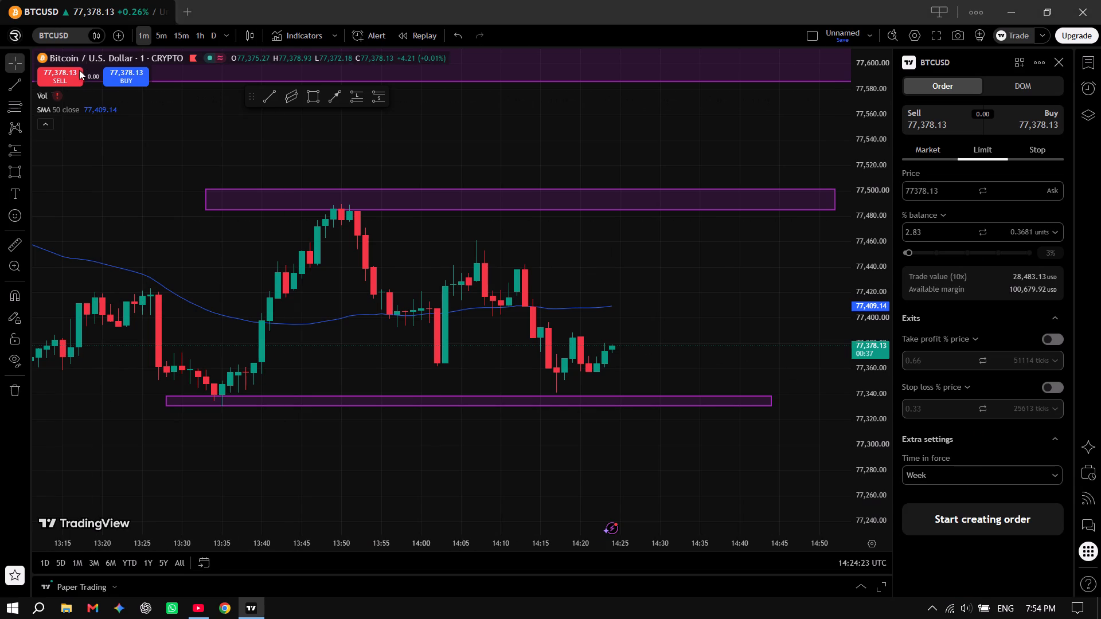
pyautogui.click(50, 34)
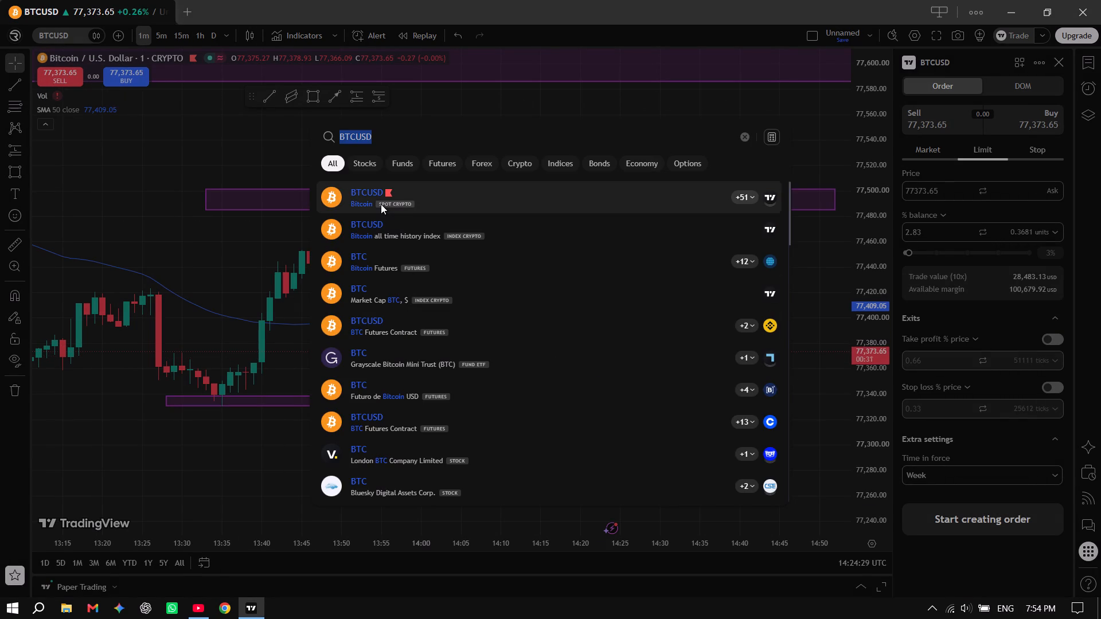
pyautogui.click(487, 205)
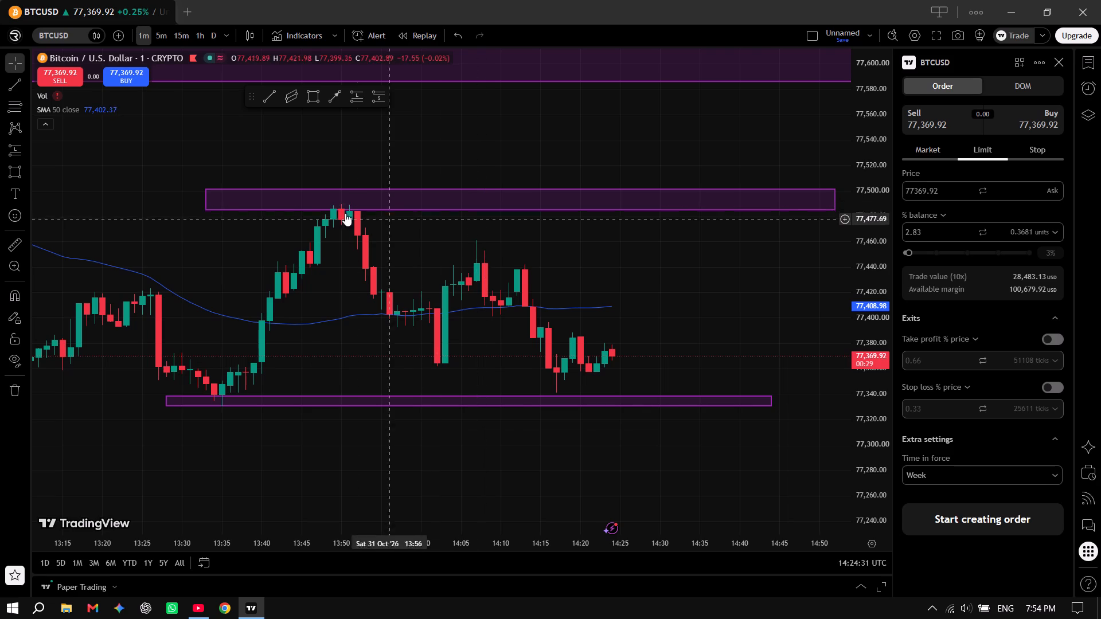
# Examine the 1-minute price action around the zones and check it against the YouTube livestream's analysis.
pyautogui.moveTo(630, 264); pyautogui.dragTo(477, 329)
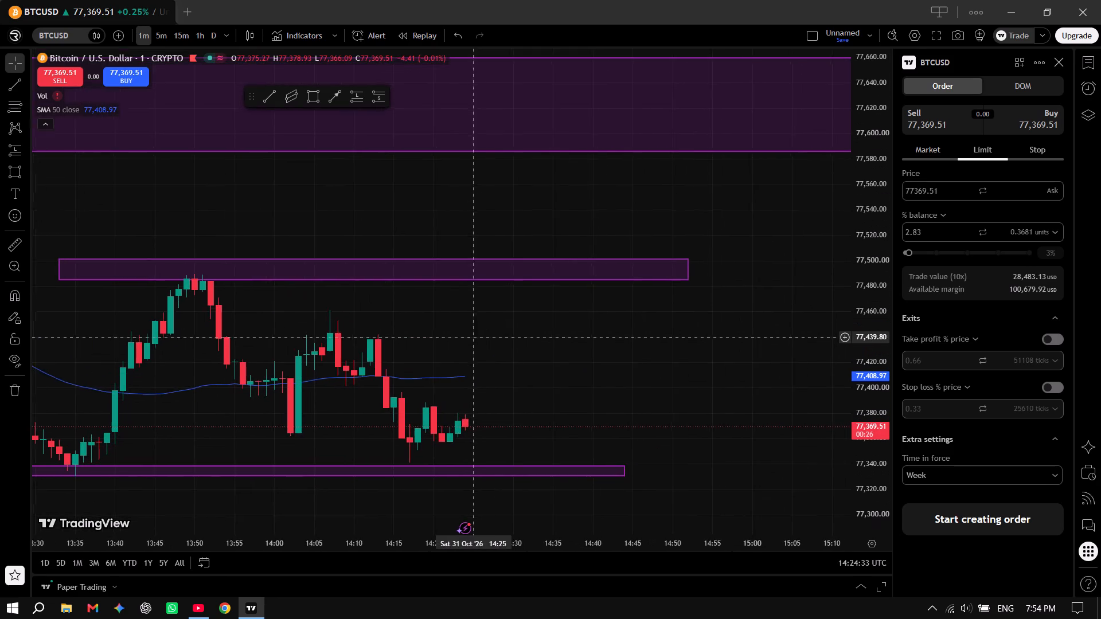
pyautogui.moveTo(477, 329); pyautogui.dragTo(492, 299)
pyautogui.scroll(-4, 573, 298)
pyautogui.scroll(3, 572, 300)
pyautogui.scroll(-3, 572, 300)
pyautogui.moveTo(687, 316); pyautogui.dragTo(677, 316)
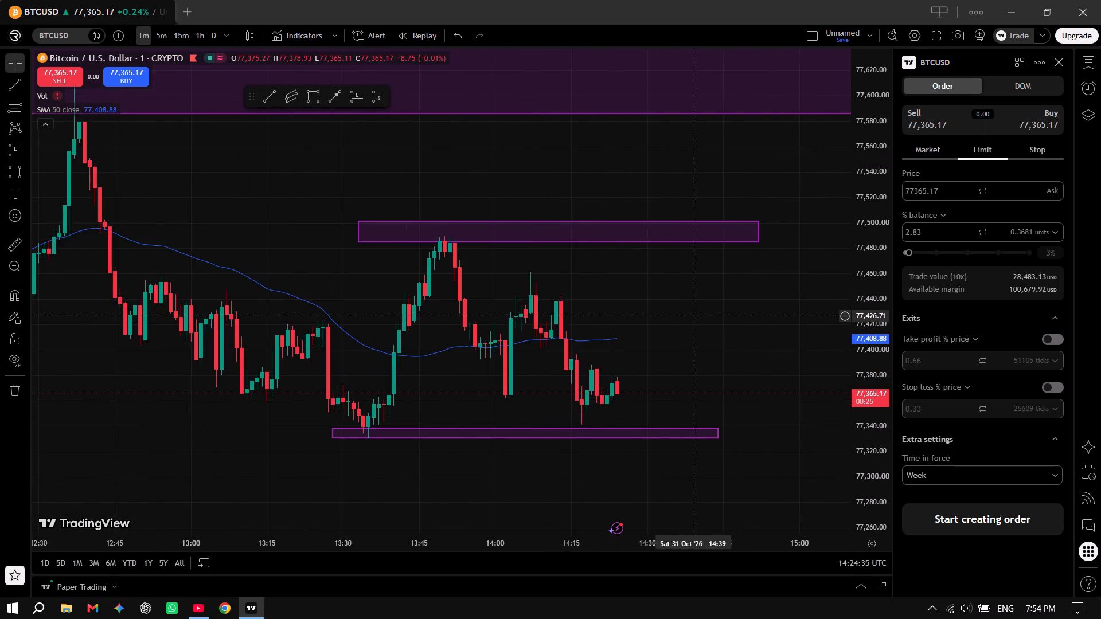
pyautogui.moveTo(677, 316); pyautogui.dragTo(526, 262)
pyautogui.hotkey('alt', 'Tab')
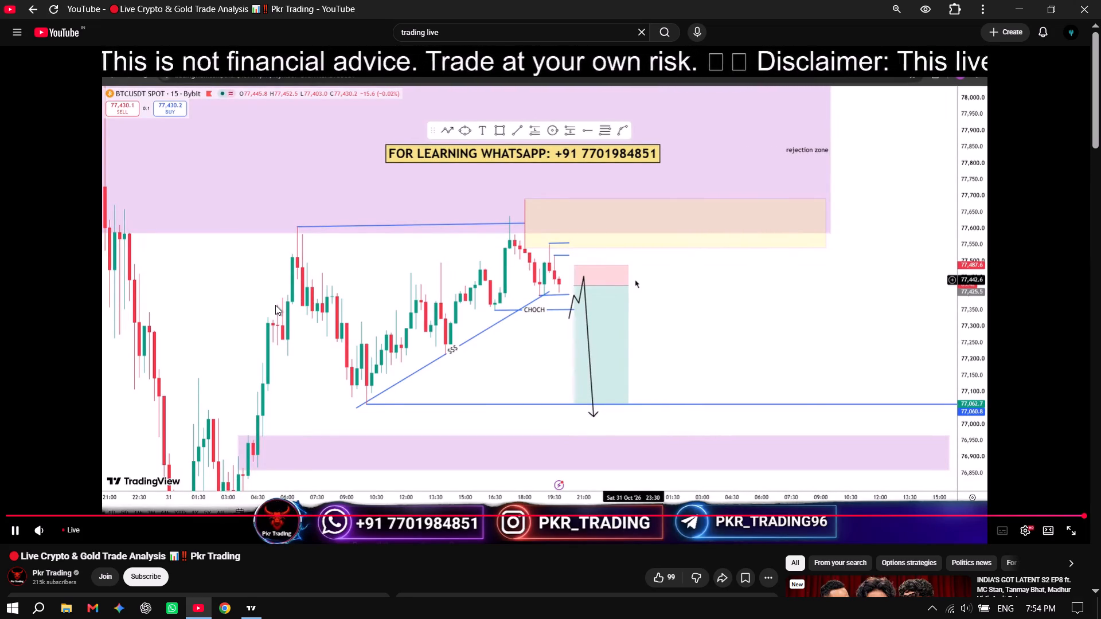
pyautogui.hotkey('alt', 'Tab')
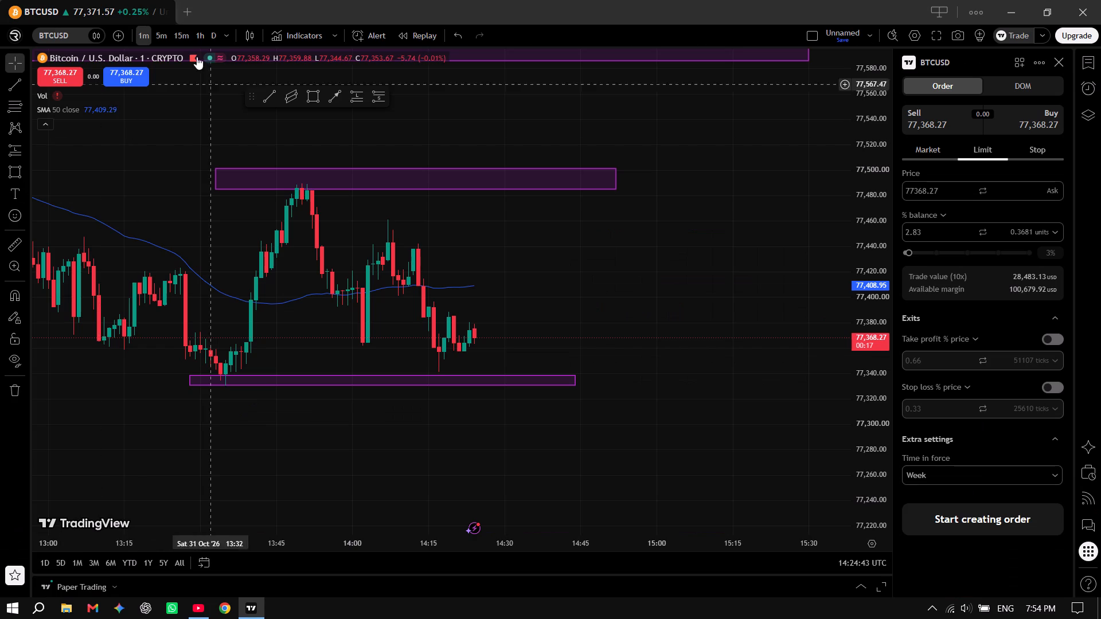
# Switch the BTCUSD chart to the 15-minute timeframe and examine the wider price action around the marked zones.
pyautogui.click(181, 34)
pyautogui.moveTo(494, 424); pyautogui.dragTo(569, 232)
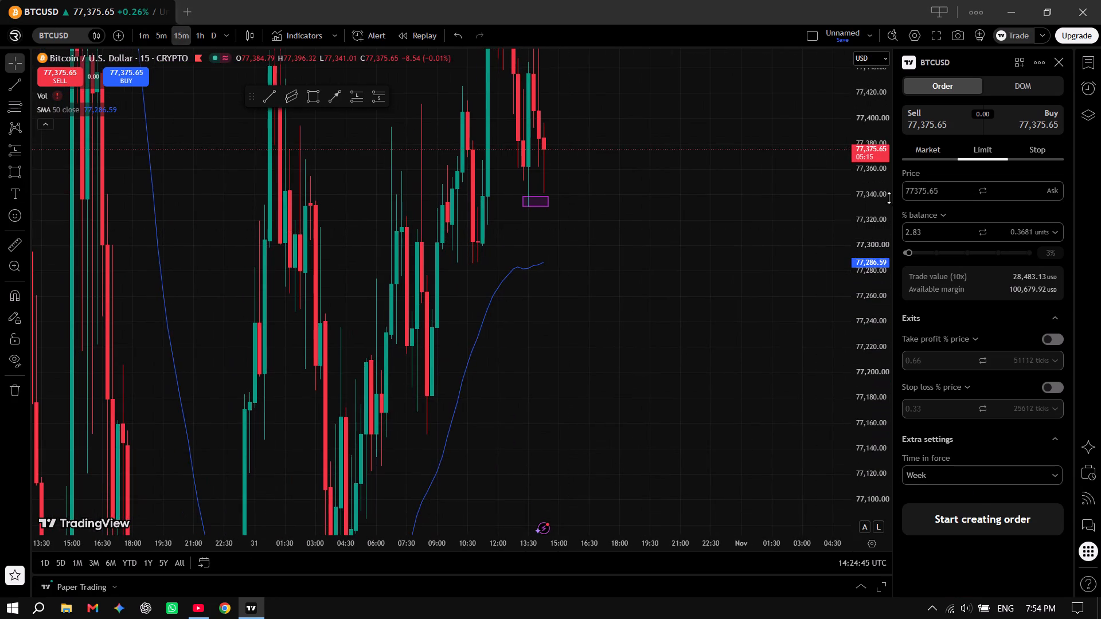
pyautogui.moveTo(866, 139); pyautogui.dragTo(827, 324)
pyautogui.moveTo(882, 164); pyautogui.dragTo(895, 303)
pyautogui.moveTo(887, 179); pyautogui.dragTo(863, 322)
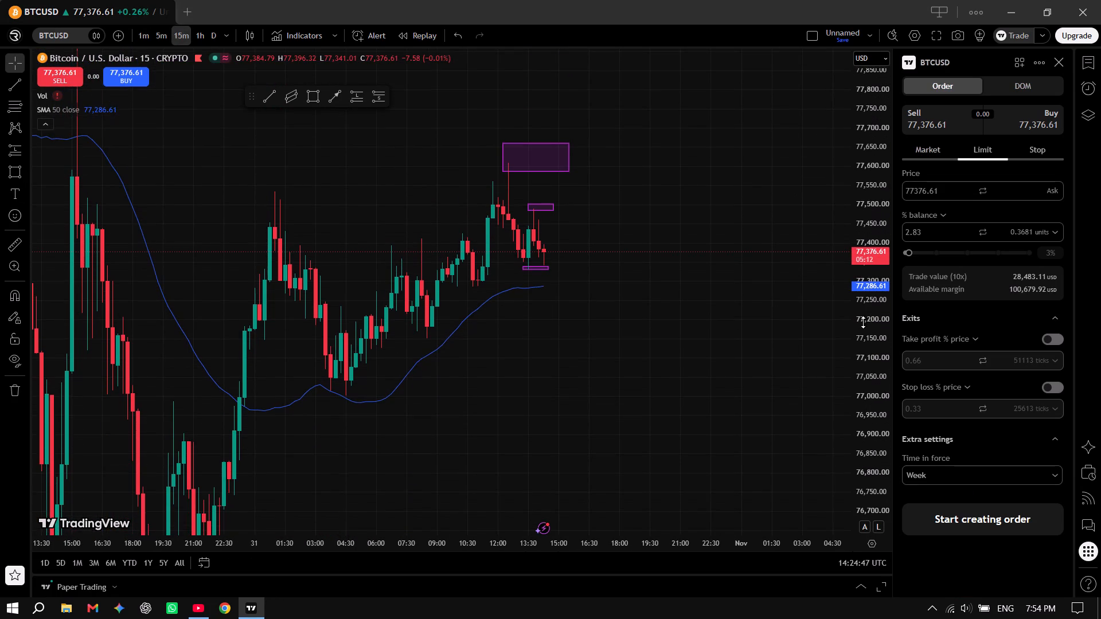
pyautogui.moveTo(863, 322); pyautogui.dragTo(861, 330)
pyautogui.scroll(-2, 430, 401)
pyautogui.scroll(4, 430, 401)
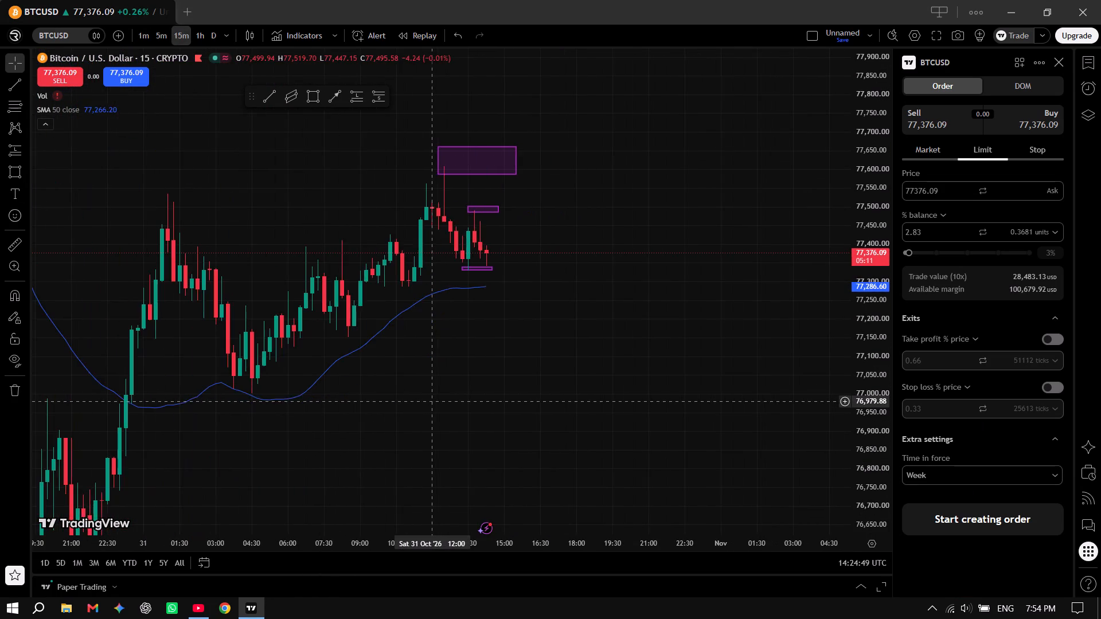
pyautogui.scroll(2, 430, 402)
pyautogui.moveTo(370, 380); pyautogui.dragTo(602, 336)
pyautogui.scroll(1, 471, 341)
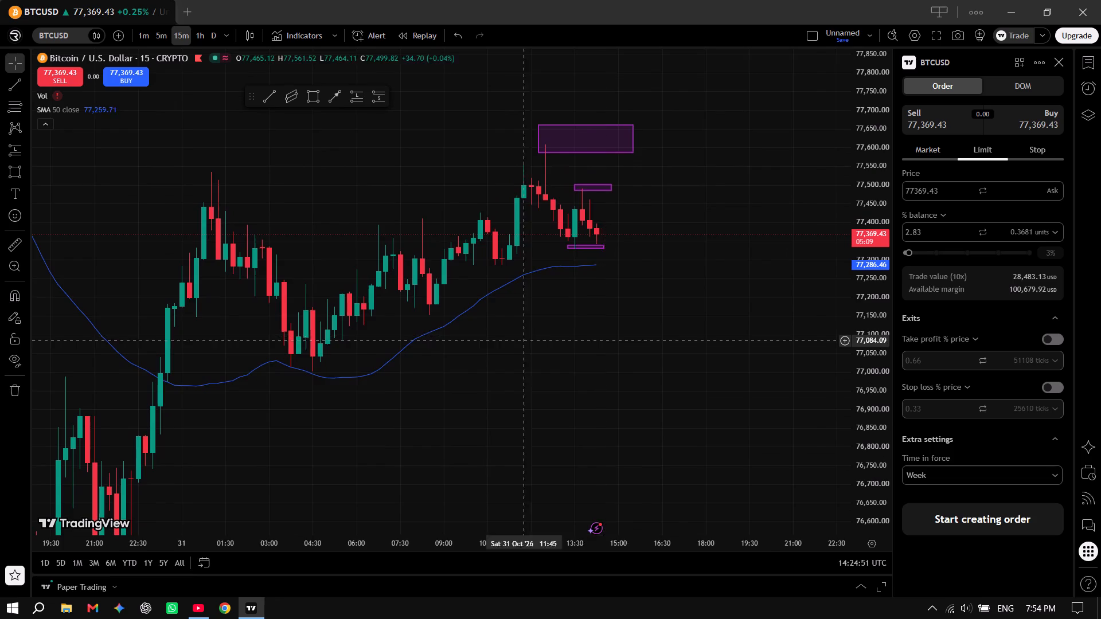
pyautogui.scroll(2, 474, 341)
pyautogui.scroll(-4, 421, 341)
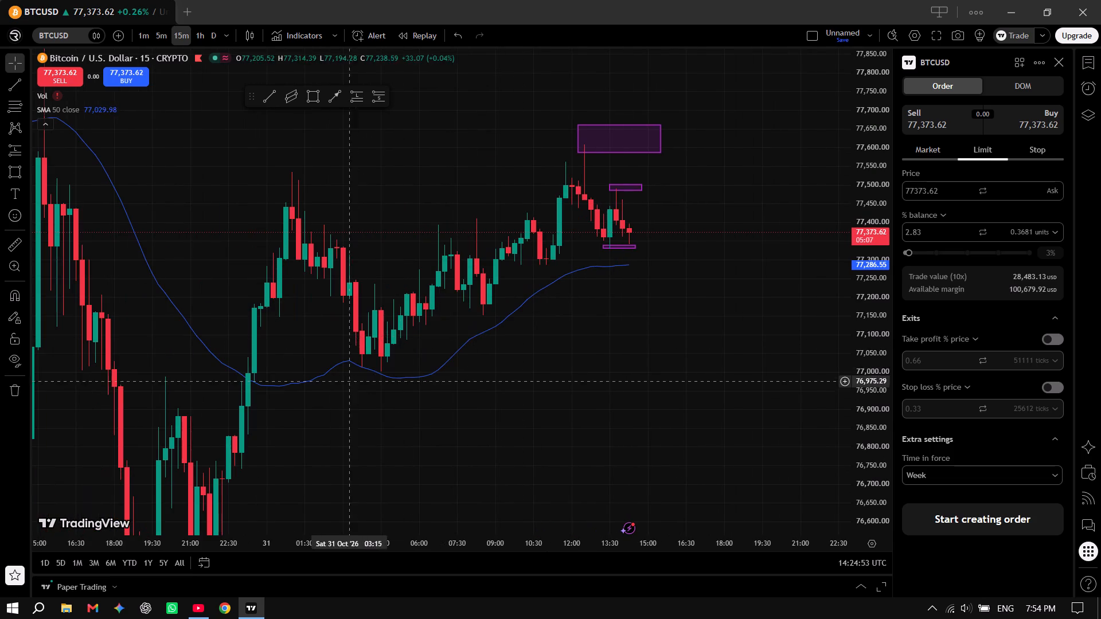
# Draw an ascending trendline beneath the swing lows from about 76,998 at 04:30 to about 77,400 at 15:15.
pyautogui.click(268, 99)
pyautogui.moveTo(381, 373); pyautogui.dragTo(658, 258)
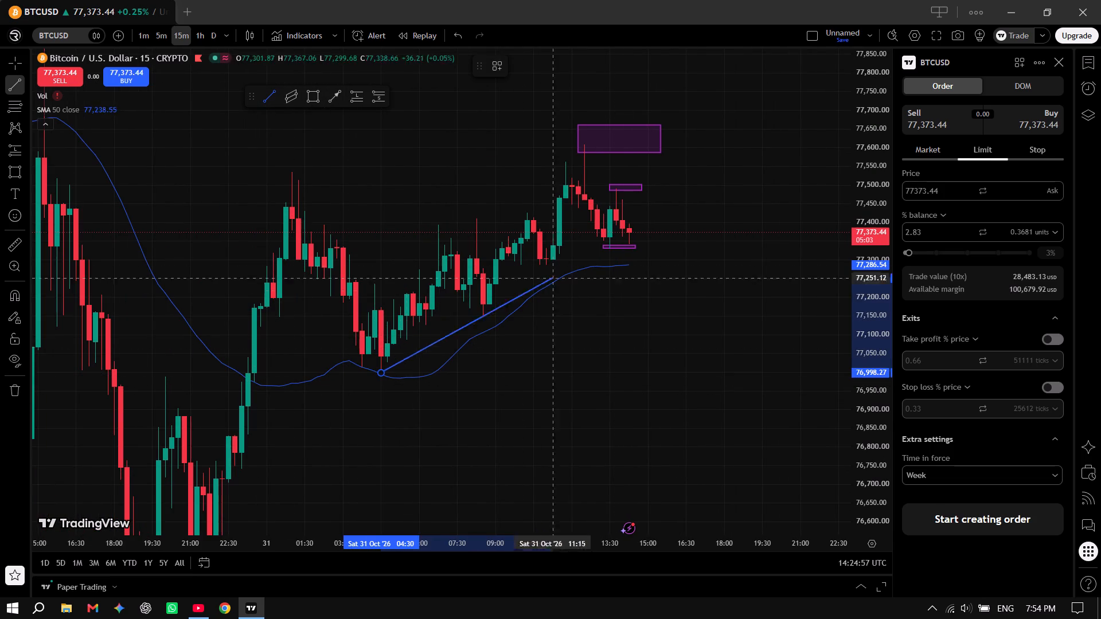
pyautogui.moveTo(658, 258); pyautogui.dragTo(658, 227)
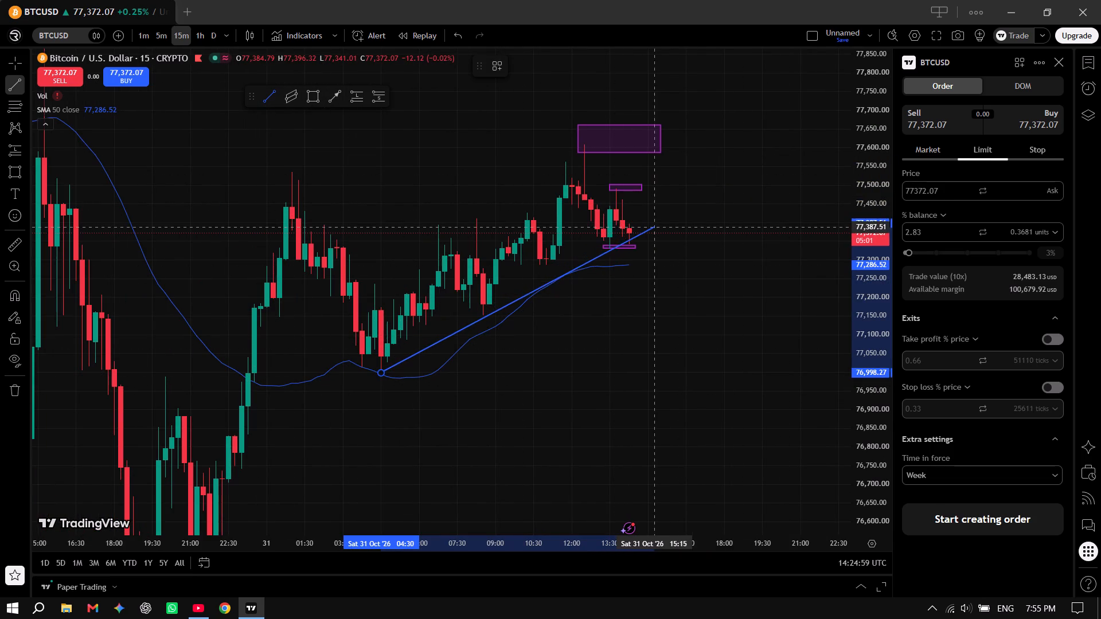
pyautogui.moveTo(658, 227); pyautogui.dragTo(657, 224)
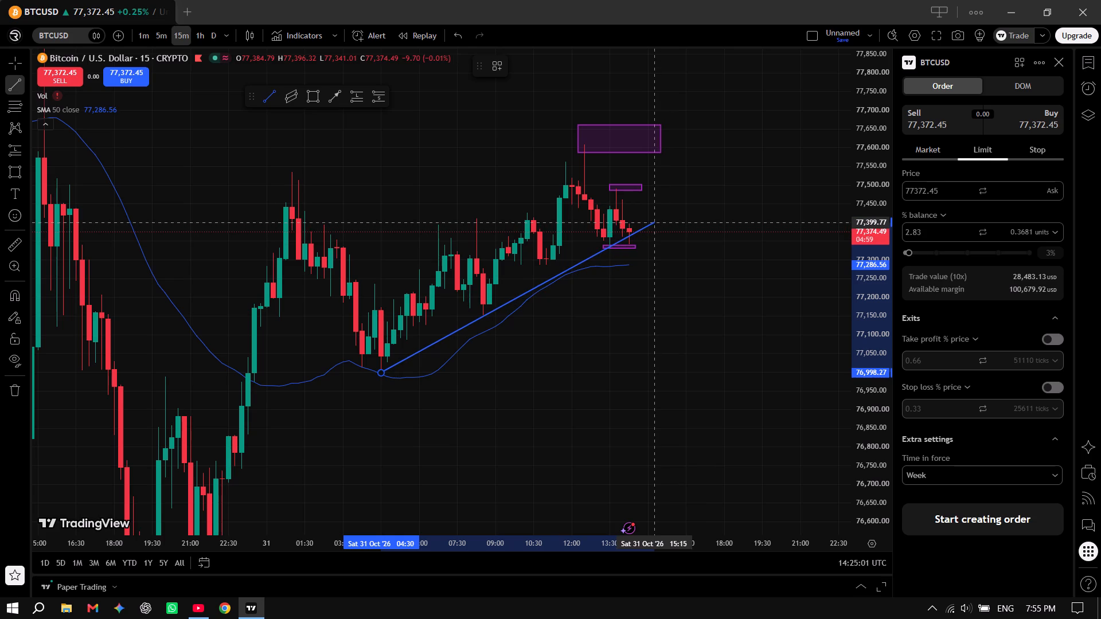
pyautogui.click(654, 222)
# Extend the trendline's lower end back to about 76,954 at 02:30.
pyautogui.moveTo(383, 373); pyautogui.dragTo(370, 377)
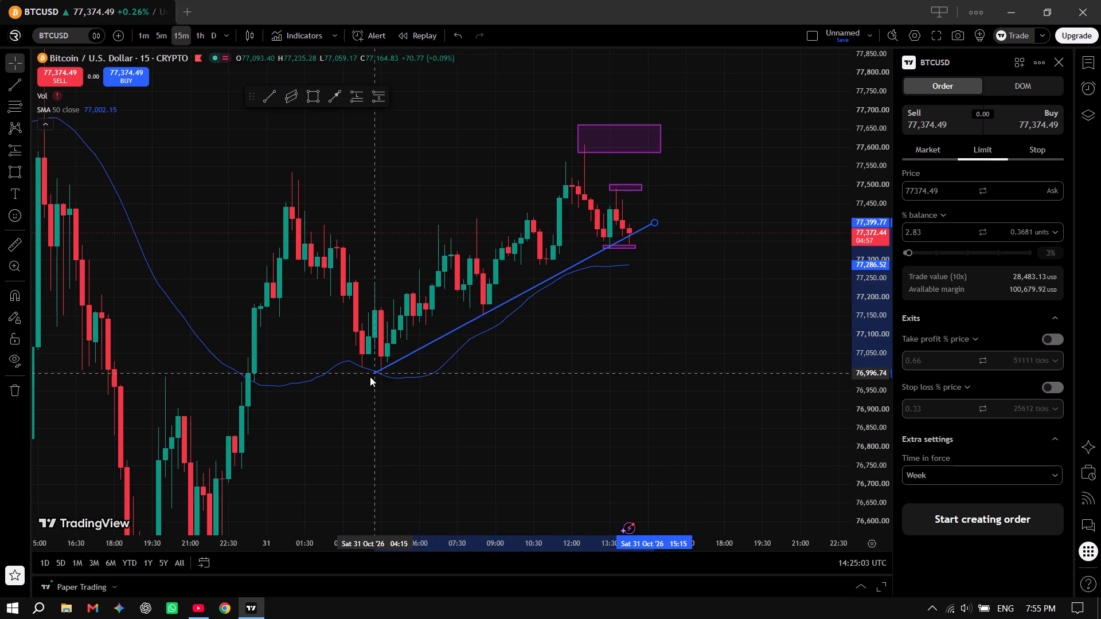
pyautogui.moveTo(370, 377); pyautogui.dragTo(331, 389)
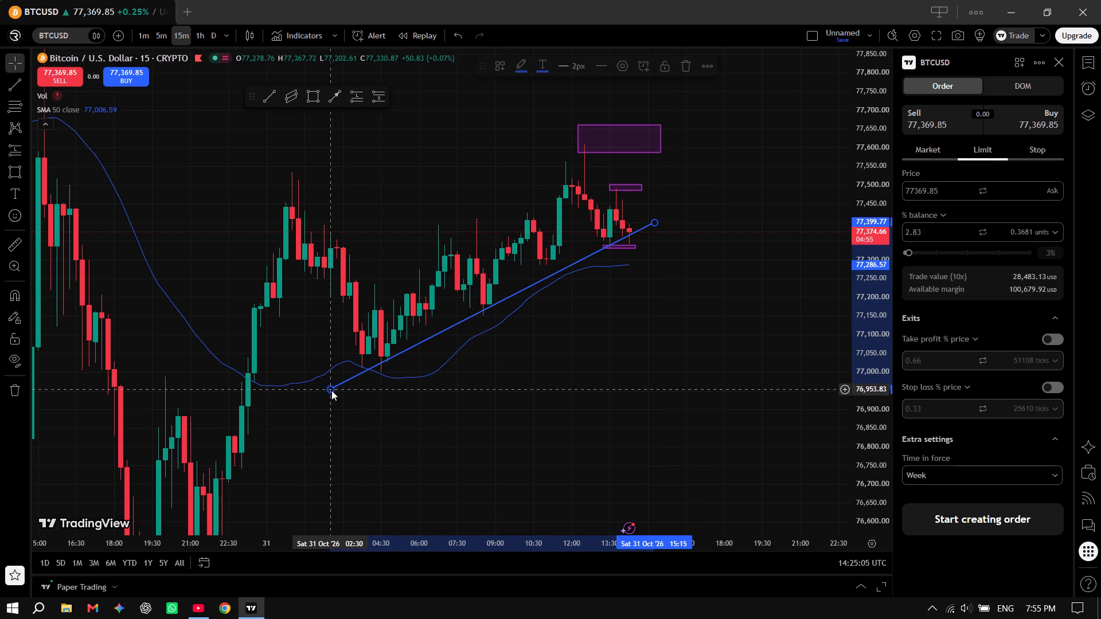
pyautogui.click(331, 391)
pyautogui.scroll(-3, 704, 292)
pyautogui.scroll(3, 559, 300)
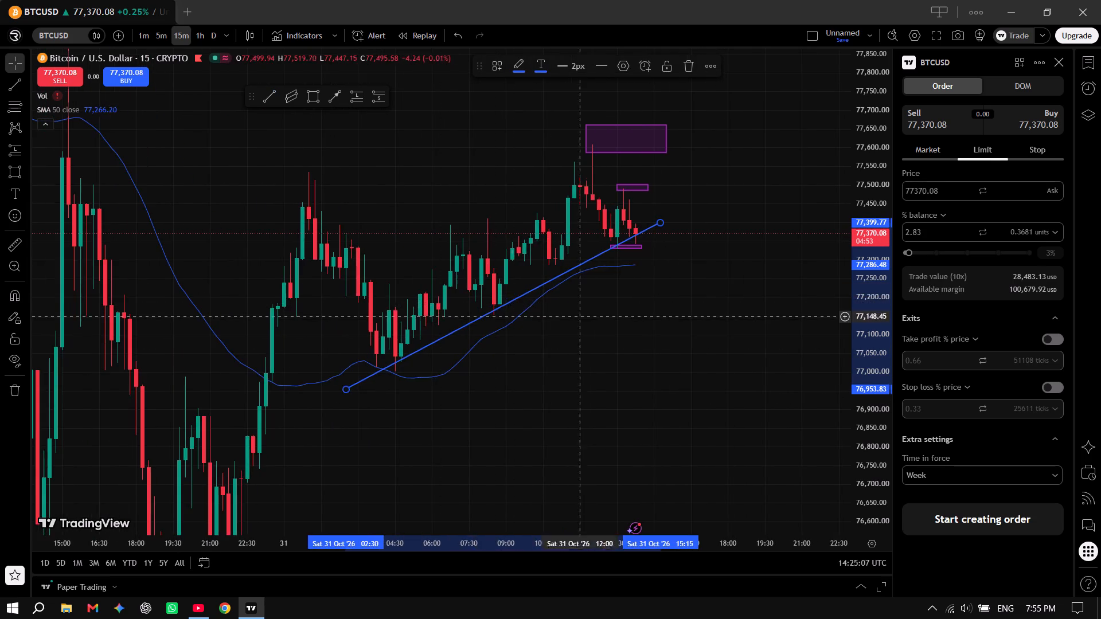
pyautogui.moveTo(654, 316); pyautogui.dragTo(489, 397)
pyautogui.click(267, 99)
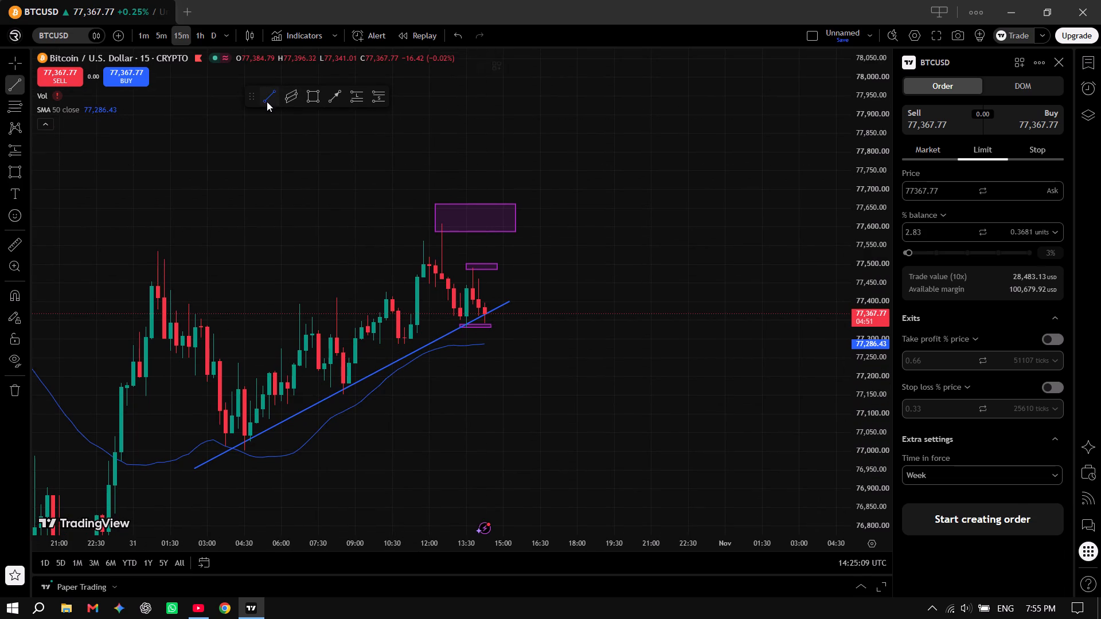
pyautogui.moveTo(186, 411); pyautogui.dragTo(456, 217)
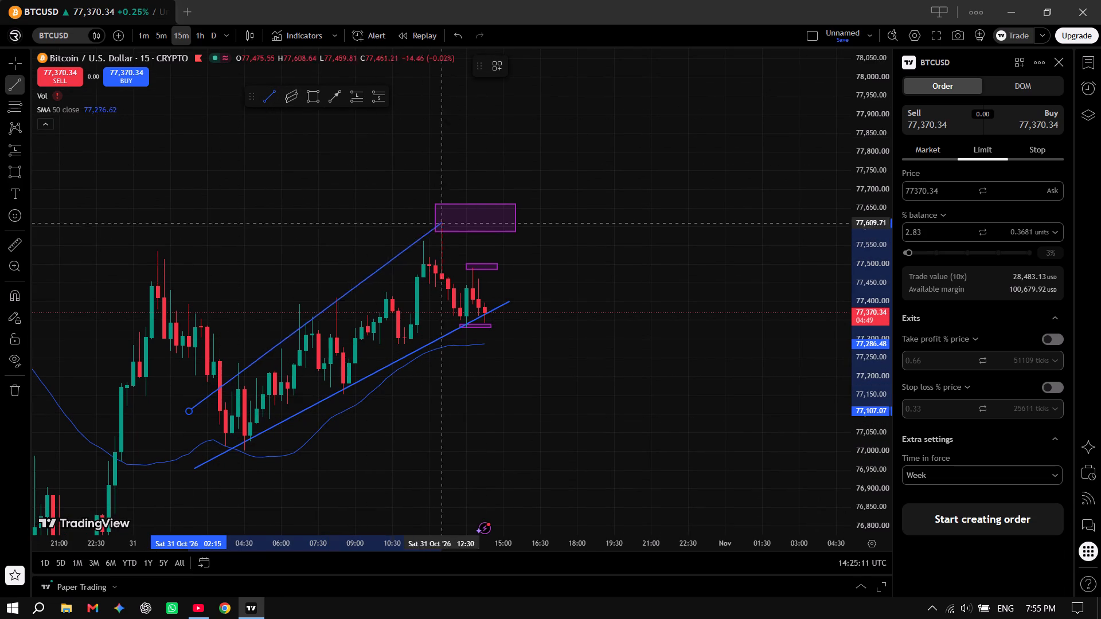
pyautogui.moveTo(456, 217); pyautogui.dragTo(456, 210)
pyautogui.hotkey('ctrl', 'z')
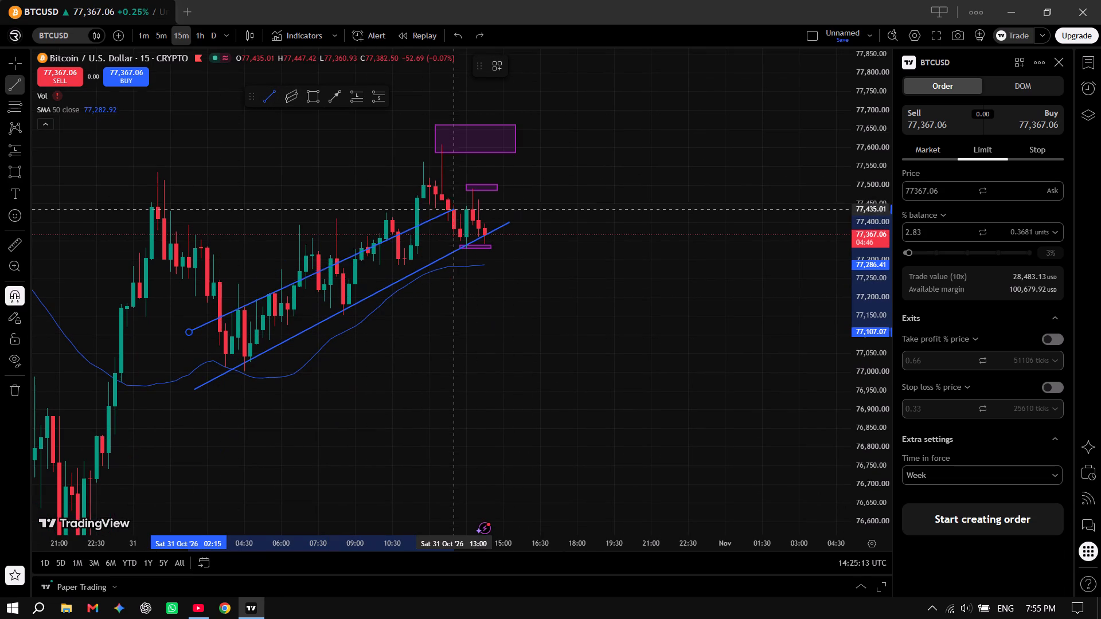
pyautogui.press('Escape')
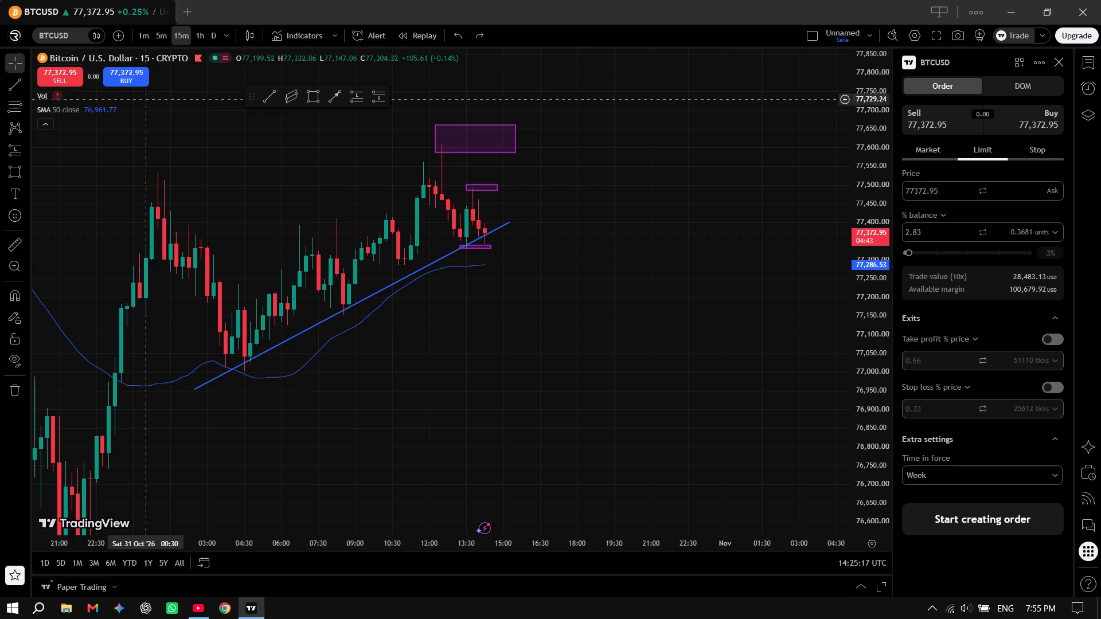
# Return the chart to the 1-minute timeframe, checking the 5-minute timeframe on the way.
pyautogui.moveTo(466, 317); pyautogui.dragTo(617, 375)
pyautogui.moveTo(701, 379); pyautogui.dragTo(583, 423)
pyautogui.click(159, 34)
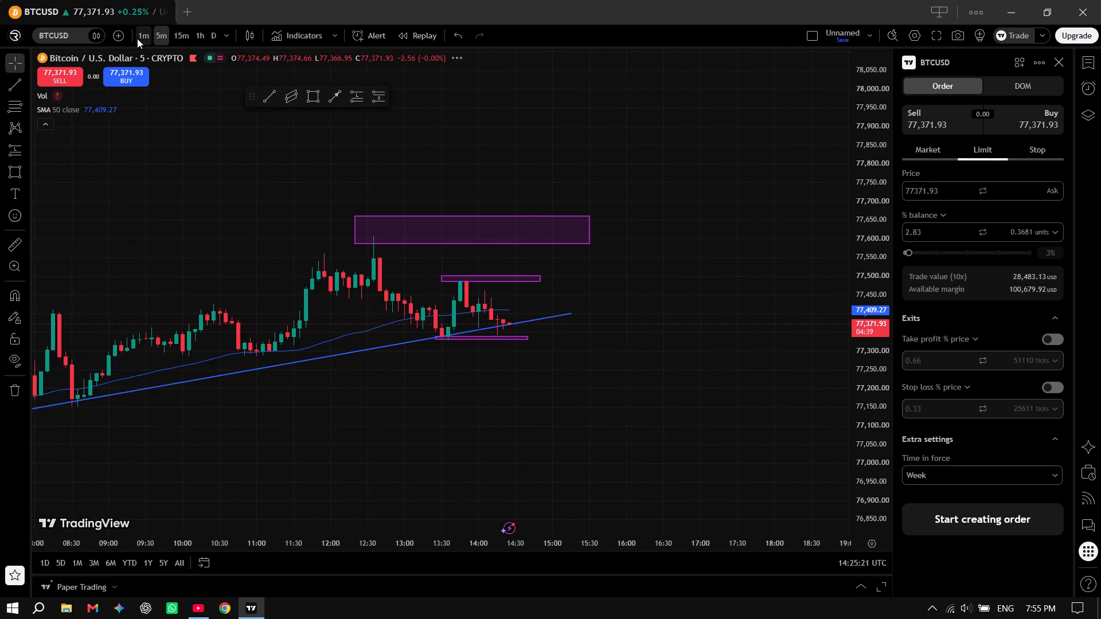
pyautogui.click(137, 38)
# Examine how the 1-minute price action sits relative to the ascending trendline and the purple zones.
pyautogui.scroll(-11, 545, 352)
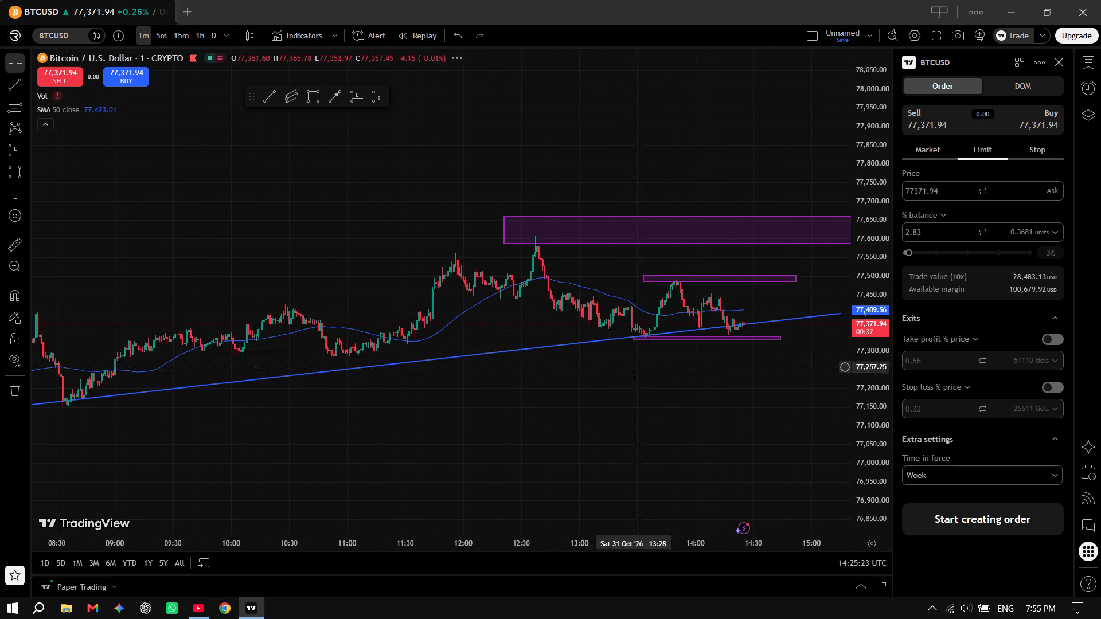
pyautogui.moveTo(700, 381); pyautogui.dragTo(272, 376)
pyautogui.scroll(2, 285, 369)
pyautogui.scroll(-12, 285, 369)
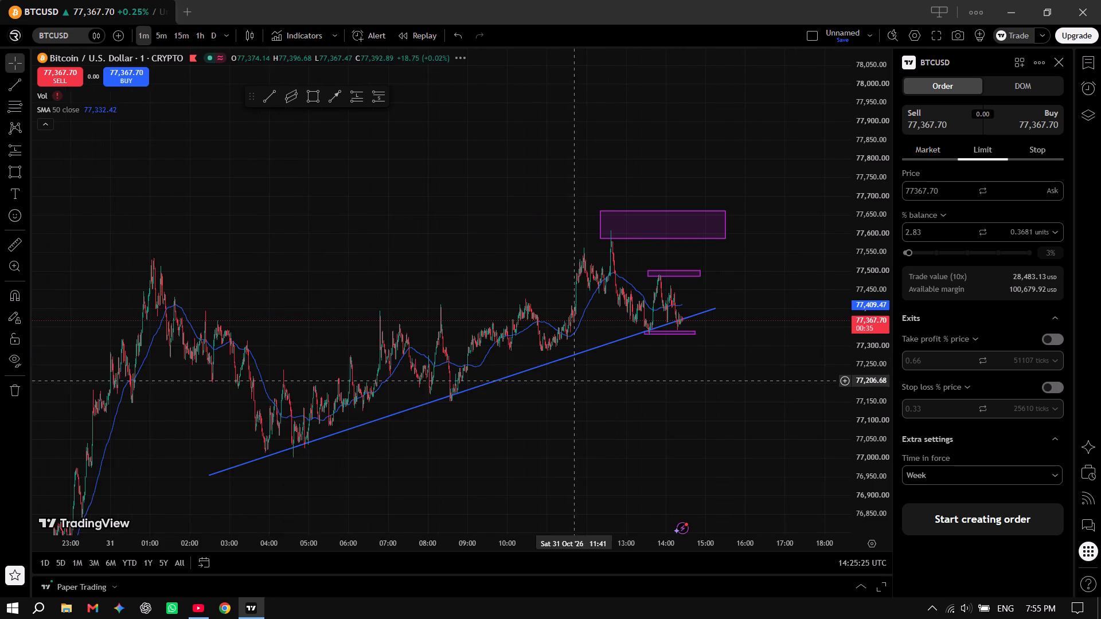
pyautogui.moveTo(600, 374); pyautogui.dragTo(295, 394)
pyautogui.scroll(8, 855, 332)
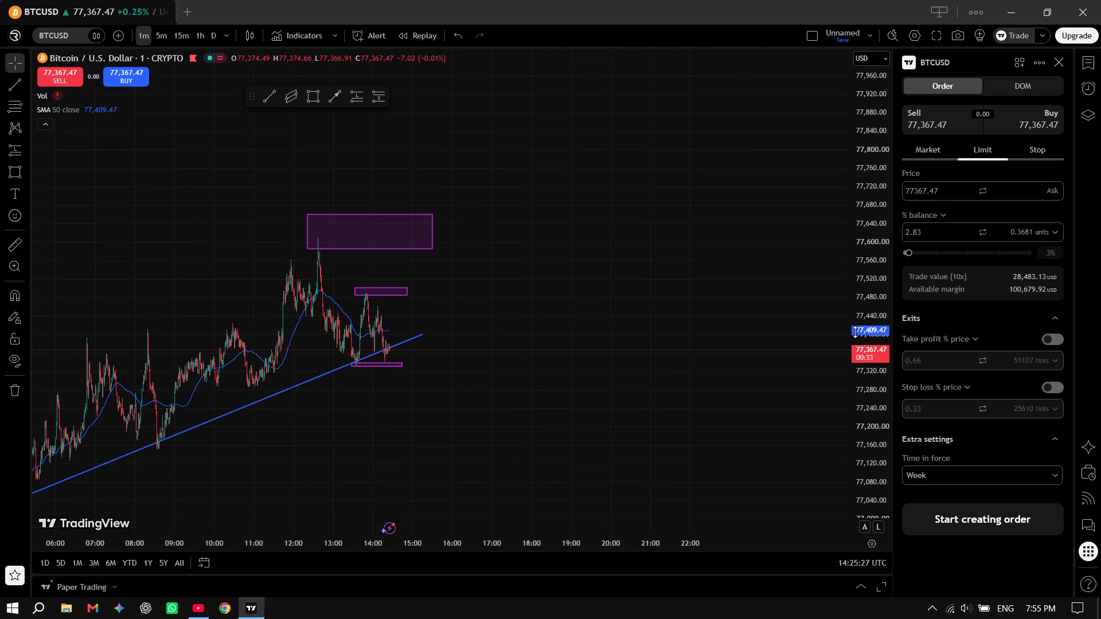
pyautogui.scroll(2, 855, 332)
pyautogui.scroll(-4, 461, 382)
pyautogui.scroll(8, 545, 361)
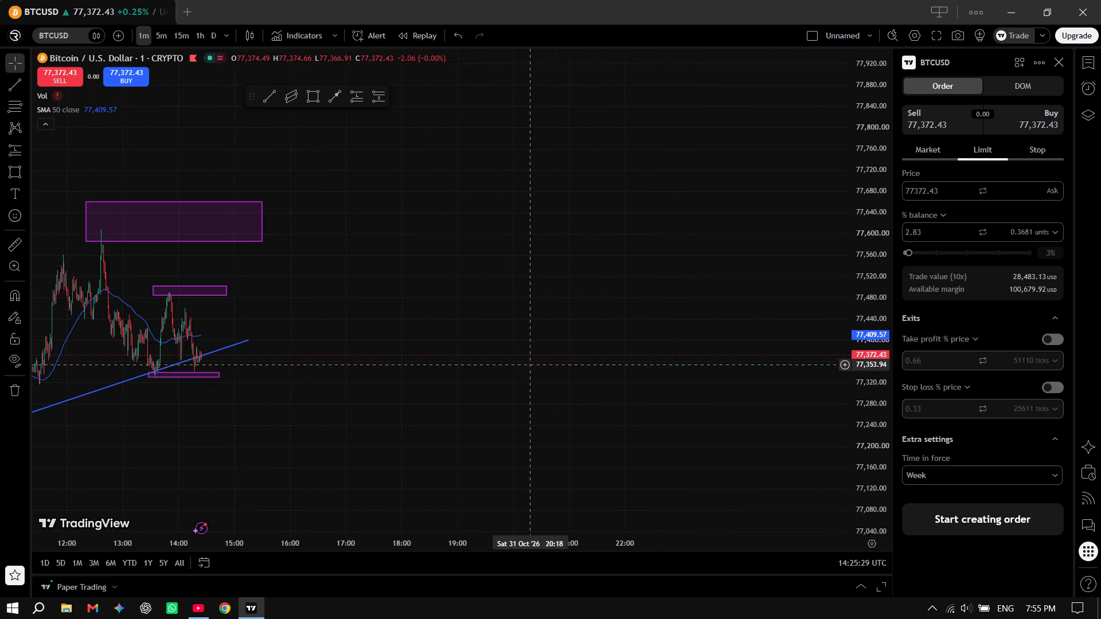
pyautogui.moveTo(430, 375); pyautogui.dragTo(802, 265)
pyautogui.scroll(4, 573, 355)
pyautogui.scroll(8, 884, 261)
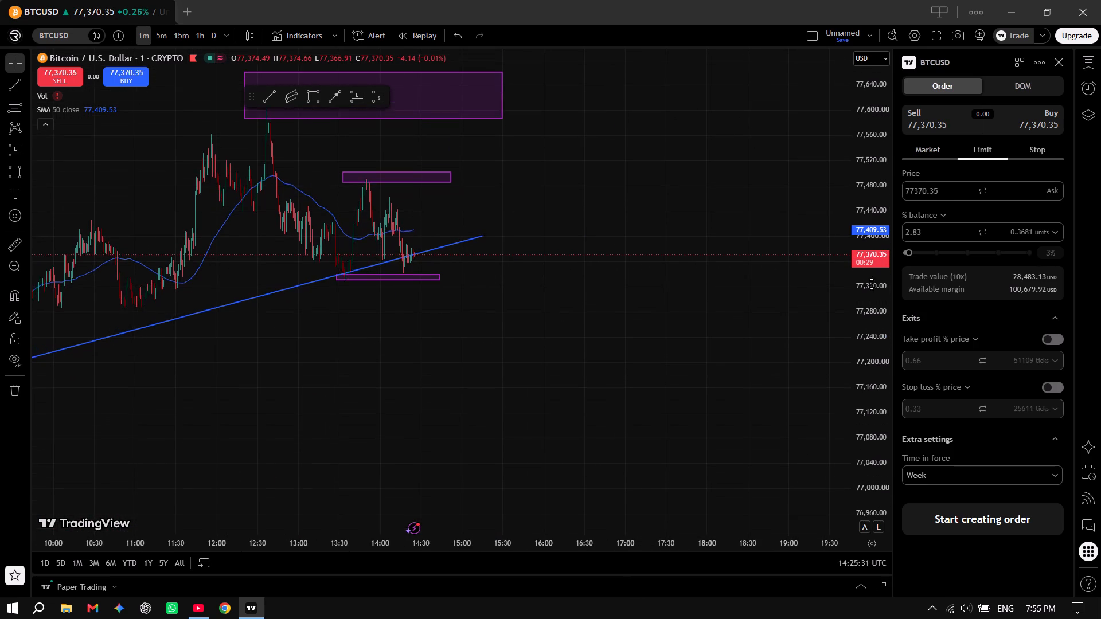
pyautogui.scroll(8, 872, 284)
pyautogui.scroll(-4, 432, 300)
pyautogui.scroll(11, 392, 302)
pyautogui.moveTo(273, 295); pyautogui.dragTo(415, 327)
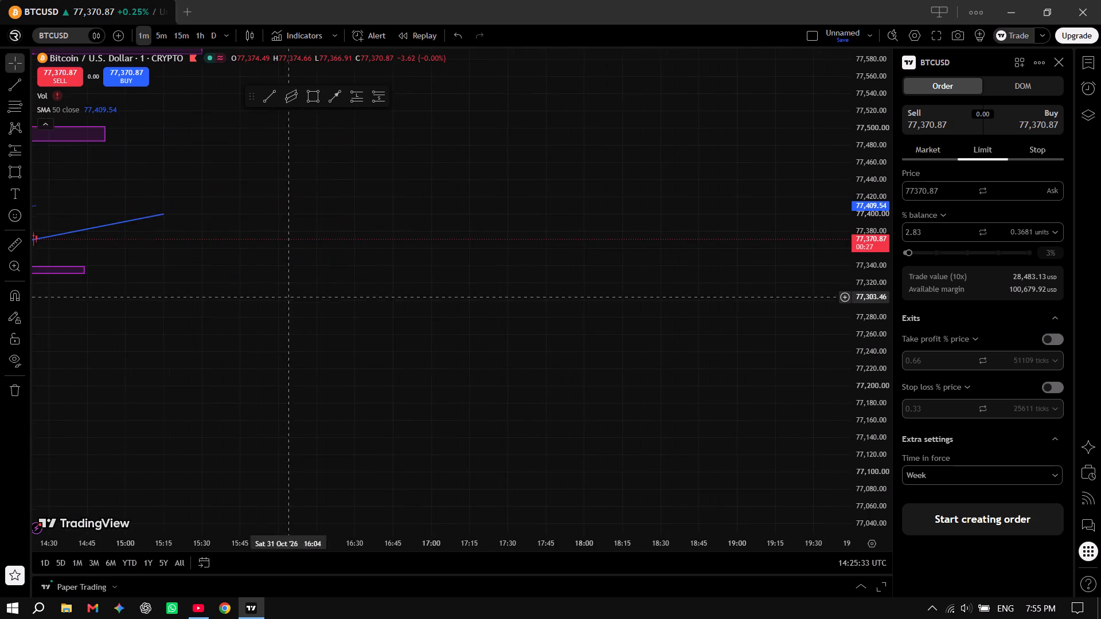
pyautogui.moveTo(415, 327); pyautogui.dragTo(732, 375)
pyautogui.moveTo(550, 330); pyautogui.dragTo(616, 346)
pyautogui.scroll(3, 557, 343)
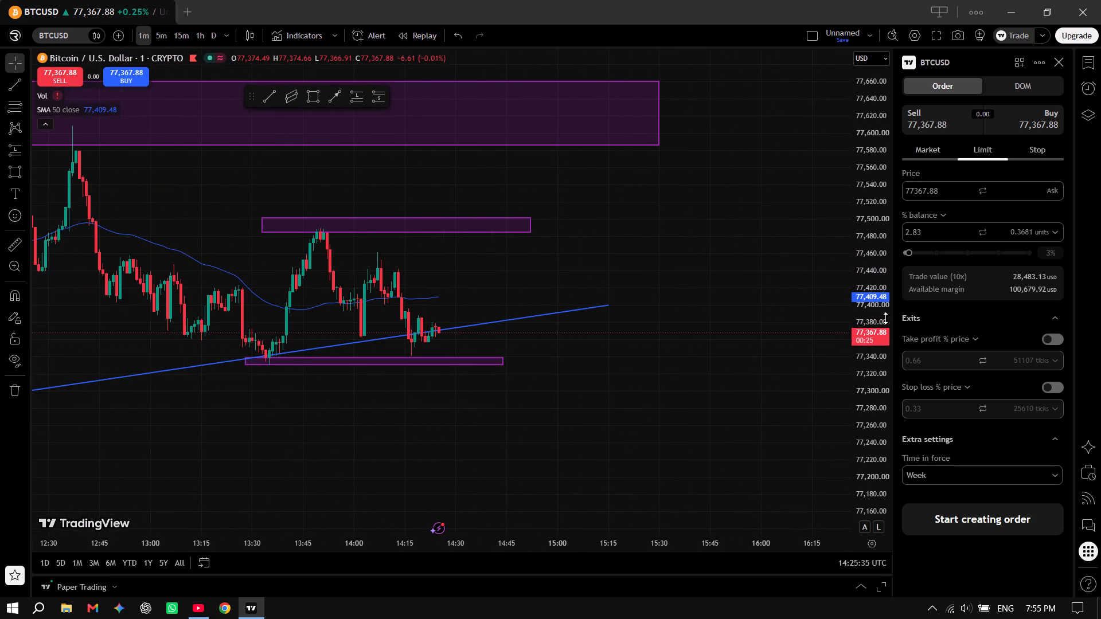
pyautogui.scroll(10, 885, 317)
pyautogui.scroll(-5, 527, 321)
pyautogui.scroll(4, 500, 323)
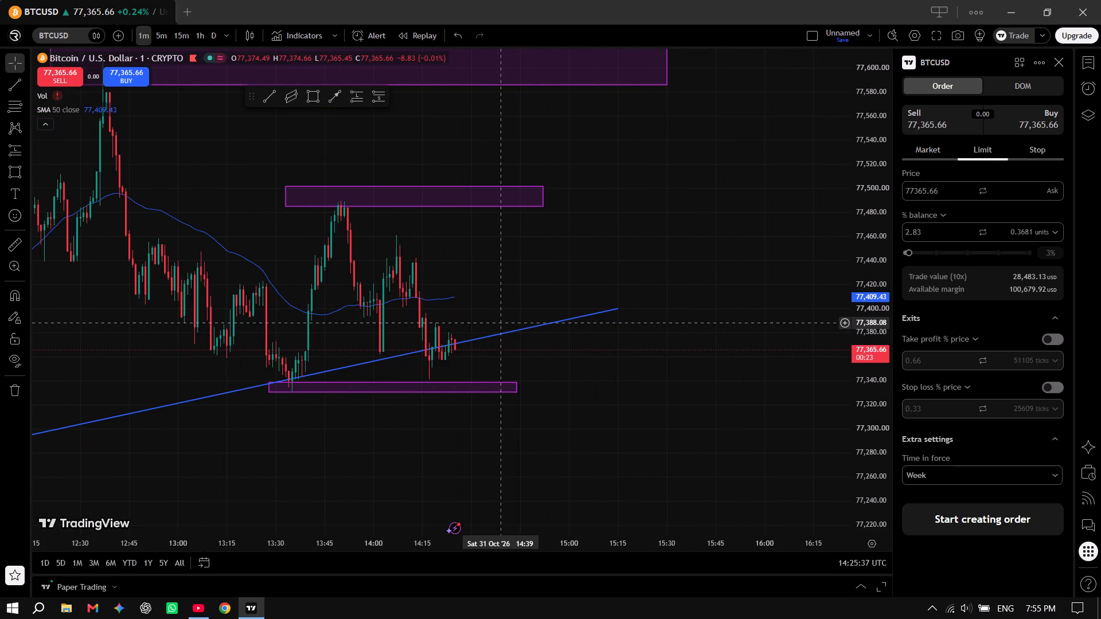
# Switch to the YouTube livestream, leave theater mode, and open its chat with all live messages shown instead of top chat.
pyautogui.hotkey('alt', 'Tab')
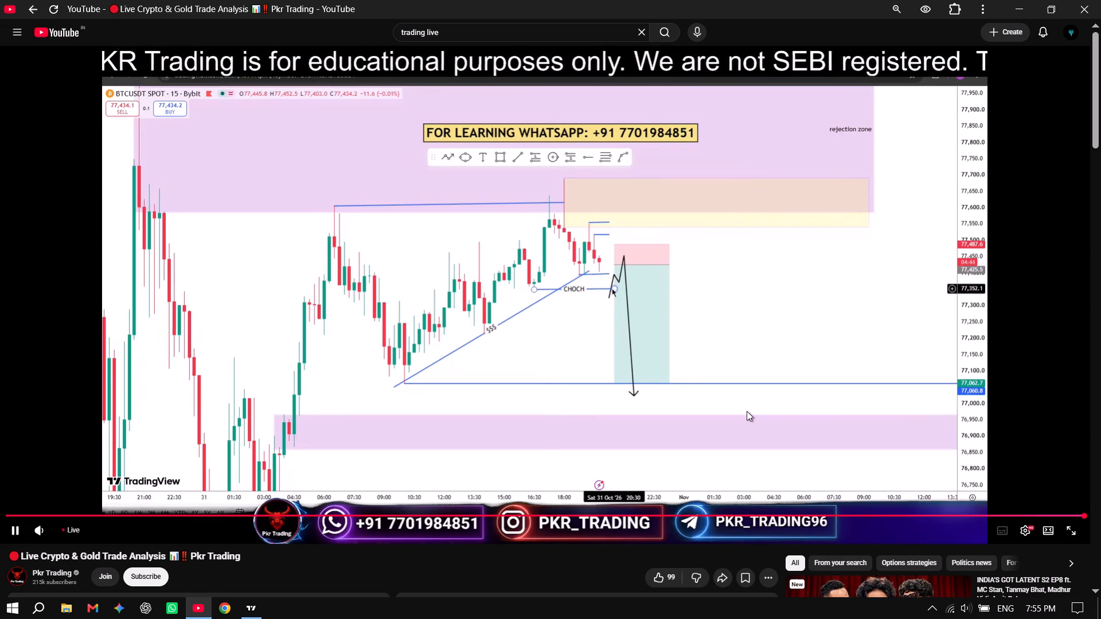
pyautogui.click(1047, 533)
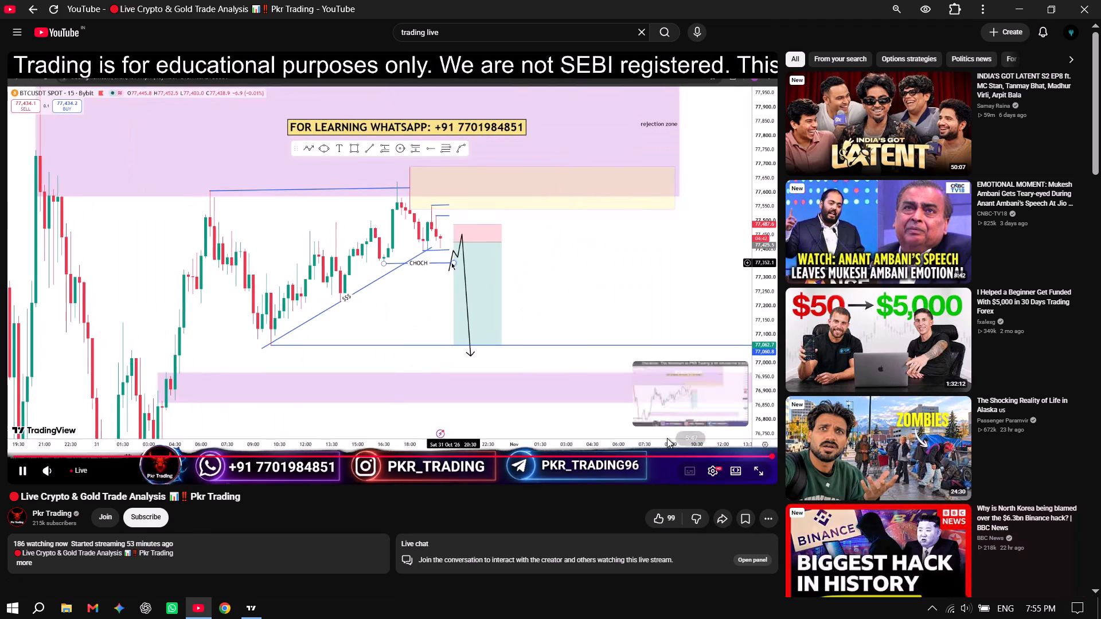
pyautogui.click(747, 561)
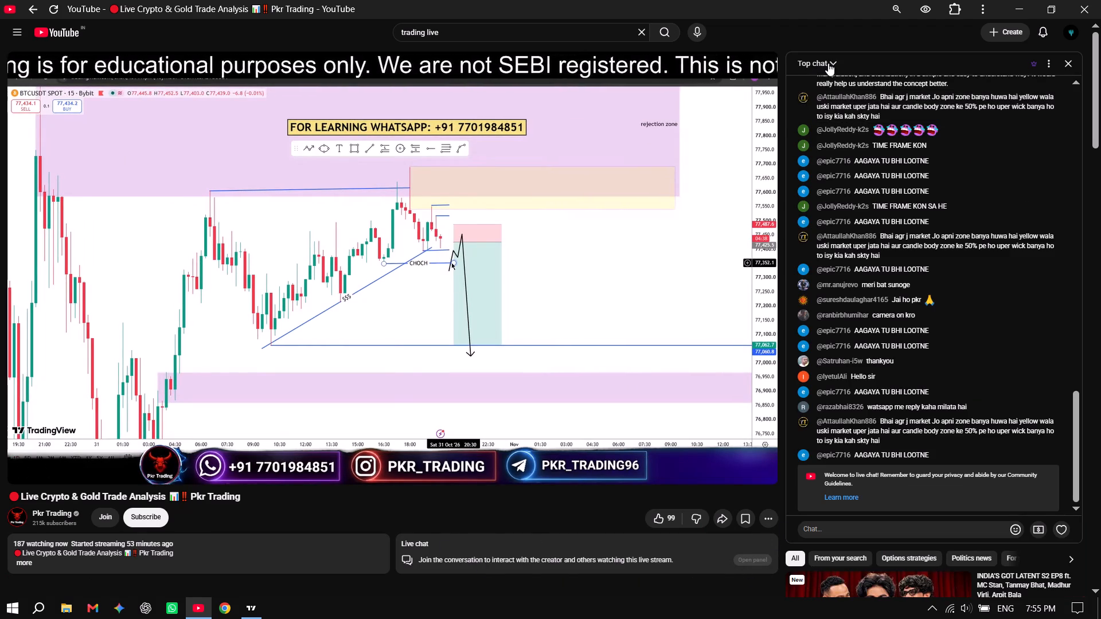
pyautogui.click(828, 63)
pyautogui.click(822, 115)
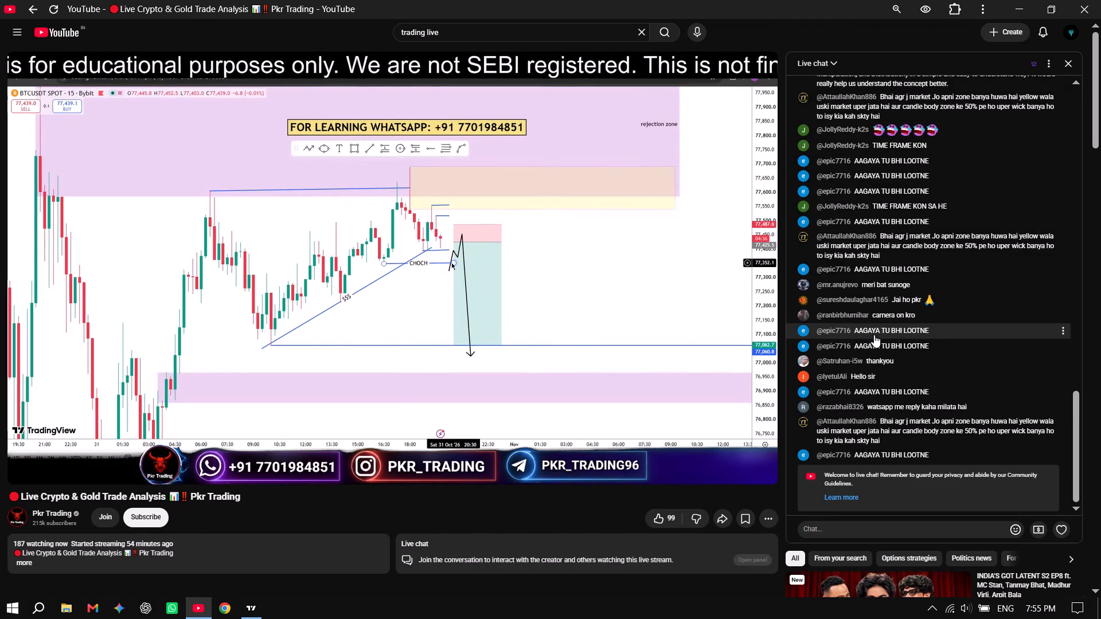
pyautogui.scroll(-5, 879, 358)
# Send the message "yoo bro what is you current Portfolio volume??" in the livestream's live chat.
pyautogui.click(830, 528)
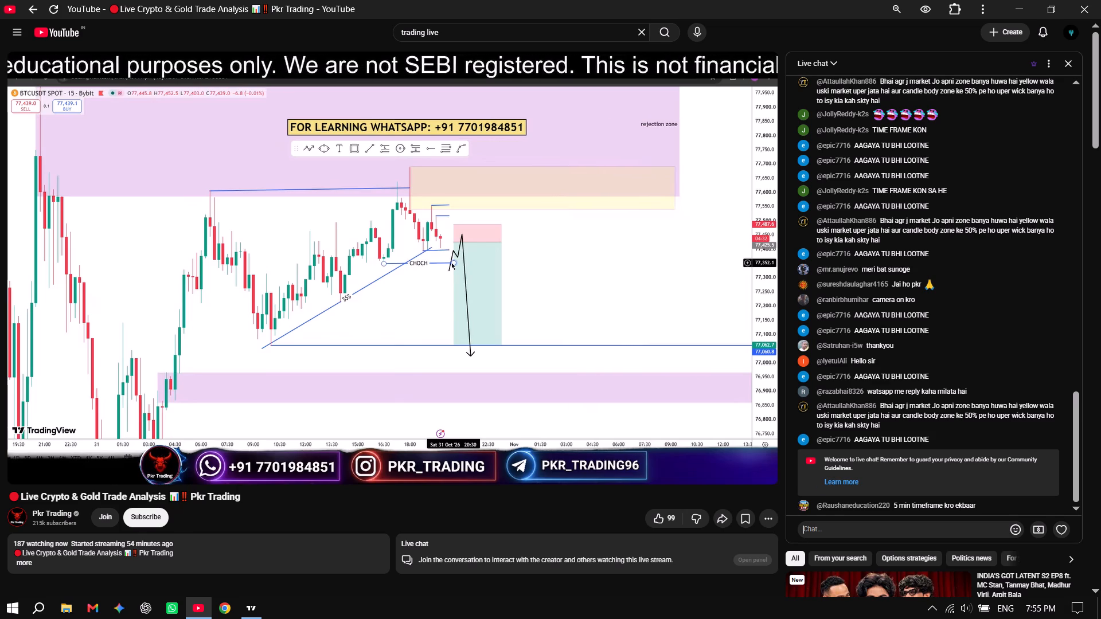
pyautogui.write('yoo bro')
pyautogui.press('space')
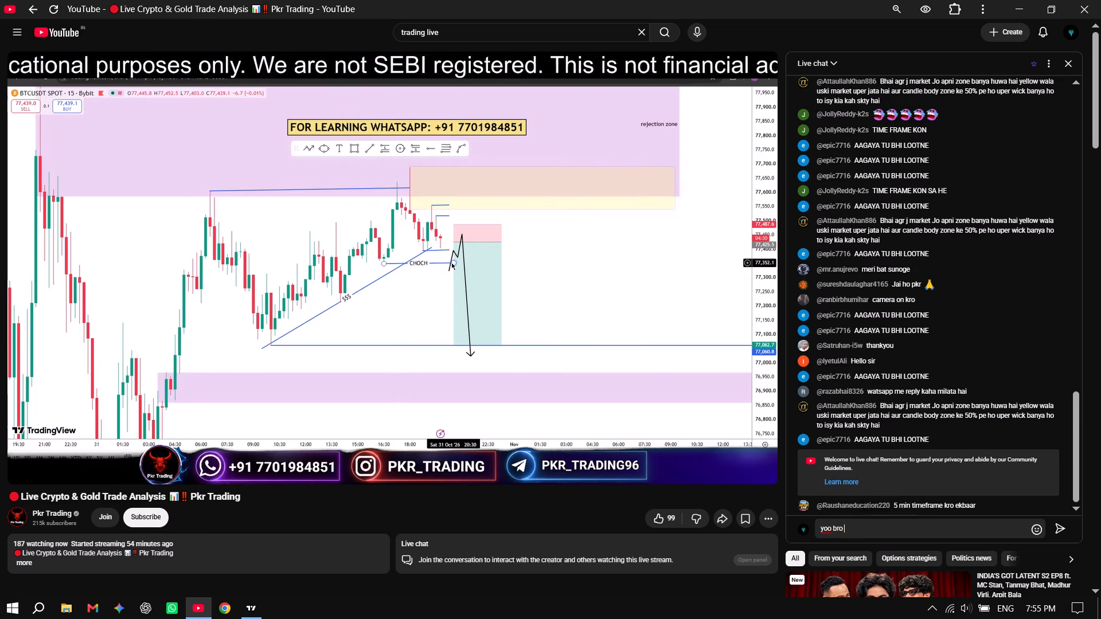
pyautogui.write('what s')
pyautogui.press('BackSpace')
pyautogui.write('is')
pyautogui.press('space')
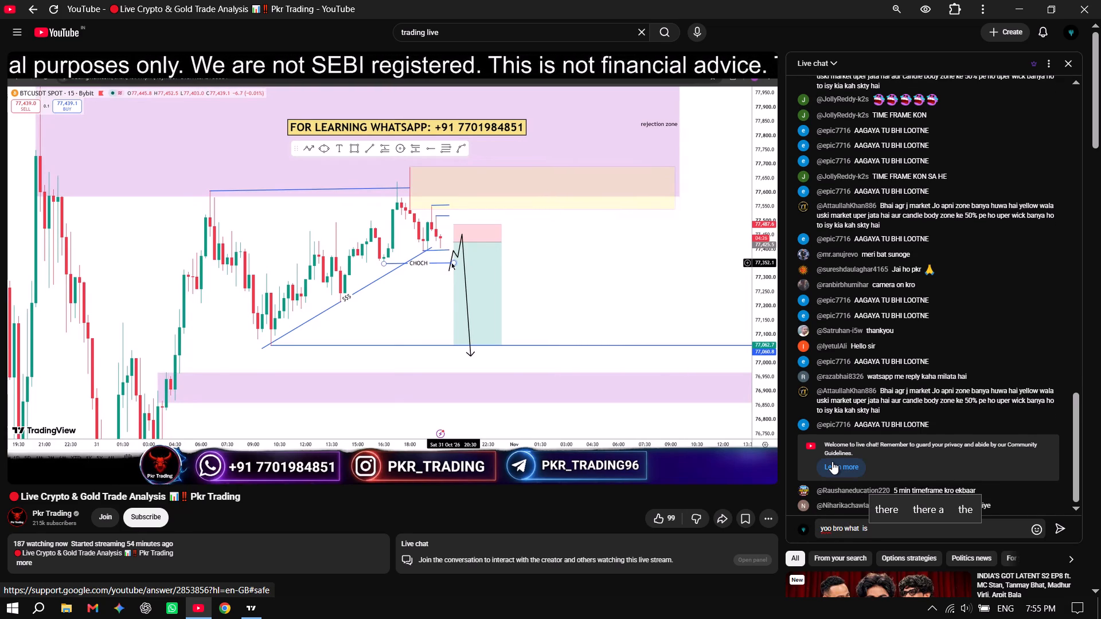
pyautogui.write('you')
pyautogui.press('space')
pyautogui.write('current')
pyautogui.press('space')
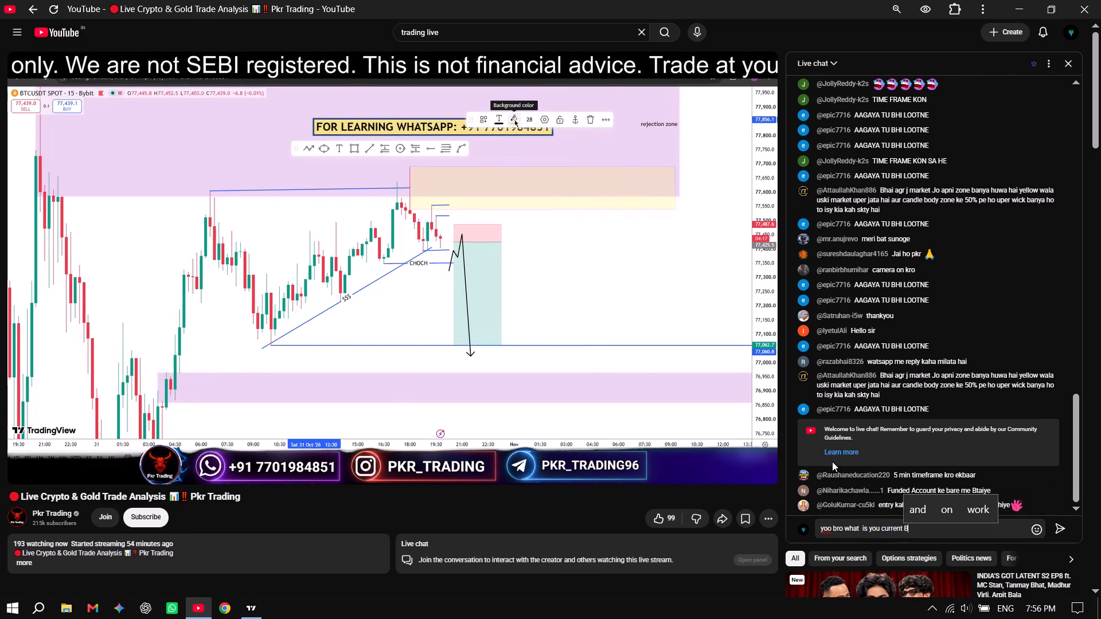
pyautogui.write('ala')
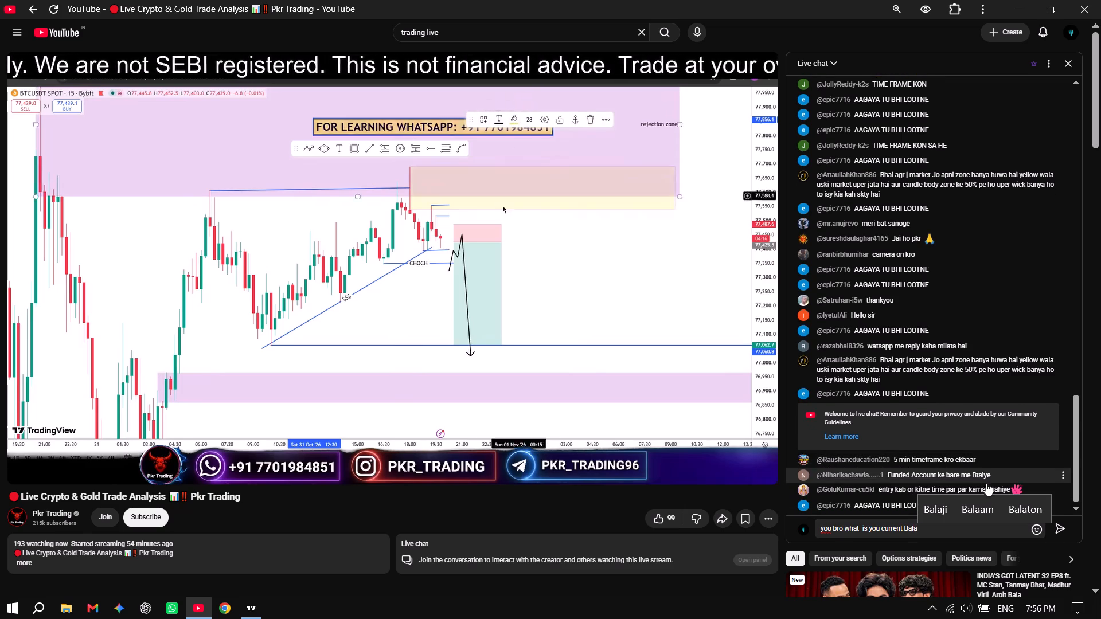
pyautogui.press('BackSpace')
pyautogui.press('BackSpace')
pyautogui.press('BackSpace')
pyautogui.press('BackSpace')
pyautogui.press('BackSpace')
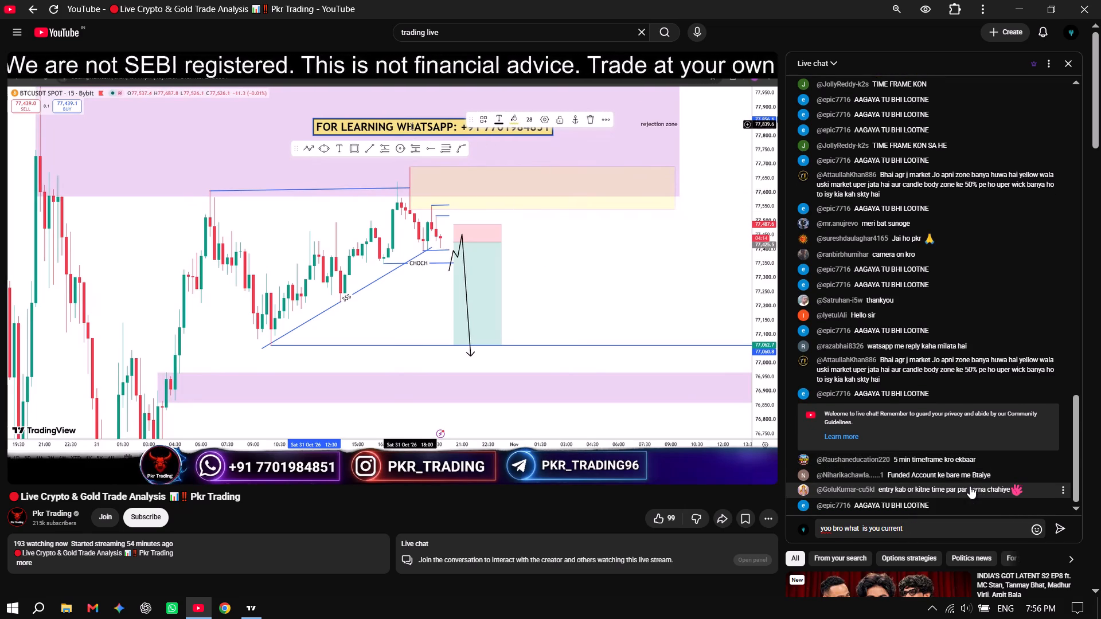
pyautogui.press('space')
pyautogui.write('or')
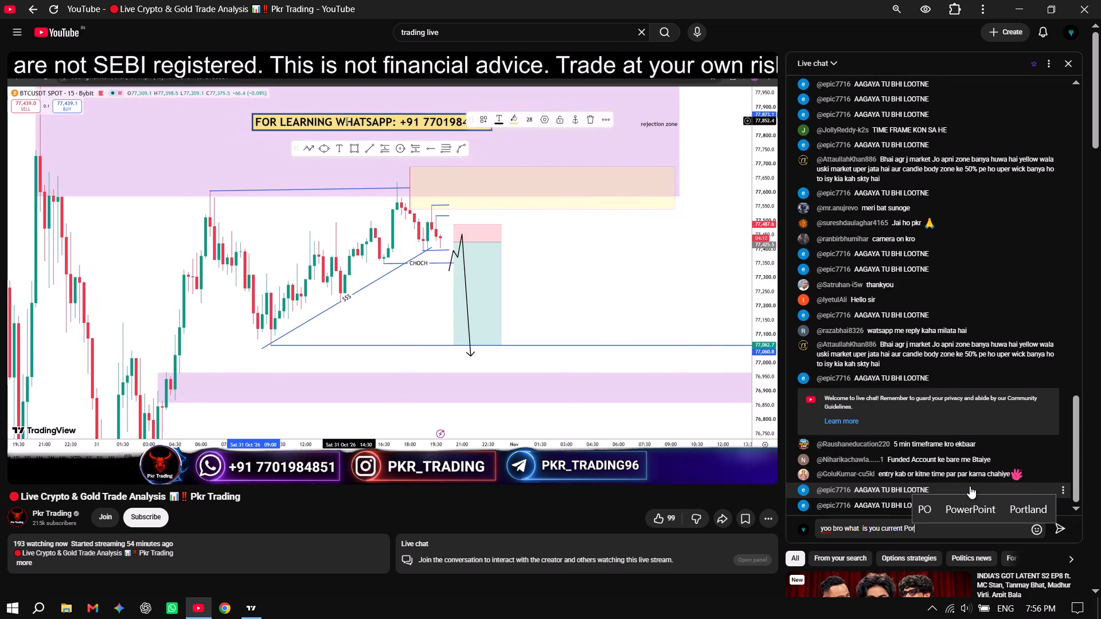
pyautogui.press('t')
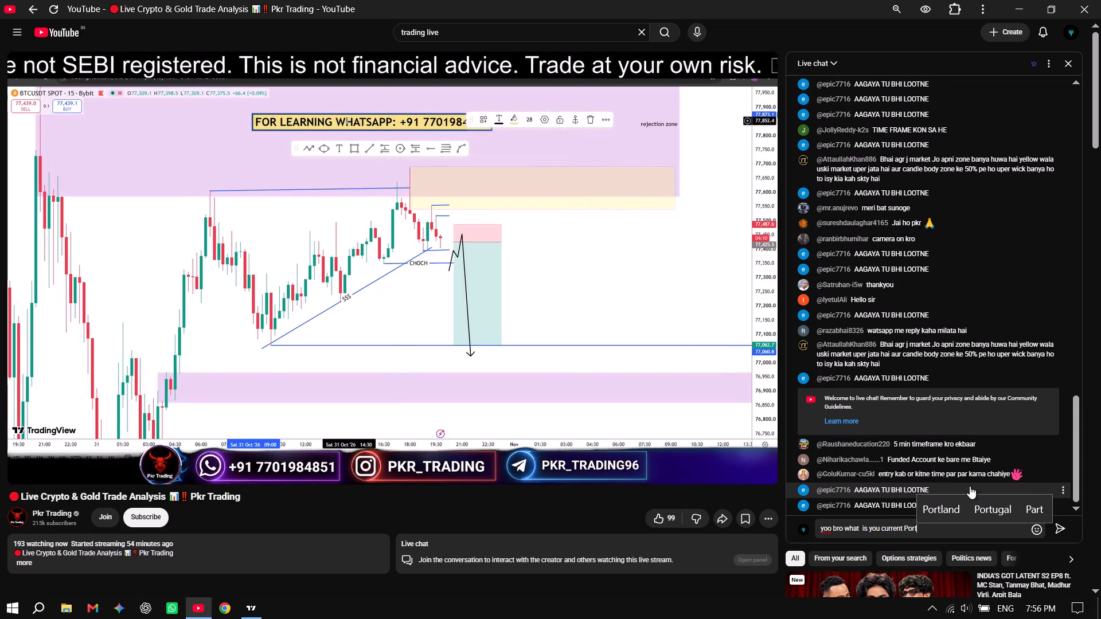
pyautogui.press('f')
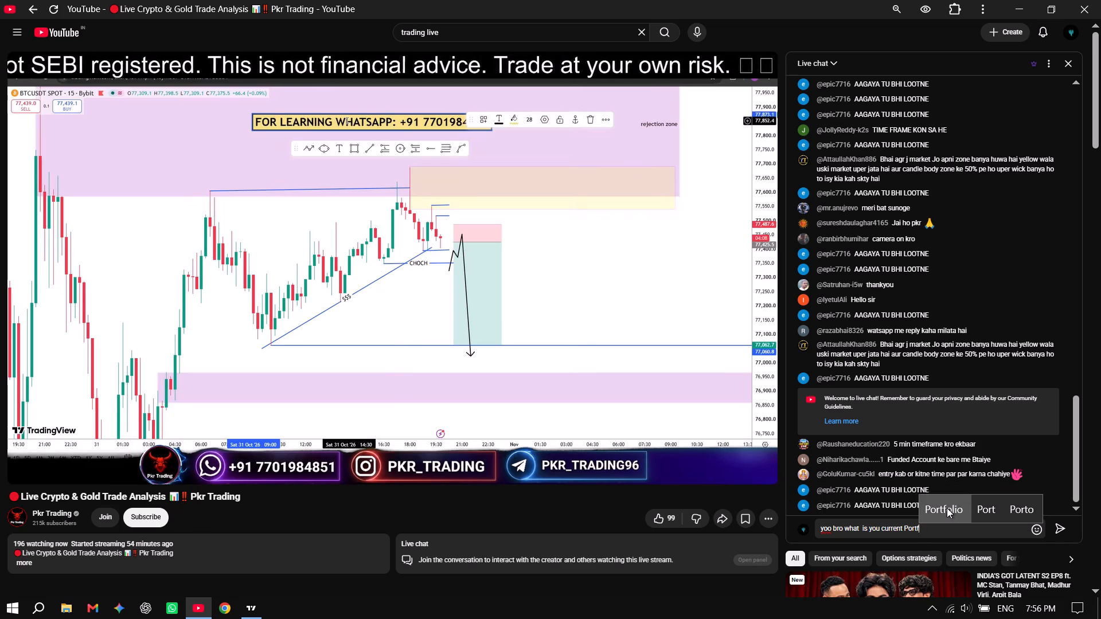
pyautogui.click(947, 508)
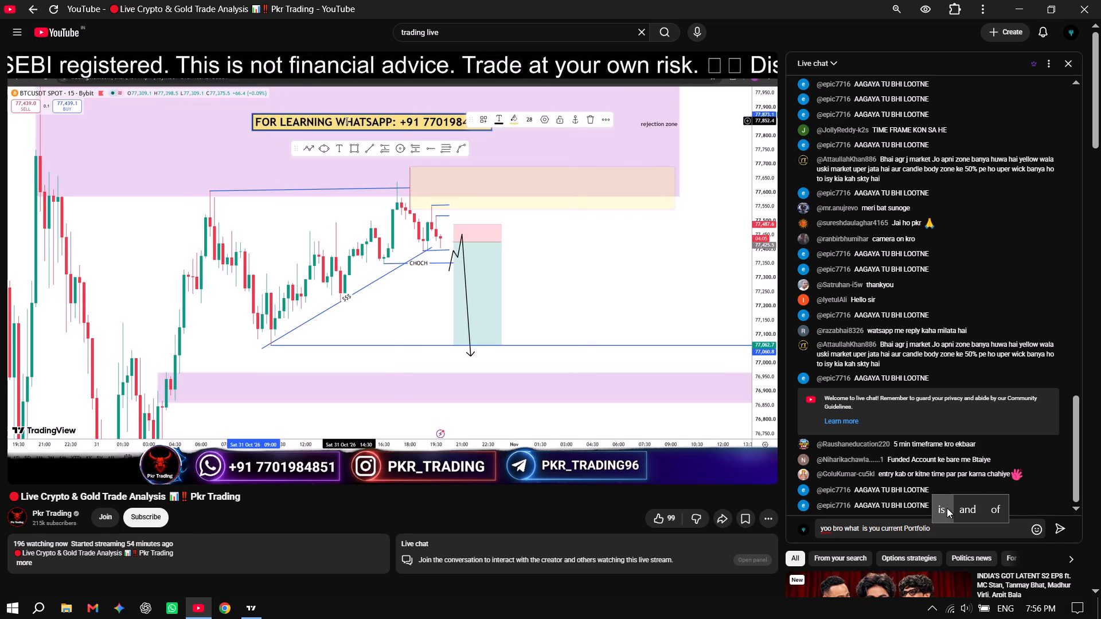
pyautogui.write('volum')
pyautogui.click(947, 508)
pyautogui.write('??')
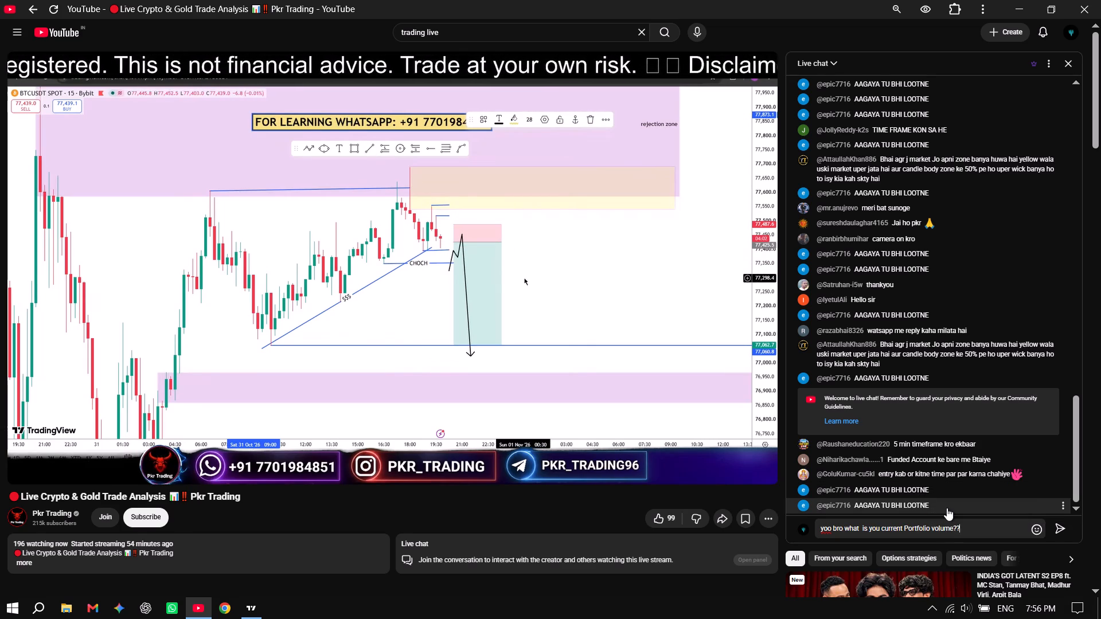
pyautogui.press('Return')
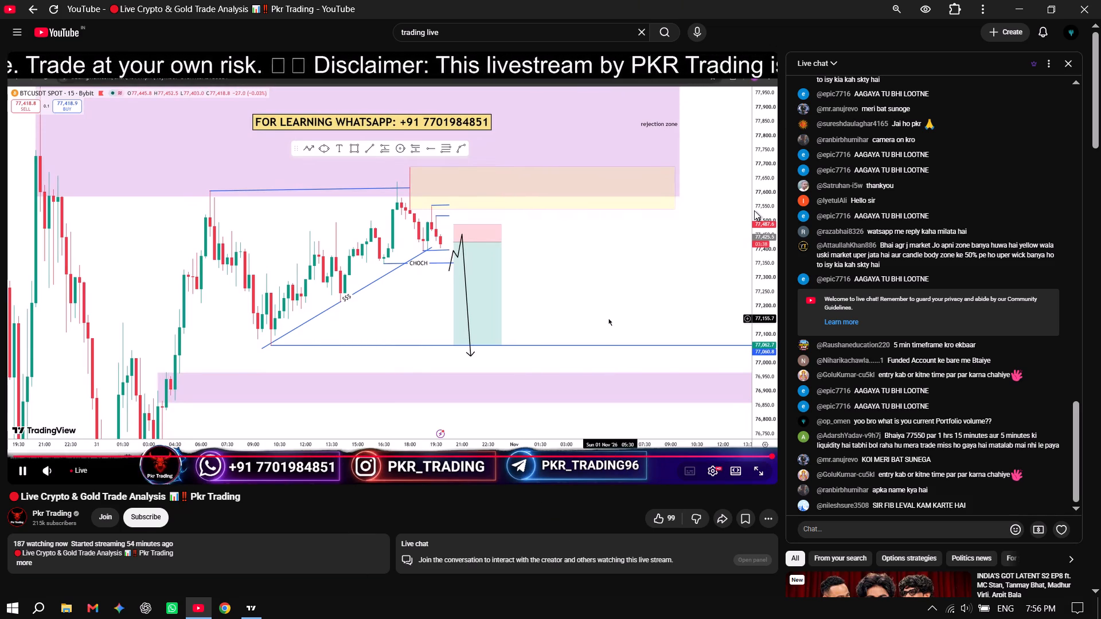
# Switch to the TradingView BTCUSD chart and examine price against the ascending trendline and purple zones on the 5-minute timeframe.
pyautogui.hotkey('alt', 'Tab')
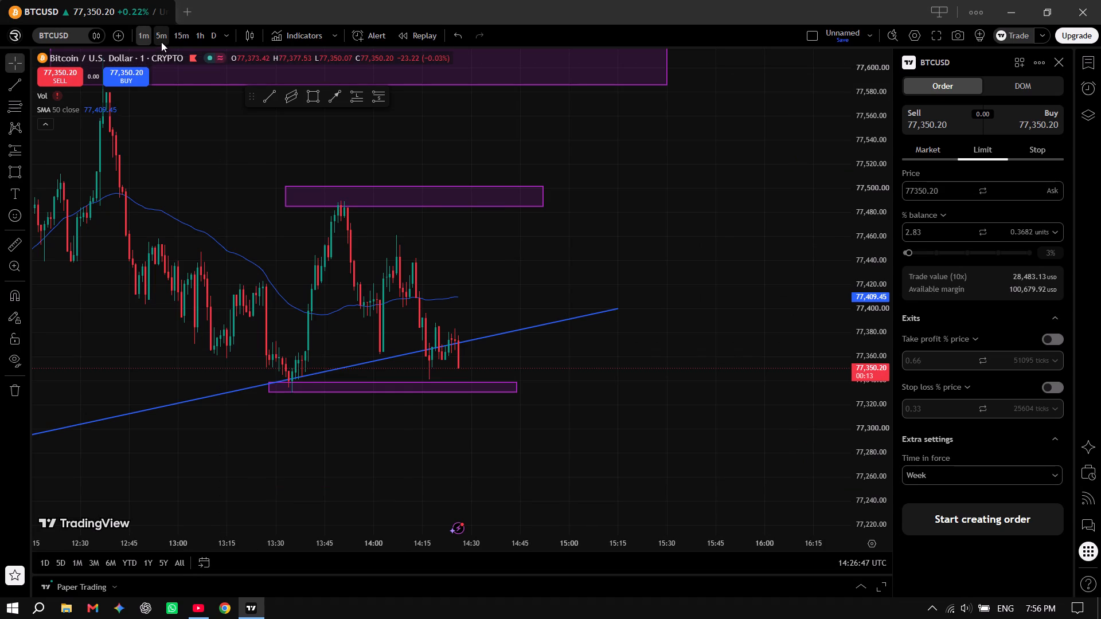
pyautogui.click(161, 42)
pyautogui.scroll(5, 540, 335)
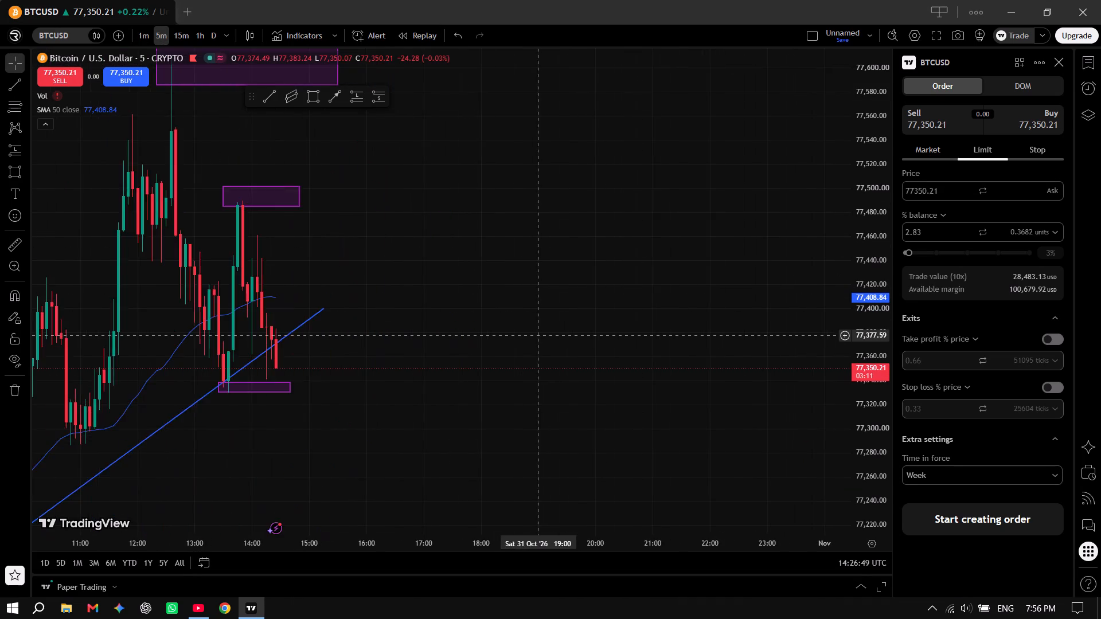
pyautogui.scroll(2, 540, 336)
pyautogui.moveTo(350, 304); pyautogui.dragTo(792, 267)
pyautogui.scroll(-2, 580, 274)
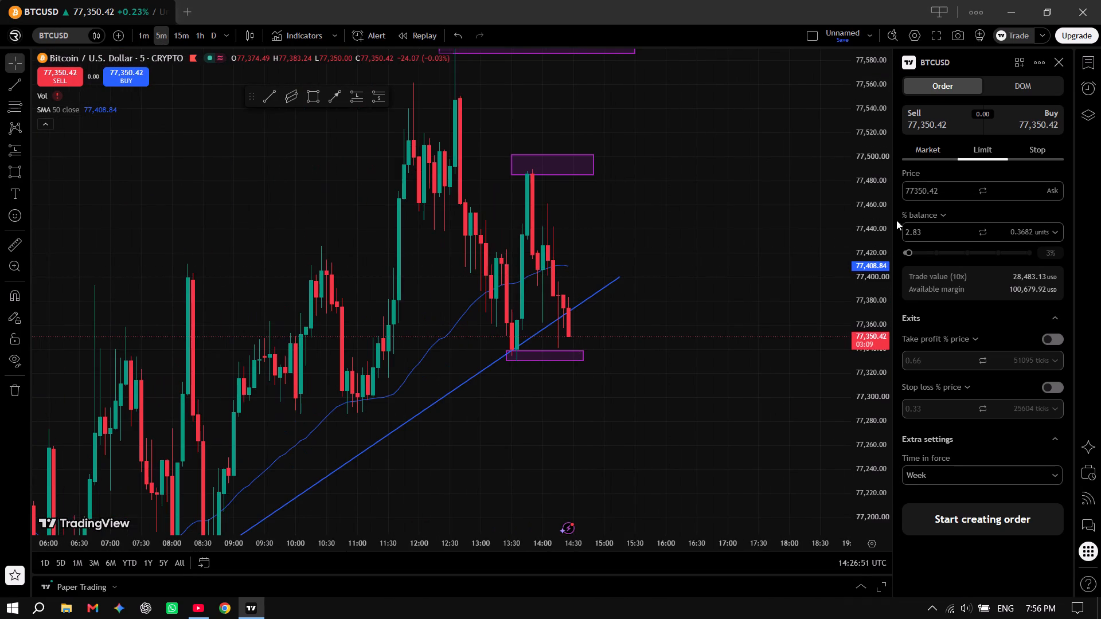
pyautogui.scroll(-16, 870, 206)
pyautogui.scroll(-5, 858, 233)
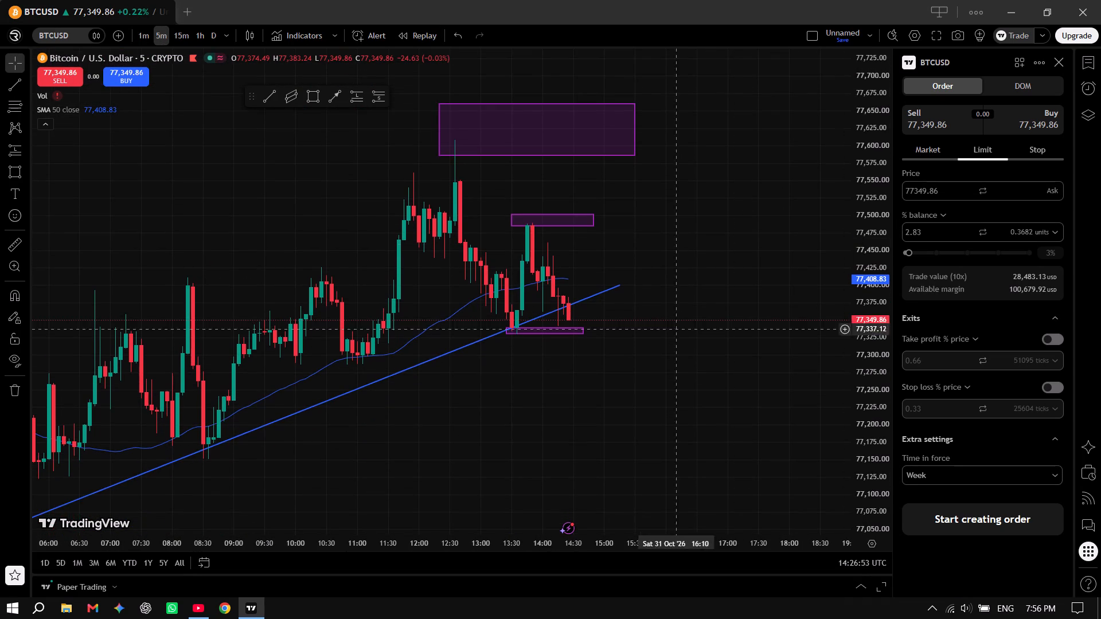
pyautogui.moveTo(615, 366); pyautogui.dragTo(545, 386)
pyautogui.scroll(-3, 610, 377)
pyautogui.moveTo(694, 383); pyautogui.dragTo(722, 205)
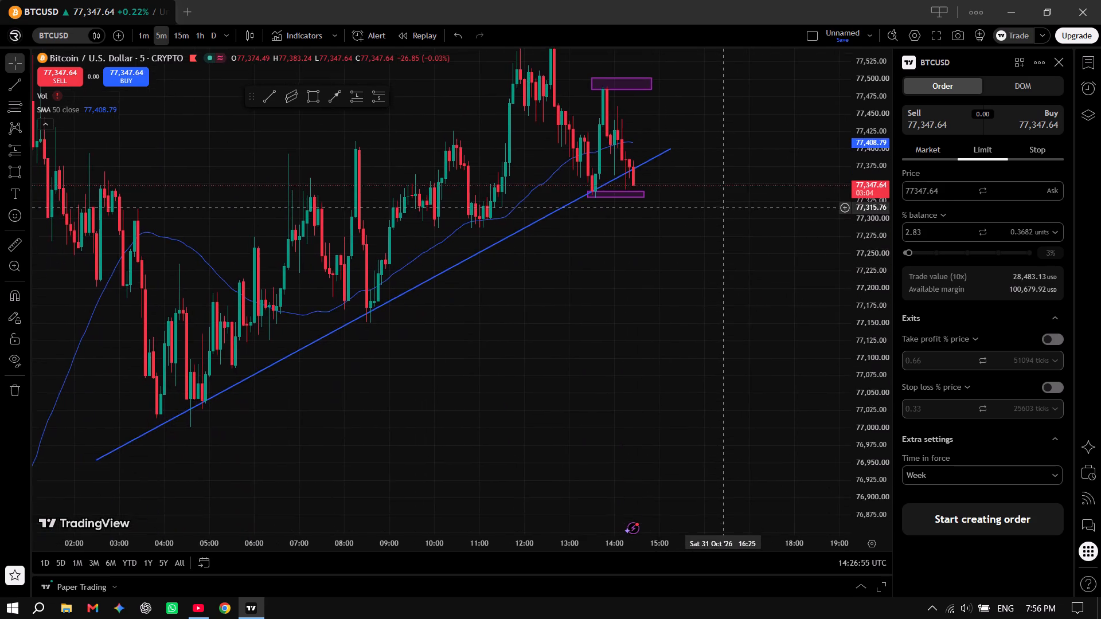
pyautogui.moveTo(722, 205); pyautogui.dragTo(635, 322)
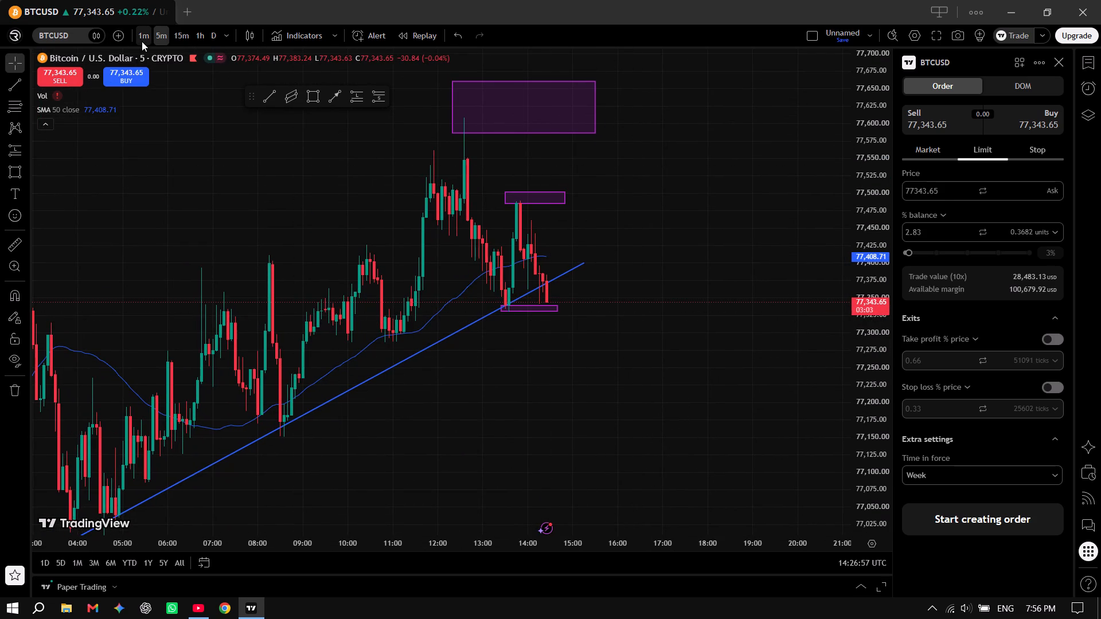
# Examine the full length of the ascending trendline and its touch points on the 1-minute timeframe.
pyautogui.click(142, 38)
pyautogui.scroll(-5, 615, 320)
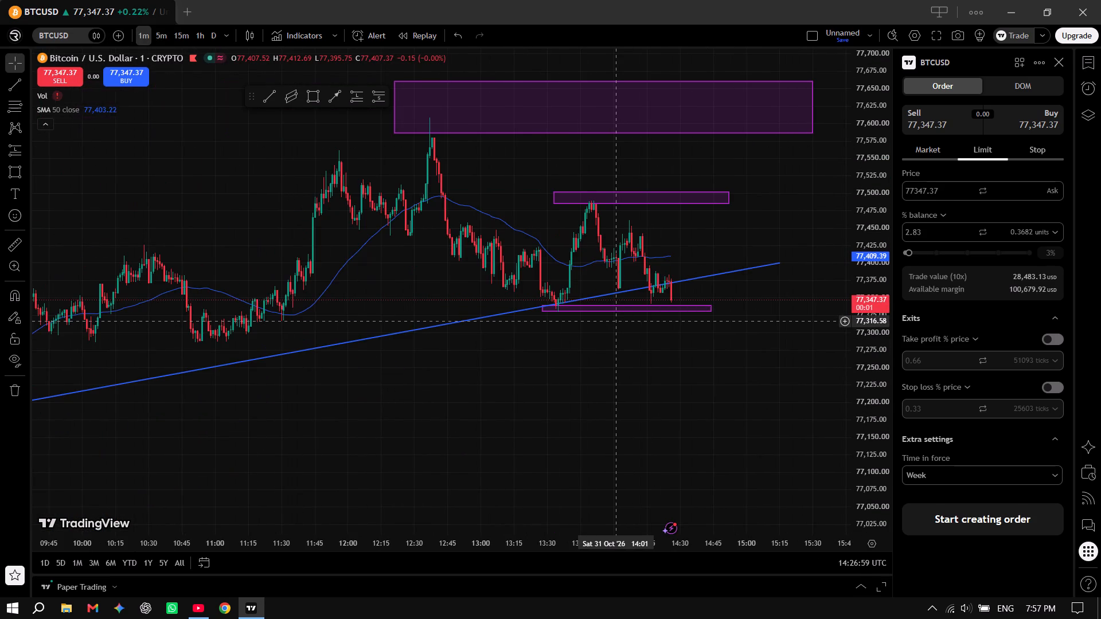
pyautogui.scroll(-16, 615, 322)
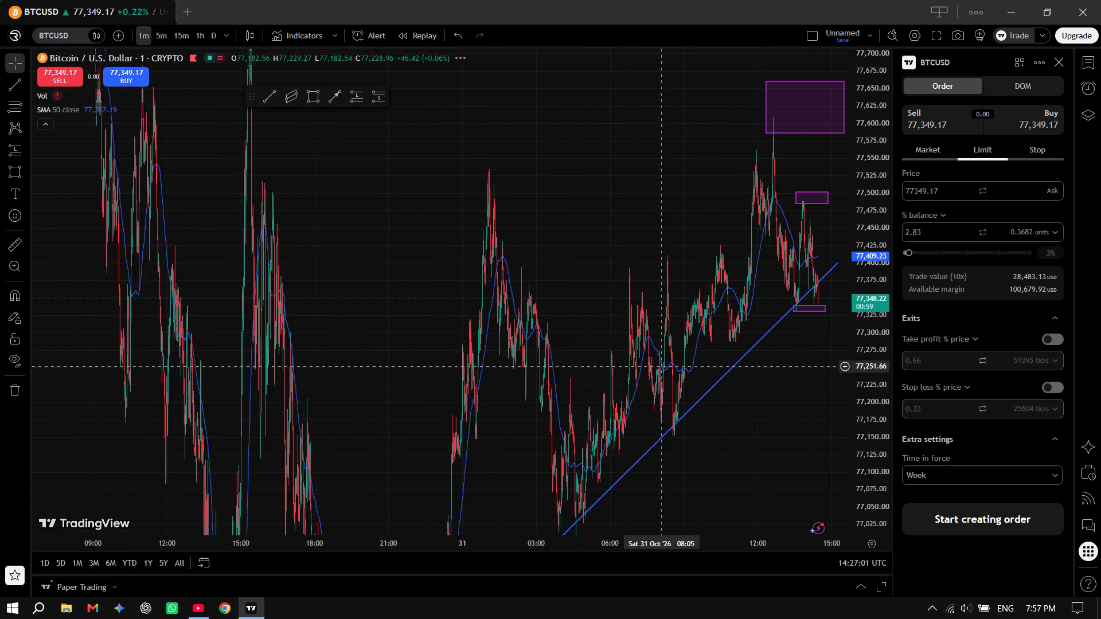
pyautogui.moveTo(825, 428); pyautogui.dragTo(673, 348)
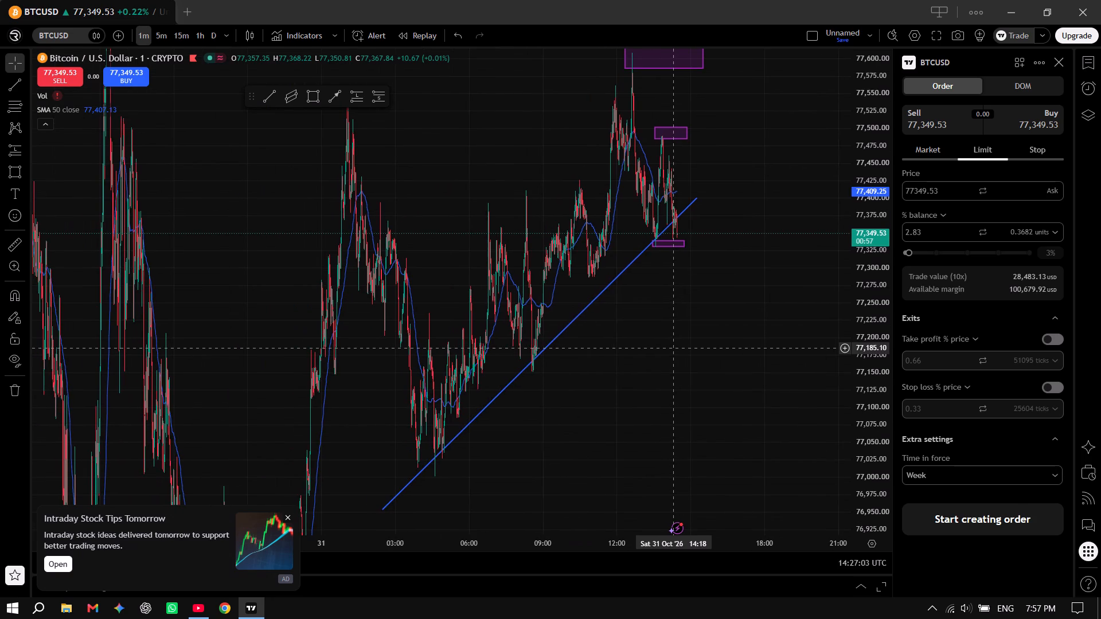
pyautogui.moveTo(673, 348); pyautogui.dragTo(673, 347)
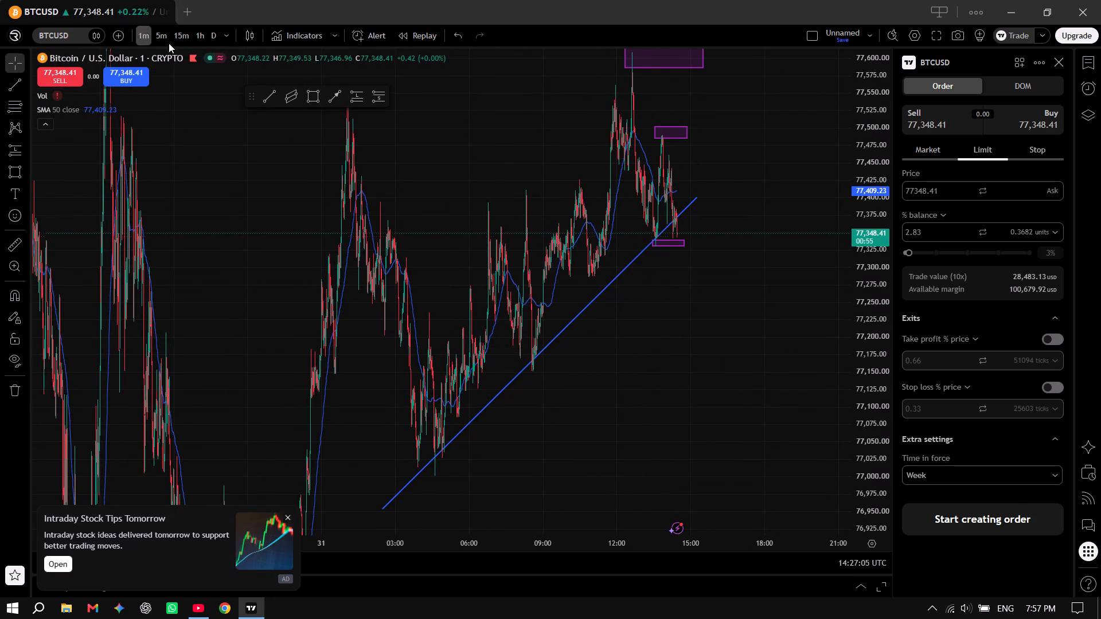
# Return to the 5-minute timeframe and examine the latest candles around the ascending trendline and the lower purple zone.
pyautogui.click(161, 41)
pyautogui.moveTo(753, 330); pyautogui.dragTo(600, 328)
pyautogui.scroll(2, 660, 313)
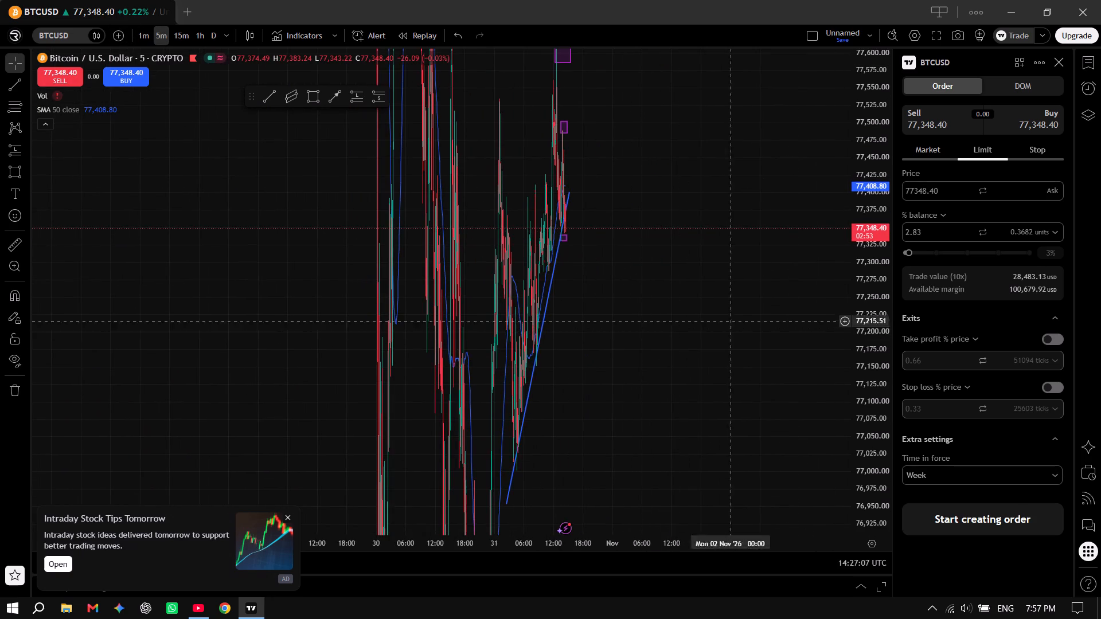
pyautogui.scroll(13, 642, 313)
pyautogui.moveTo(313, 280); pyautogui.dragTo(780, 318)
pyautogui.scroll(9, 536, 303)
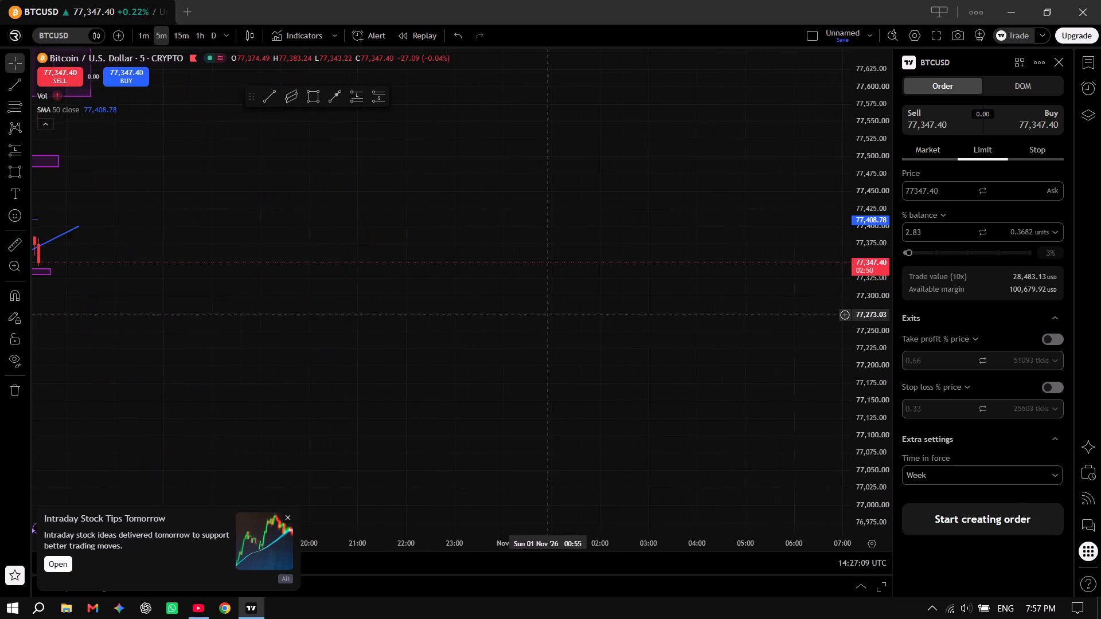
pyautogui.moveTo(347, 297); pyautogui.dragTo(837, 339)
pyautogui.scroll(3, 605, 336)
pyautogui.moveTo(460, 351); pyautogui.dragTo(759, 294)
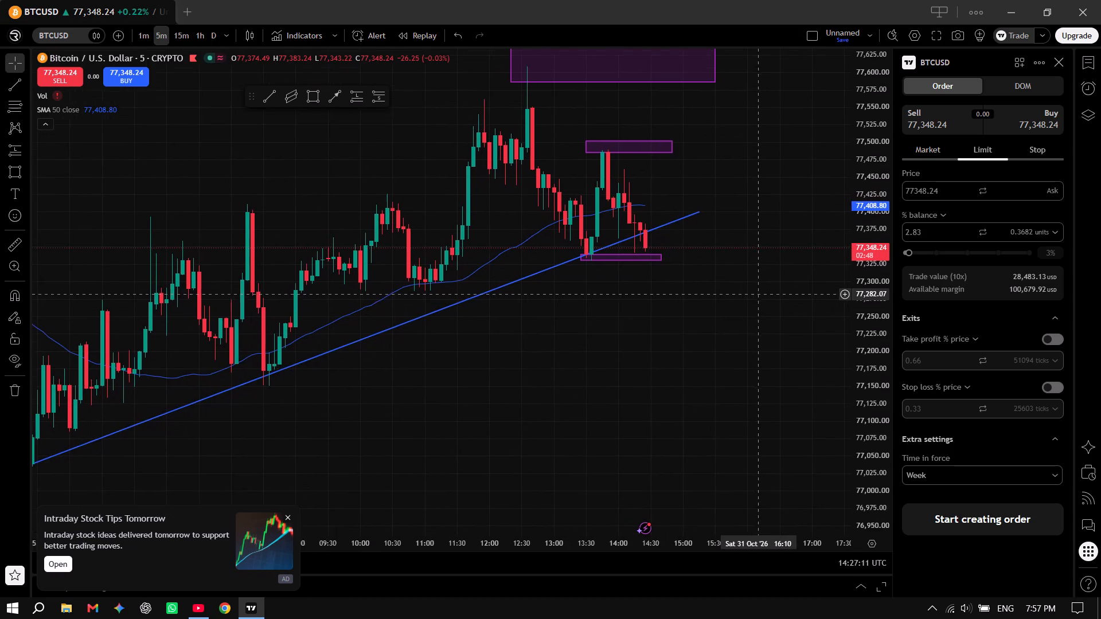
pyautogui.moveTo(759, 294); pyautogui.dragTo(718, 343)
pyautogui.scroll(-2, 713, 336)
pyautogui.moveTo(746, 373); pyautogui.dragTo(490, 367)
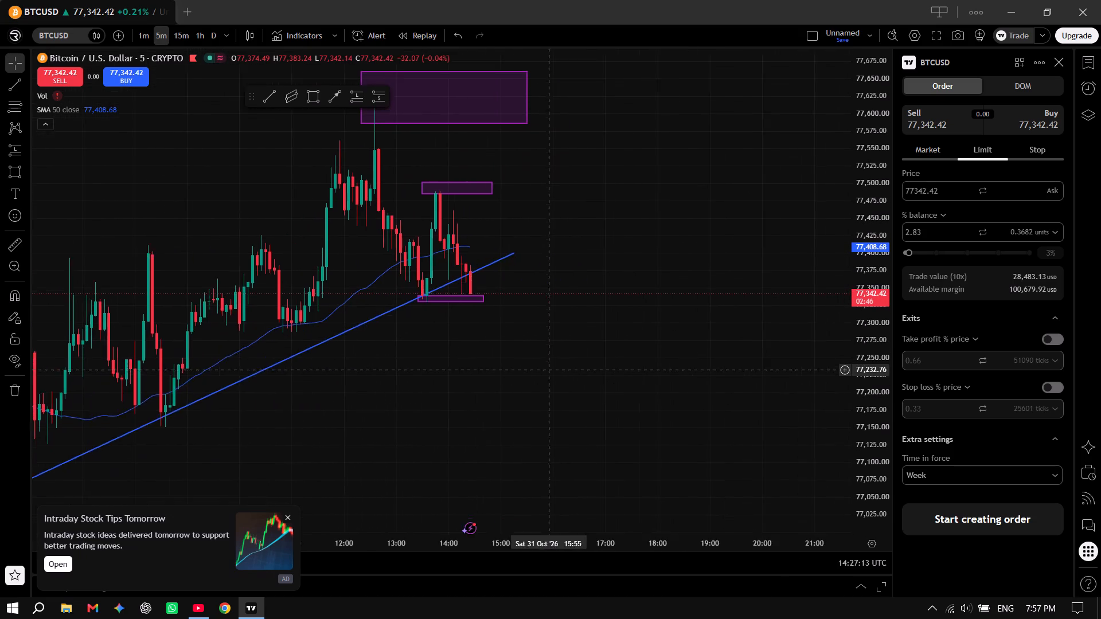
pyautogui.moveTo(490, 367); pyautogui.dragTo(480, 367)
pyautogui.scroll(3, 401, 328)
pyautogui.scroll(4, 872, 292)
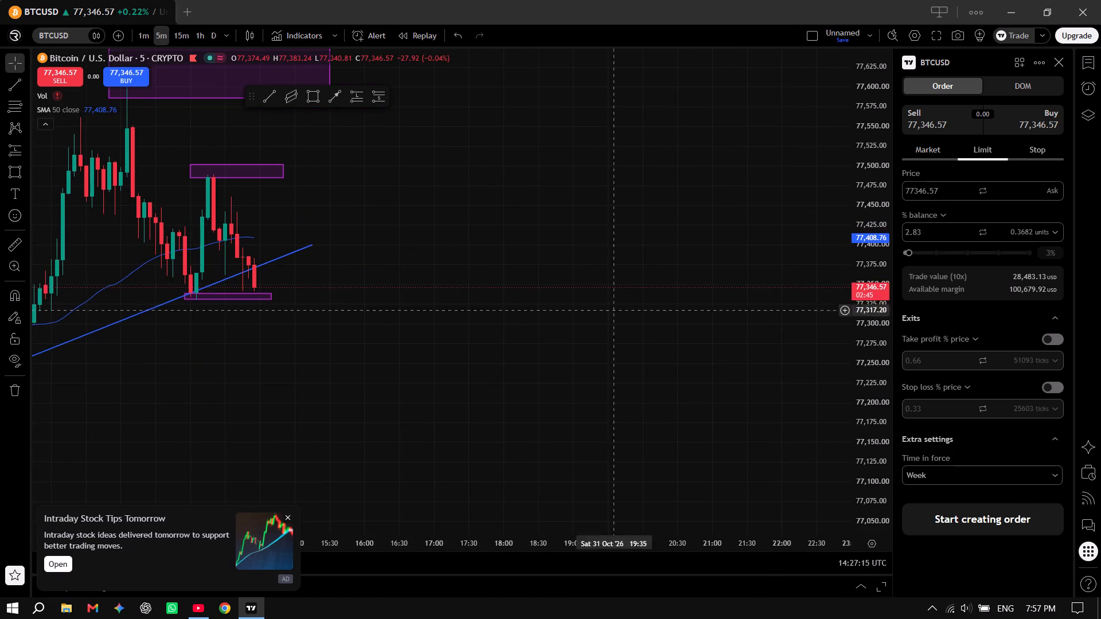
pyautogui.moveTo(475, 335); pyautogui.dragTo(629, 392)
# Dismiss the Intraday Stock Tips advertisement covering the chart.
pyautogui.click(286, 515)
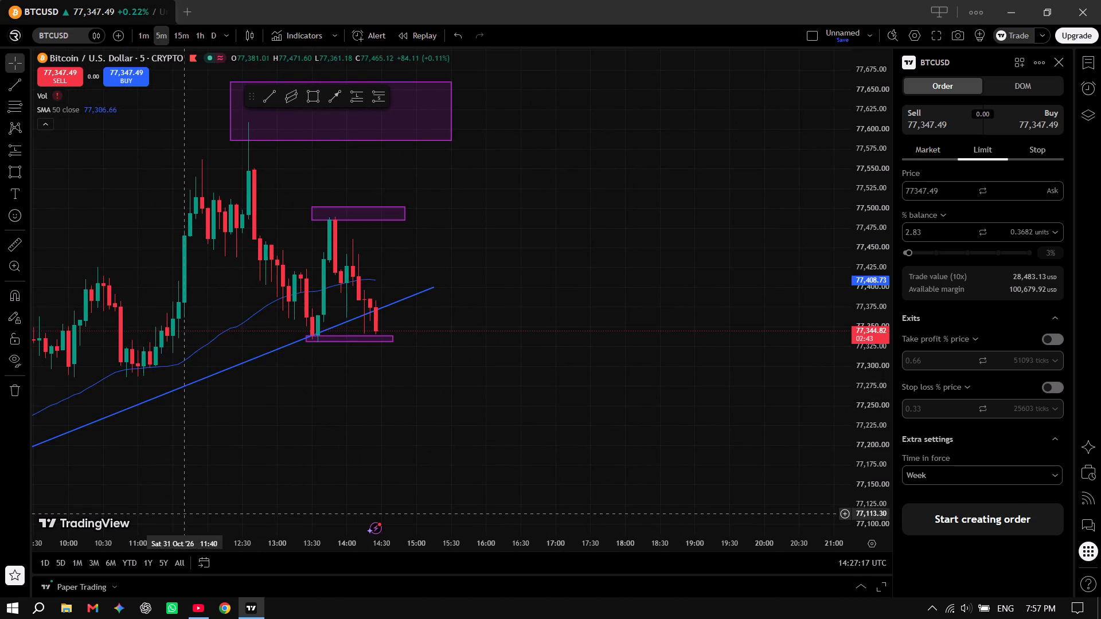
# Switch back to the YouTube livestream, close its live chat, and show the video in theater mode.
pyautogui.hotkey('alt', 'Tab')
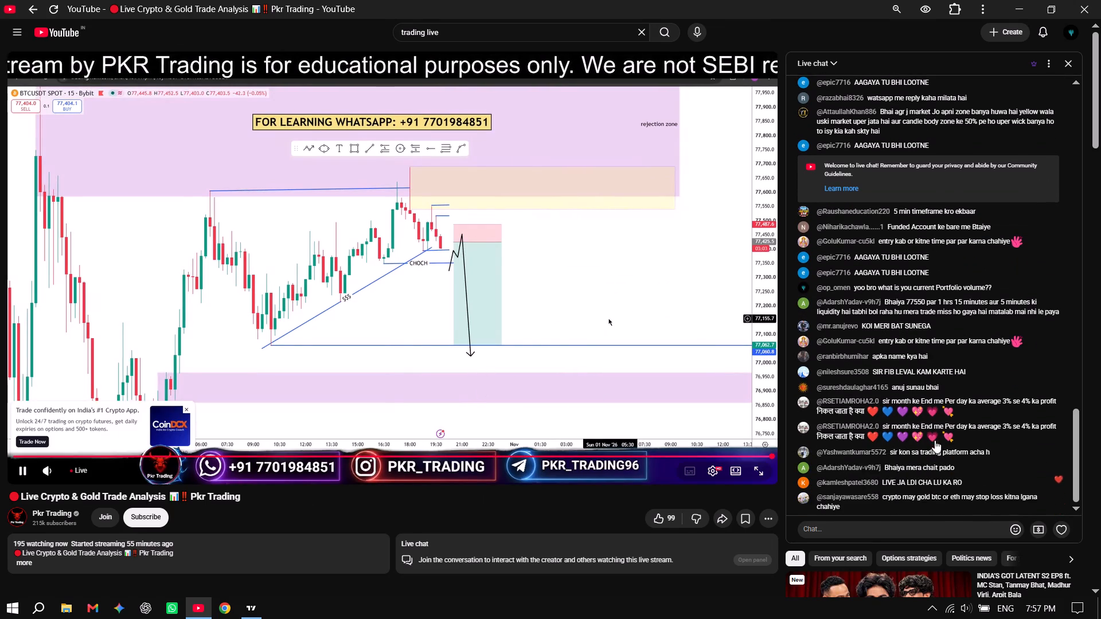
pyautogui.scroll(-5, 944, 440)
pyautogui.click(838, 528)
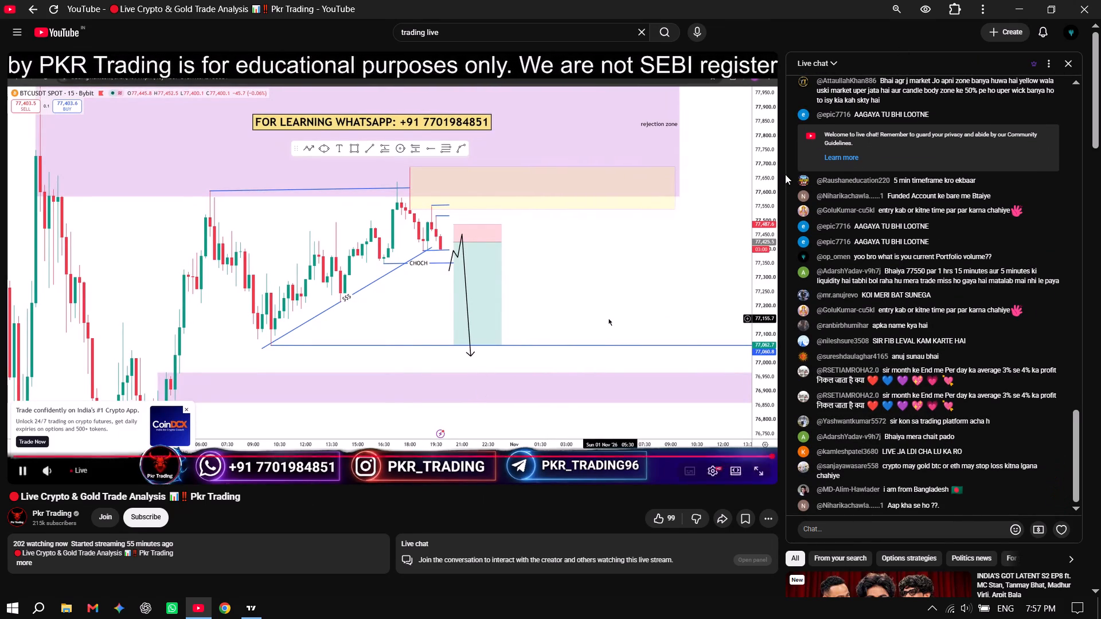
pyautogui.click(1071, 64)
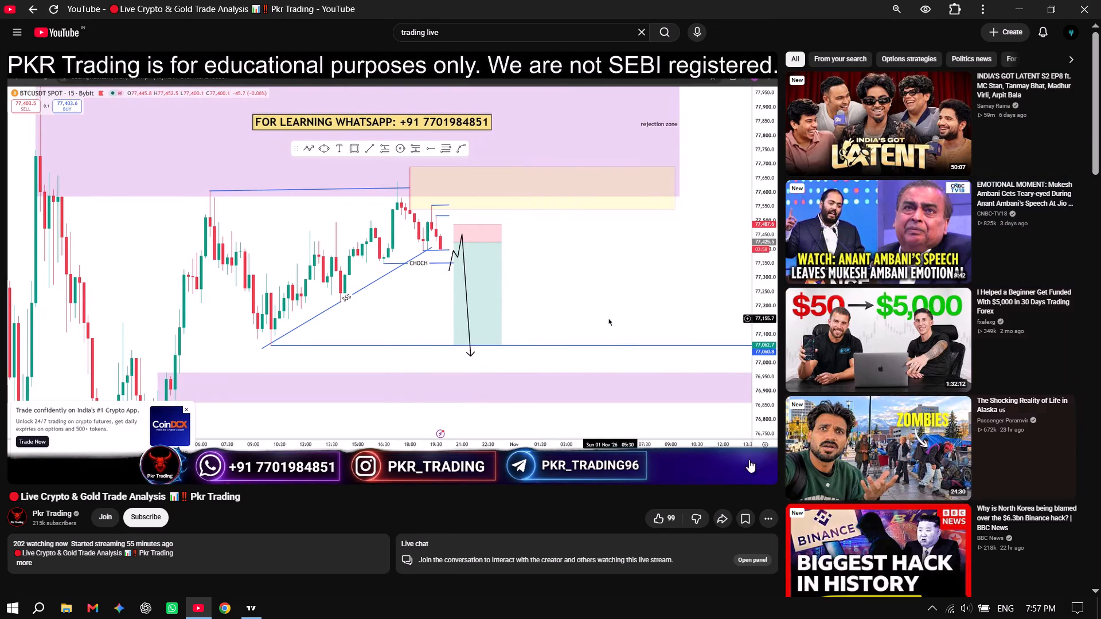
pyautogui.click(737, 473)
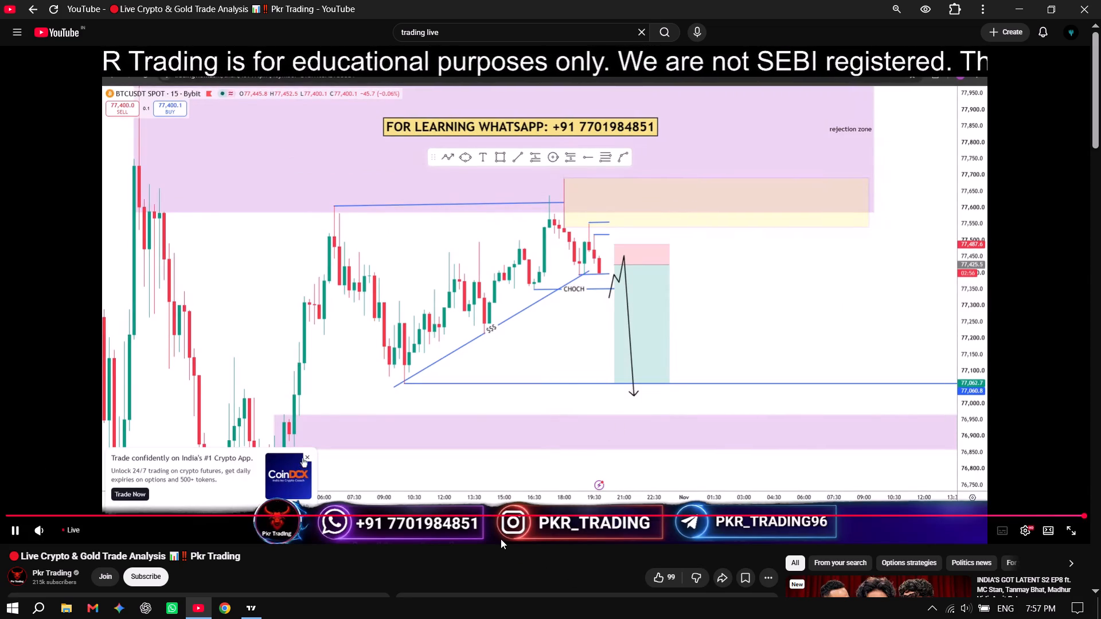
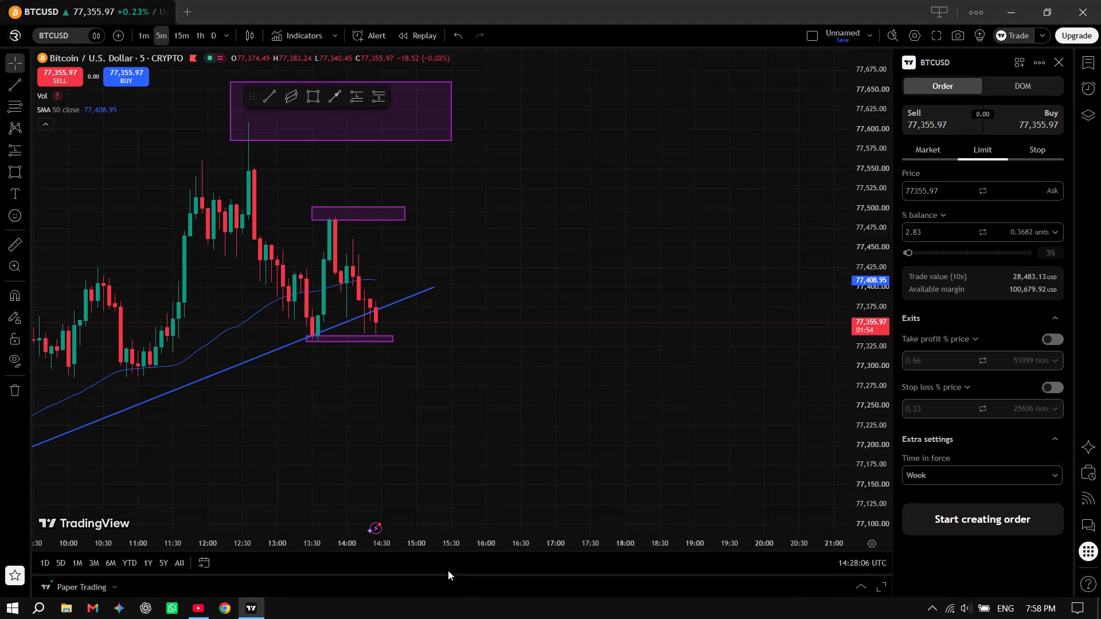
# Examine the 5-minute BTCUSD candles around the ascending trendline and the purple zones, from the wider swing to the latest price.
pyautogui.scroll(-8, 546, 435)
pyautogui.moveTo(651, 443); pyautogui.dragTo(568, 252)
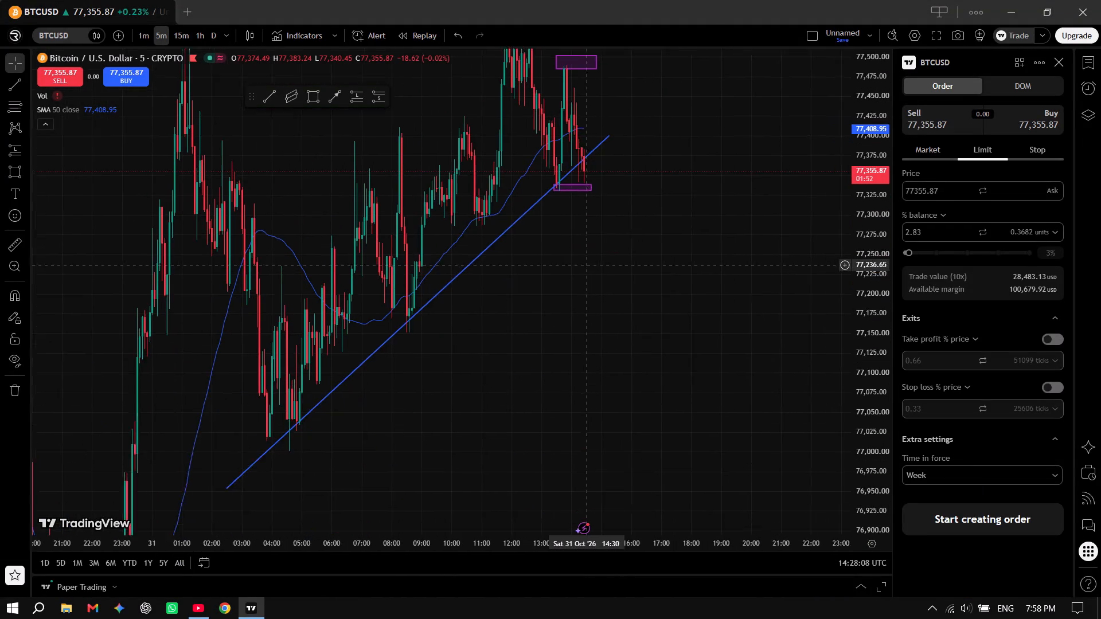
pyautogui.moveTo(568, 252); pyautogui.dragTo(559, 335)
pyautogui.scroll(4, 559, 336)
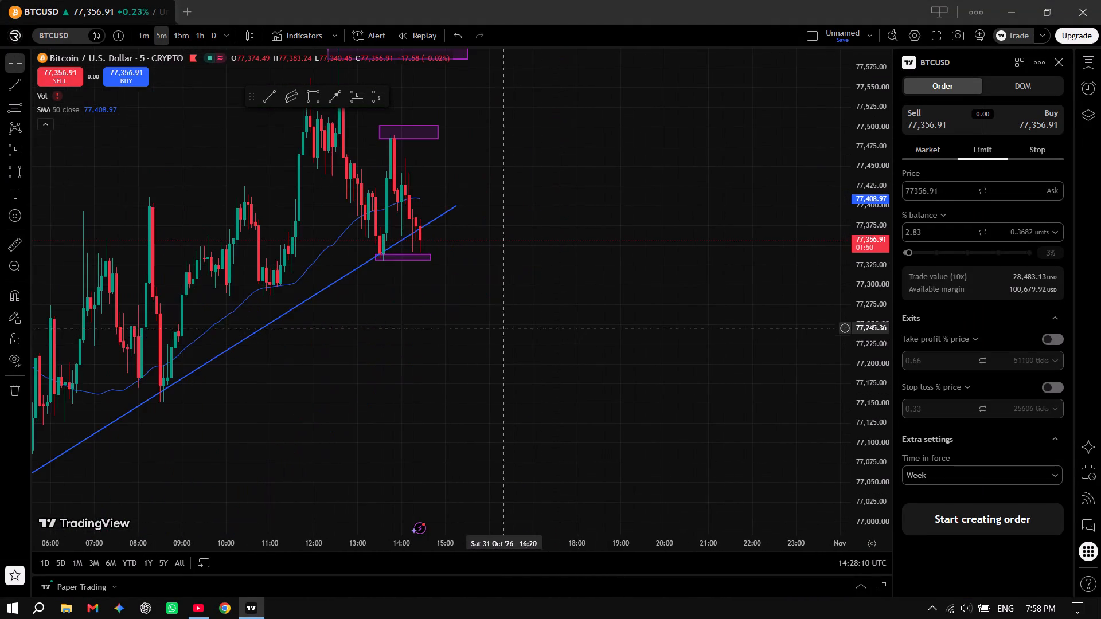
pyautogui.moveTo(481, 309); pyautogui.dragTo(682, 355)
pyautogui.scroll(5, 594, 356)
pyautogui.moveTo(450, 354); pyautogui.dragTo(547, 432)
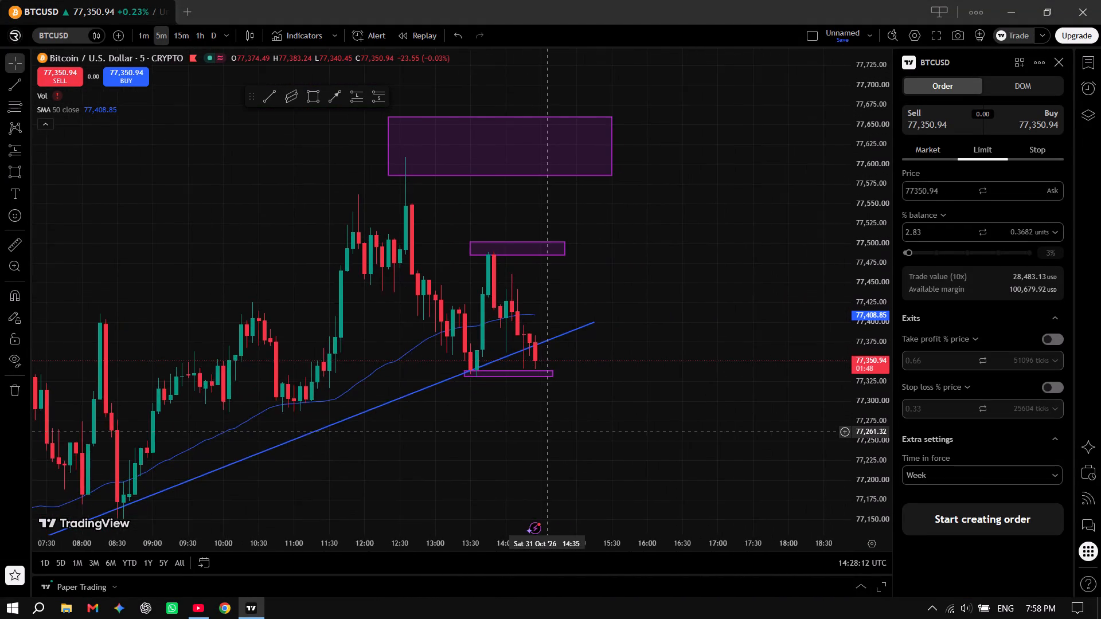
pyautogui.scroll(3, 547, 429)
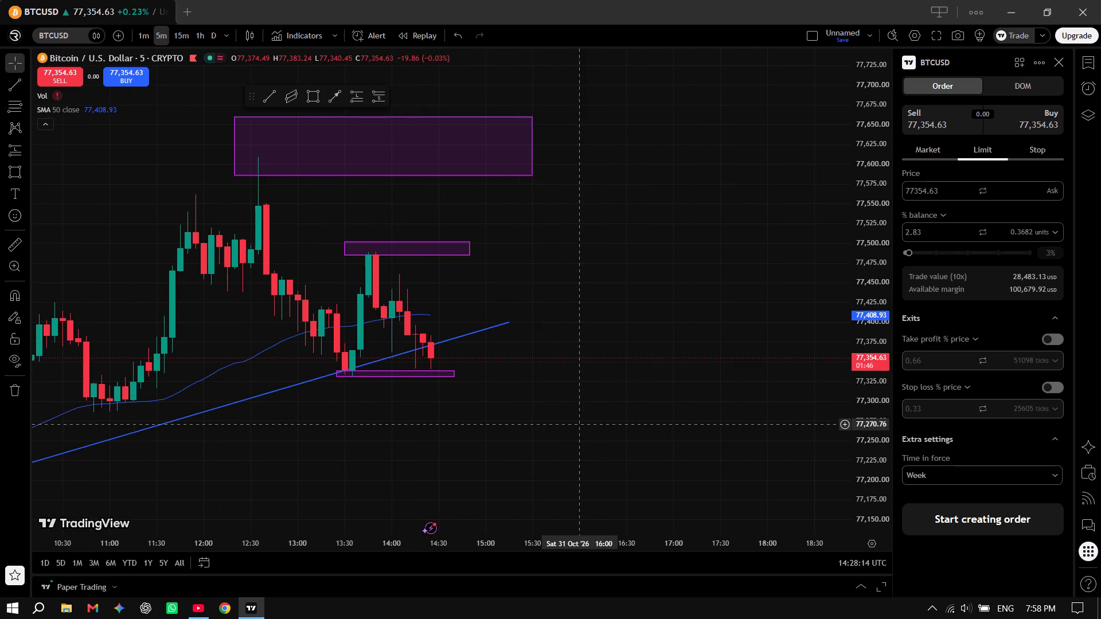
pyautogui.scroll(-2, 352, 391)
pyautogui.scroll(2, 346, 394)
pyautogui.scroll(-4, 346, 394)
pyautogui.scroll(1, 345, 395)
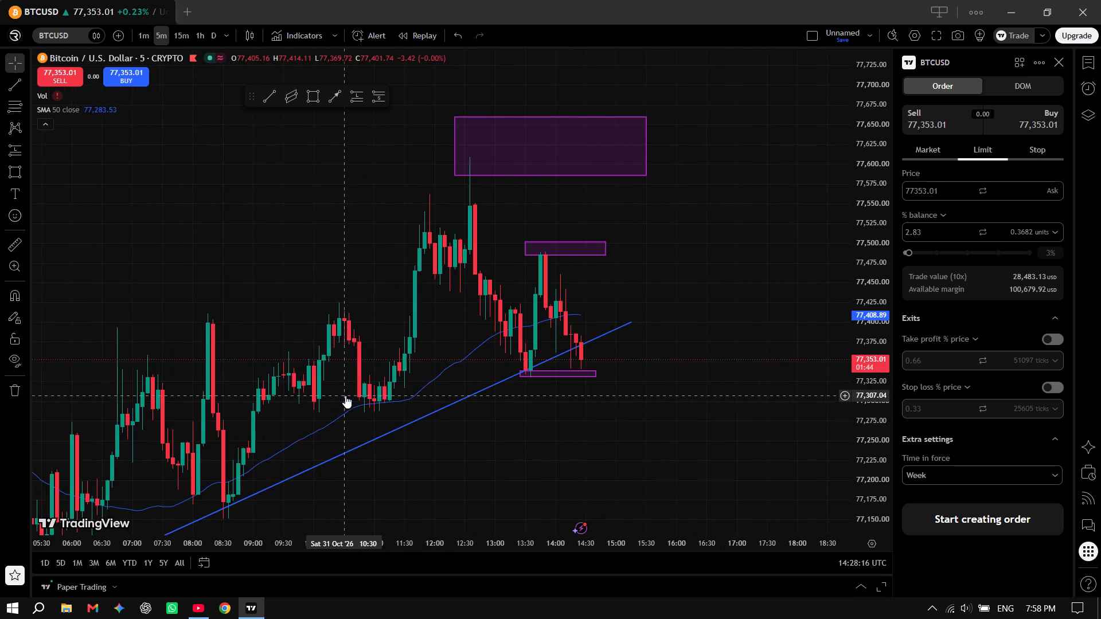
pyautogui.moveTo(729, 445); pyautogui.dragTo(625, 339)
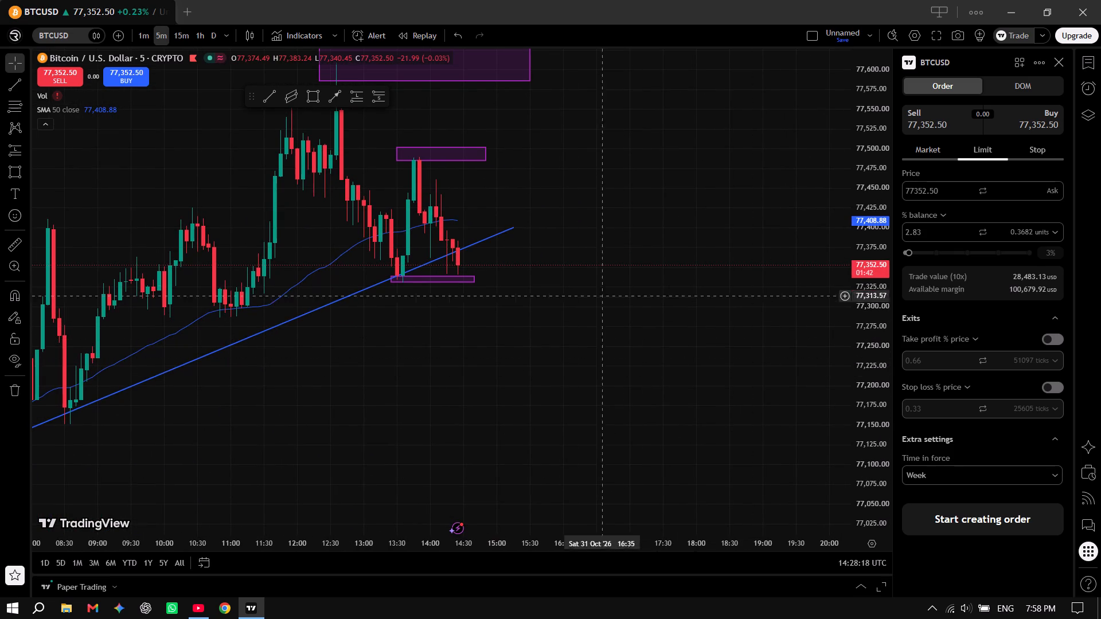
pyautogui.moveTo(541, 290); pyautogui.dragTo(558, 340)
pyautogui.scroll(-2, 553, 337)
pyautogui.moveTo(651, 342); pyautogui.dragTo(576, 362)
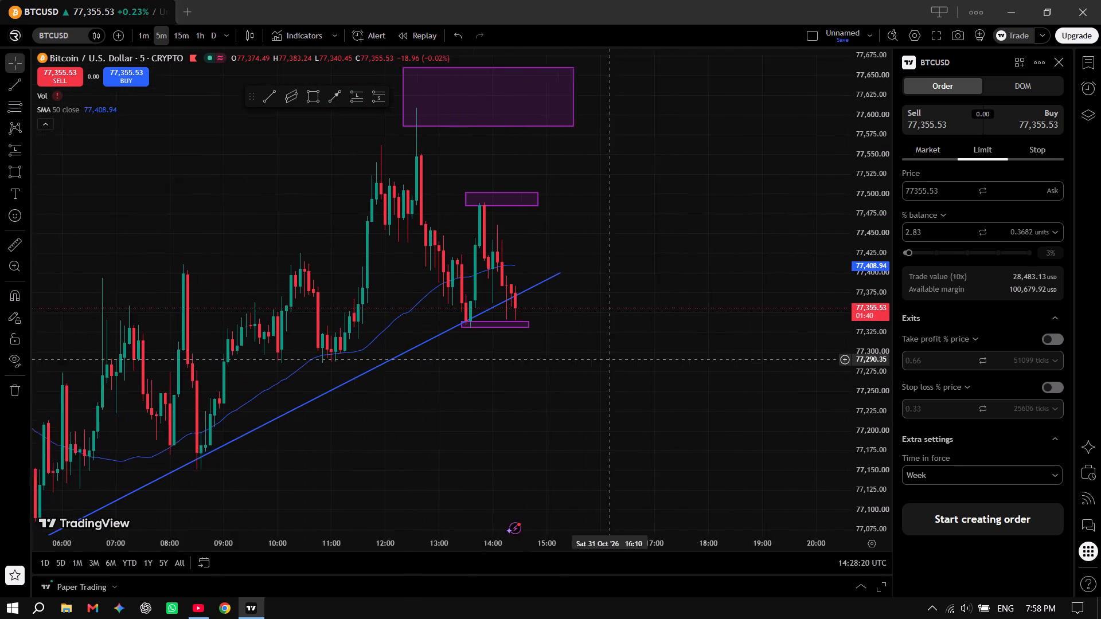
pyautogui.moveTo(576, 362); pyautogui.dragTo(569, 363)
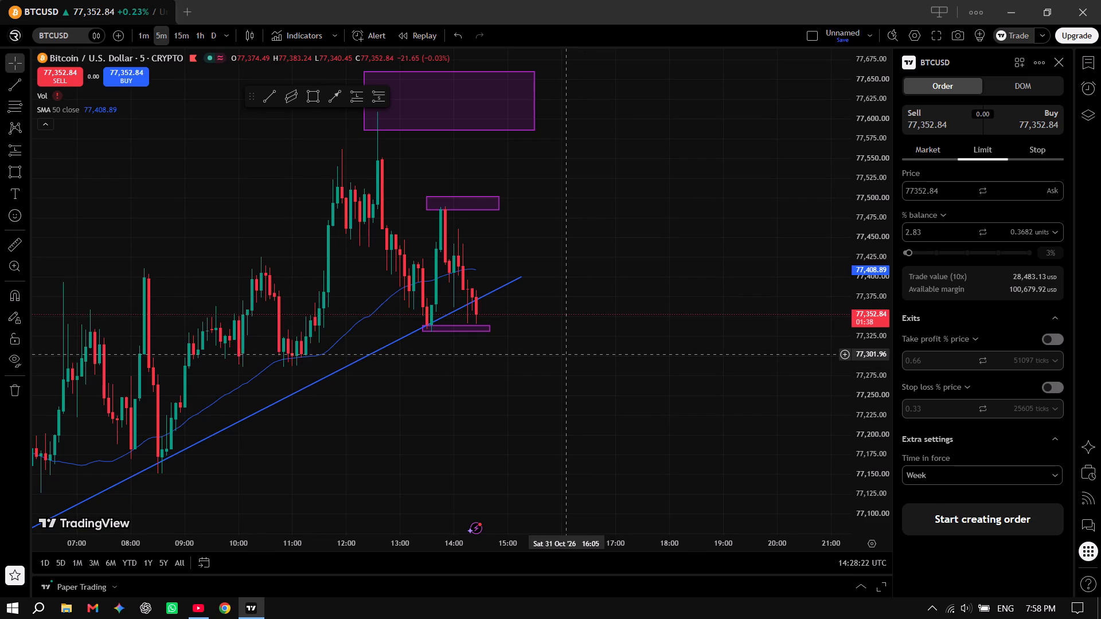
# Place a short position below the lower purple zone with entry about 77,335, stop about 77,373 and target about 77,260.
pyautogui.click(378, 100)
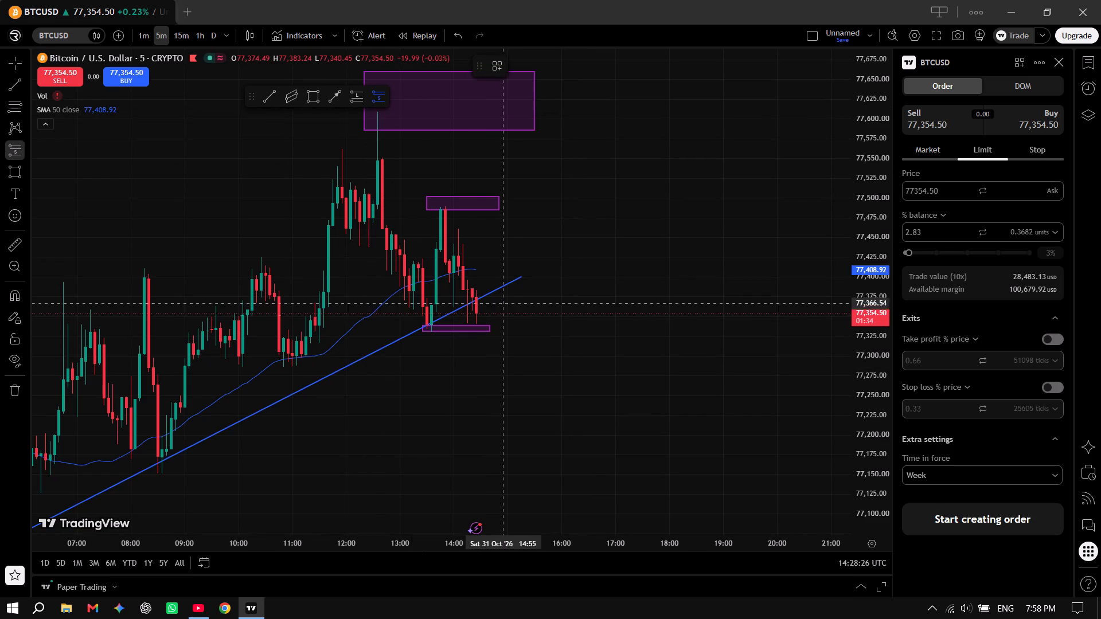
pyautogui.click(507, 328)
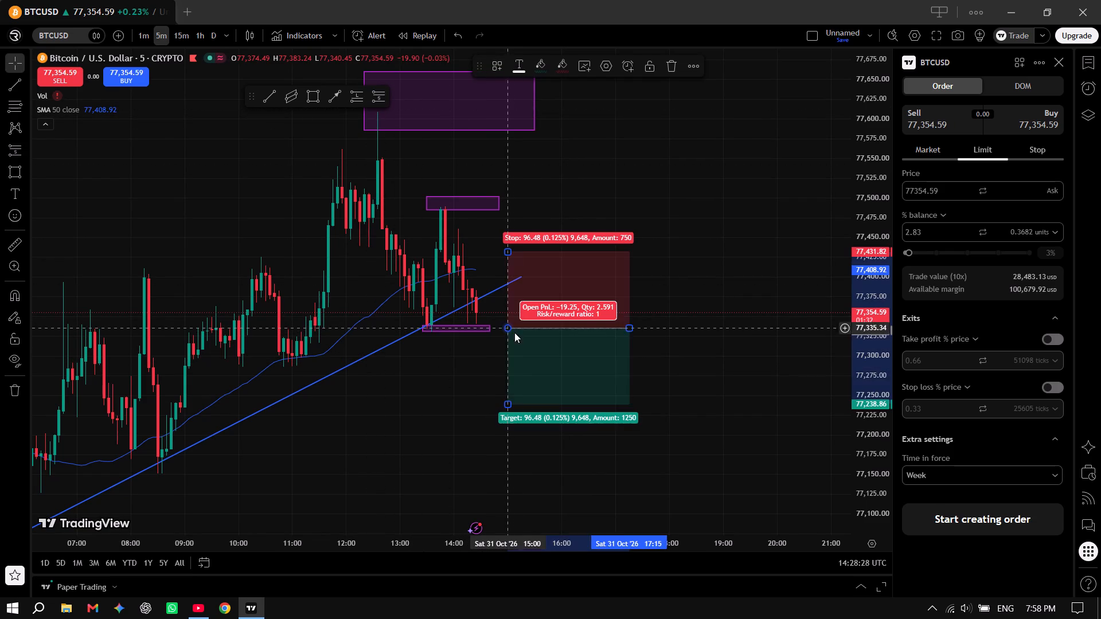
pyautogui.moveTo(509, 250); pyautogui.dragTo(508, 295)
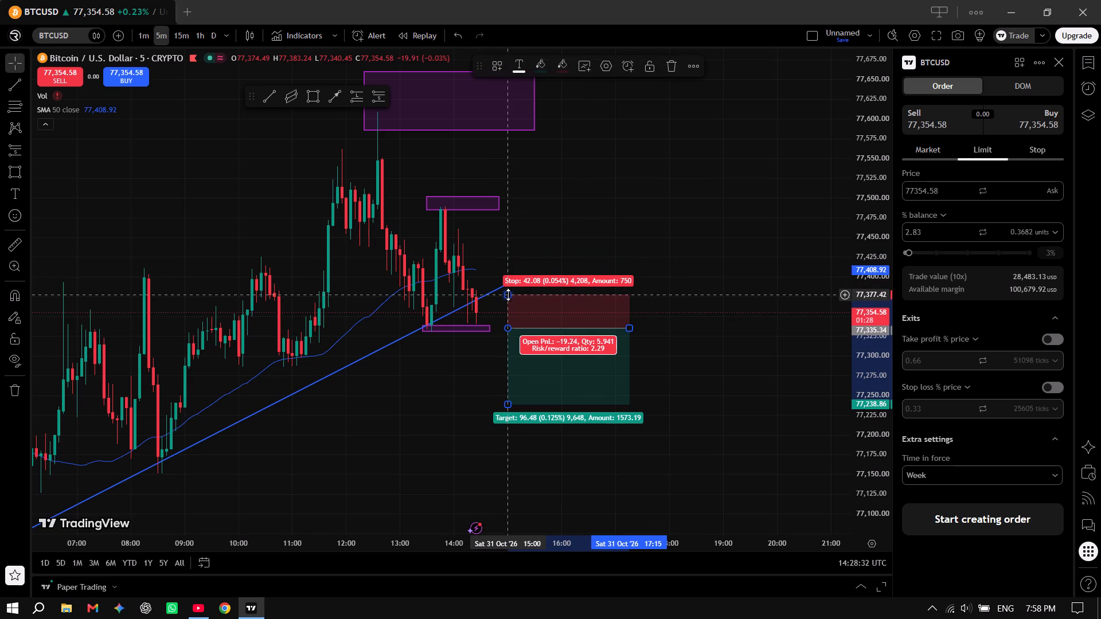
pyautogui.click(507, 294)
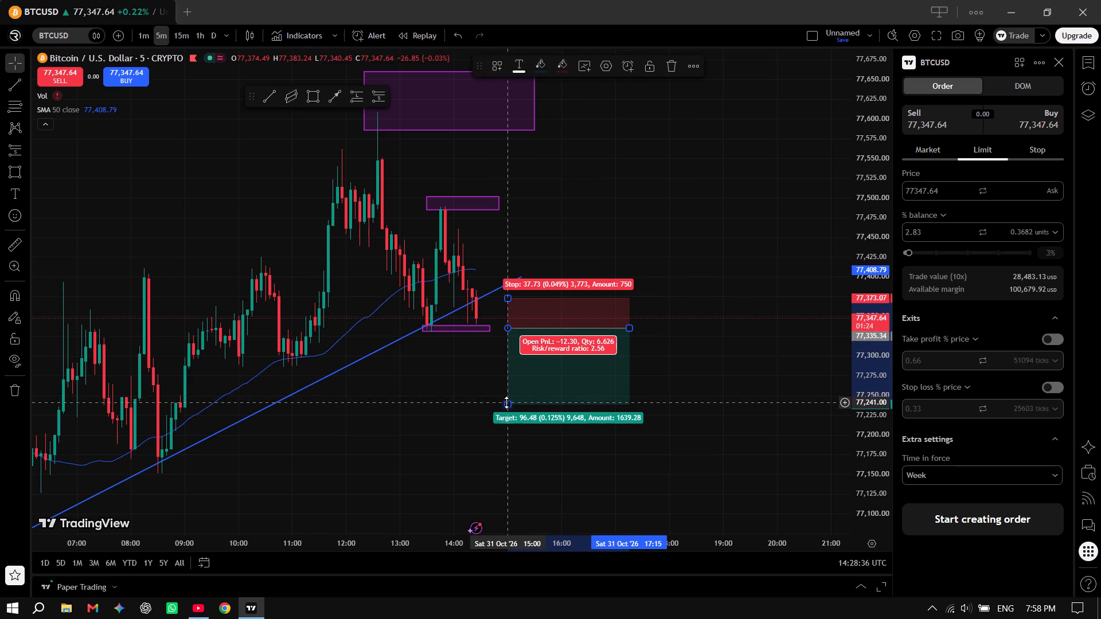
pyautogui.moveTo(506, 402); pyautogui.dragTo(510, 387)
pyautogui.click(772, 409)
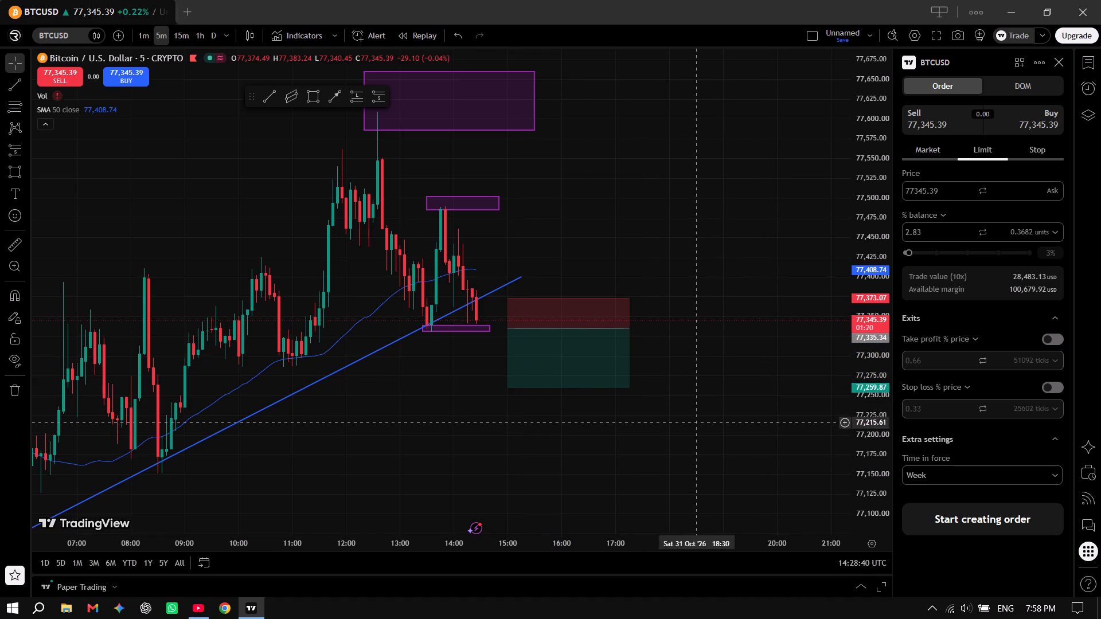
# Save the short position's settings as a drawing template named Short.
pyautogui.click(560, 361)
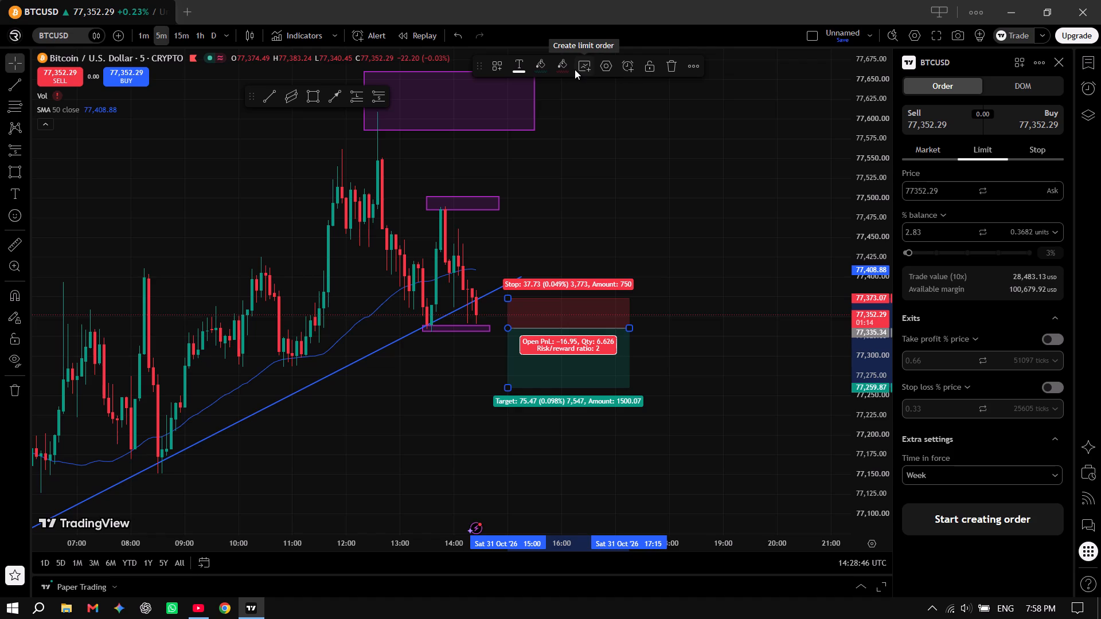
pyautogui.click(697, 66)
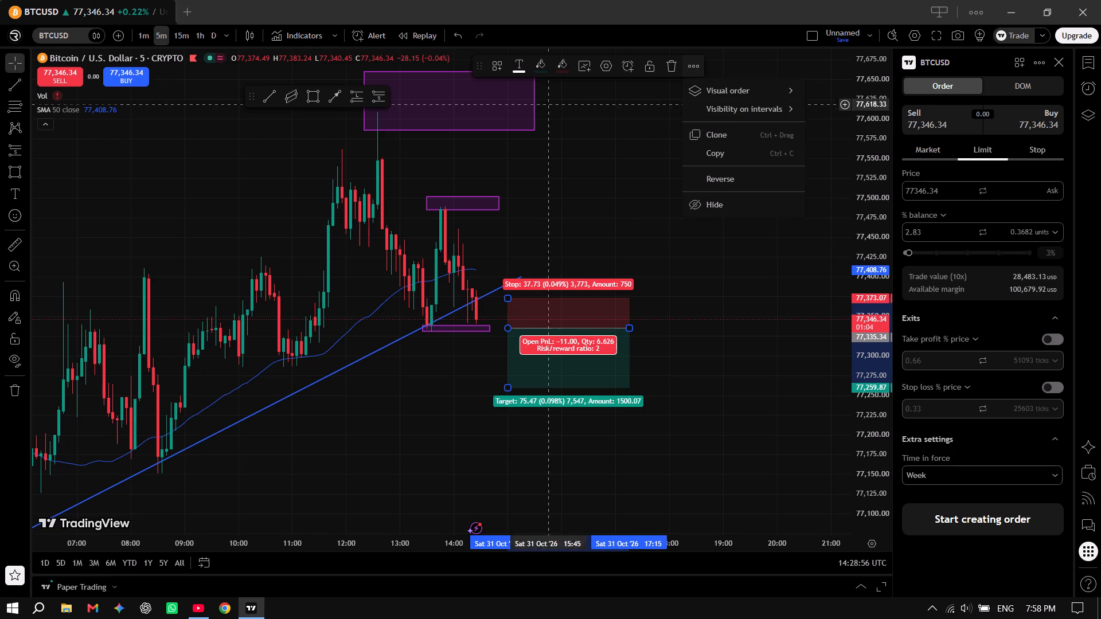
pyautogui.click(497, 68)
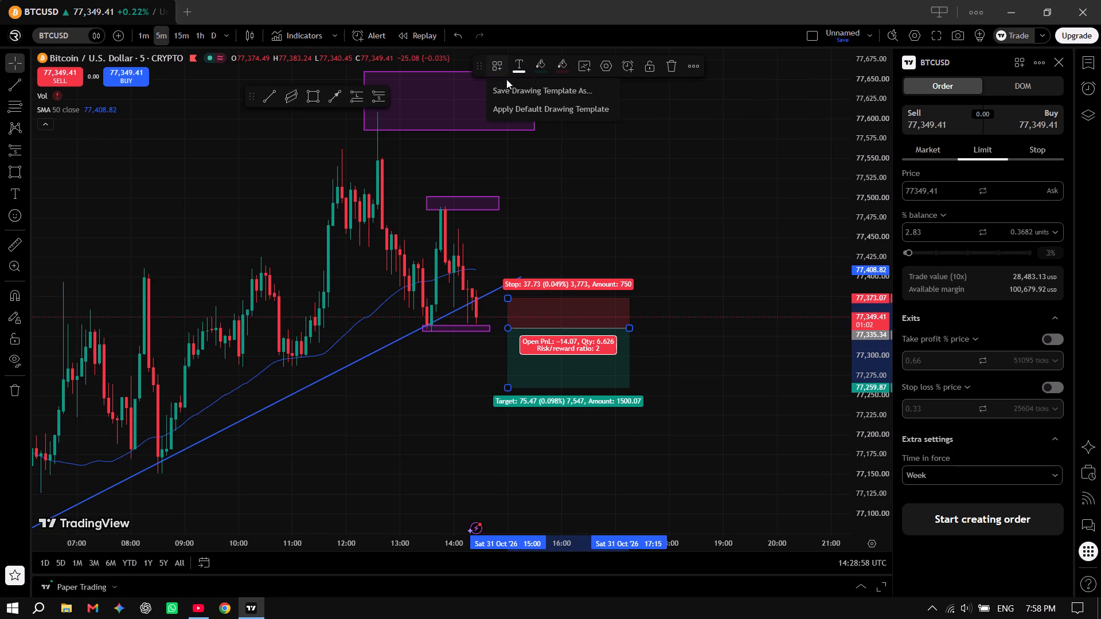
pyautogui.click(580, 93)
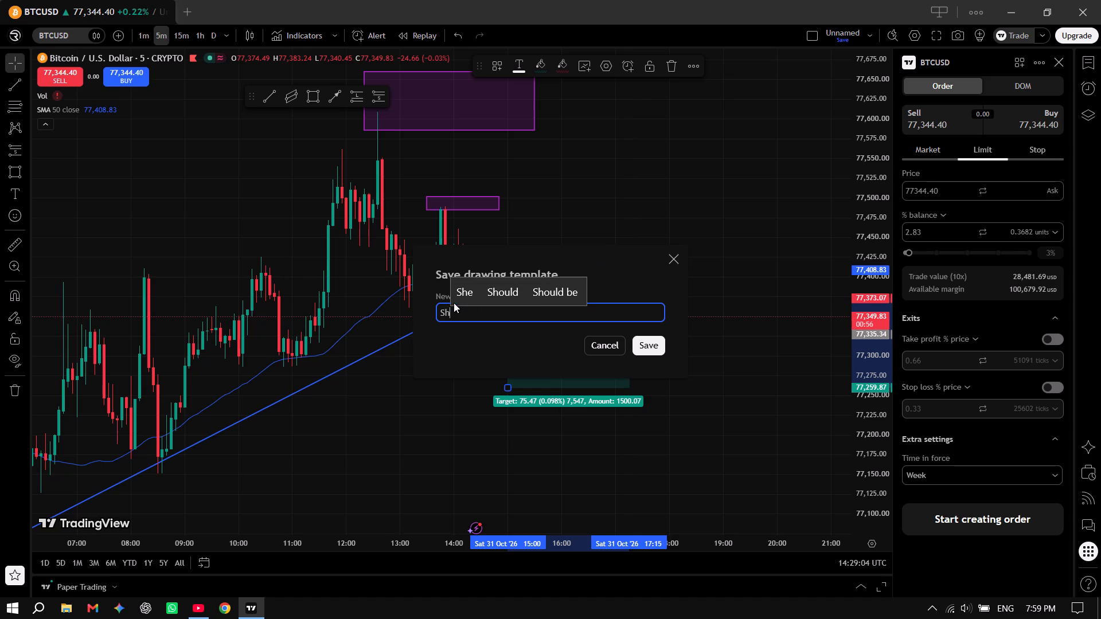
pyautogui.press('o')
pyautogui.write('rt')
pyautogui.press('space')
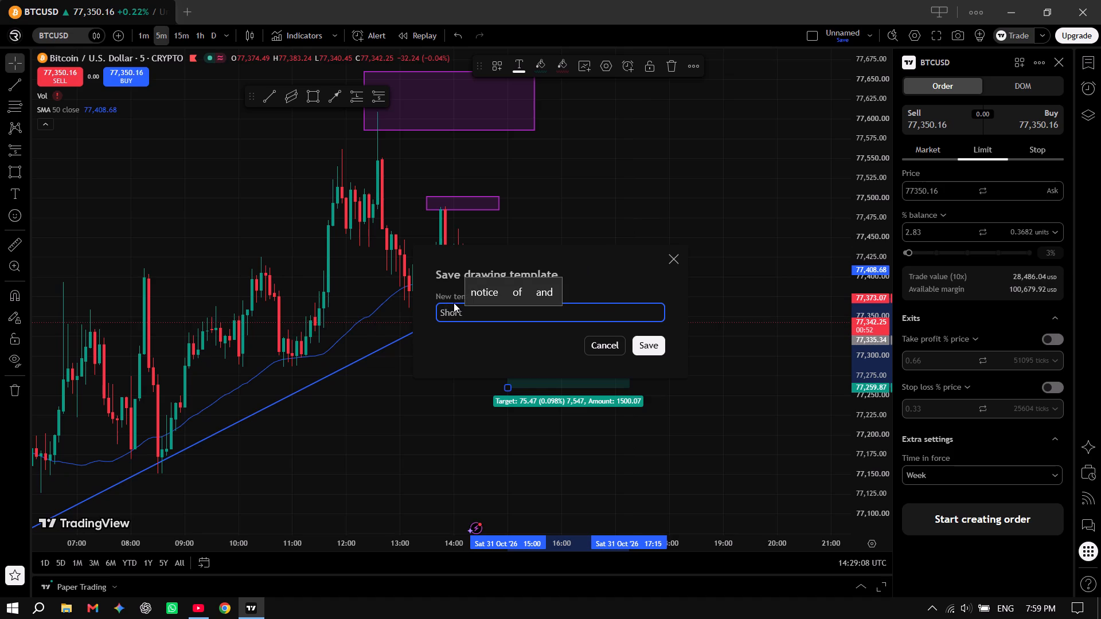
pyautogui.click(643, 352)
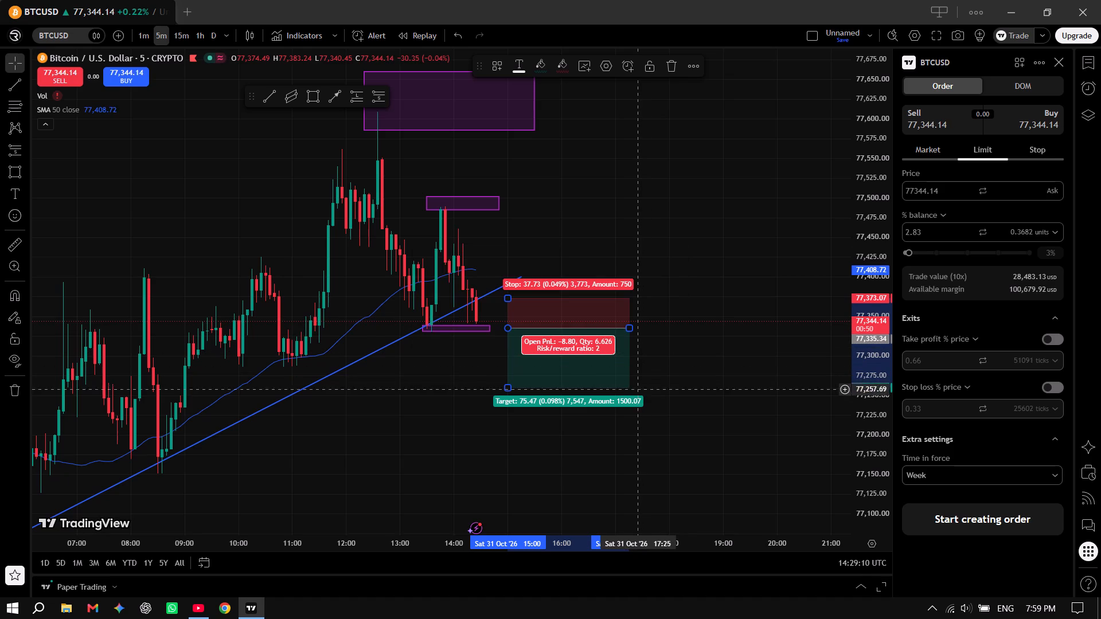
# Shorten the short position's time span so that it ends at about 16:15.
pyautogui.click(561, 340)
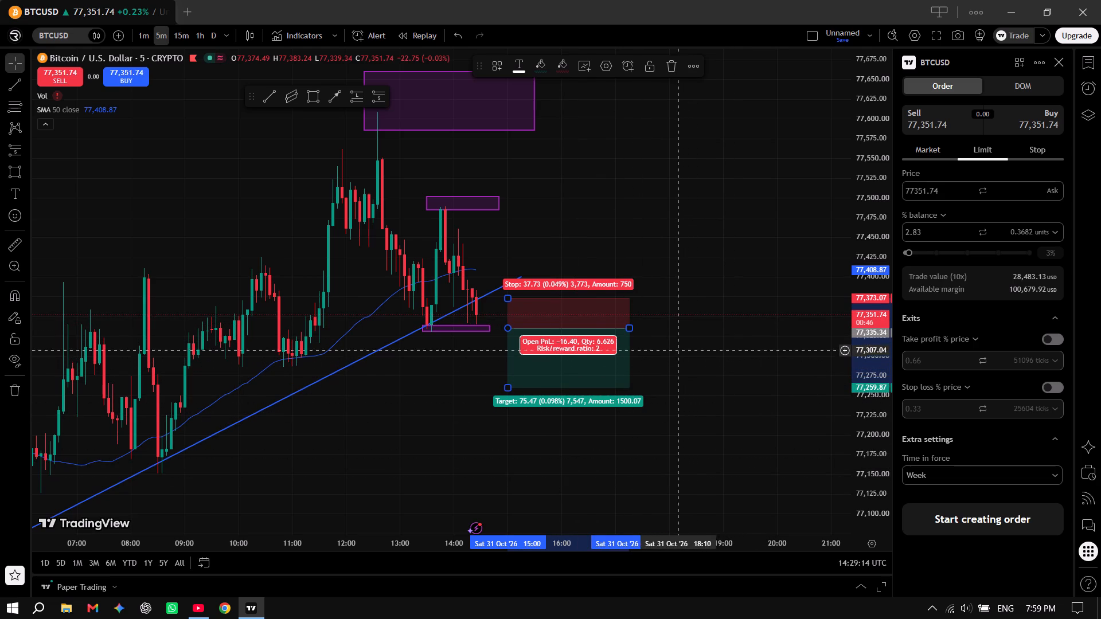
pyautogui.click(703, 324)
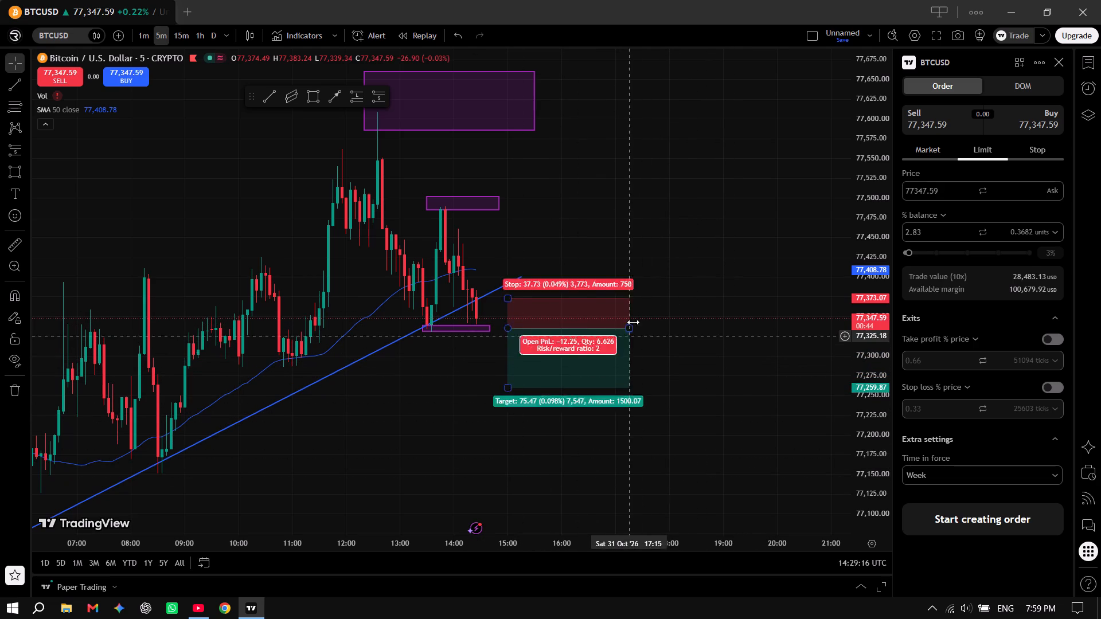
pyautogui.moveTo(629, 327); pyautogui.dragTo(574, 332)
pyautogui.click(635, 465)
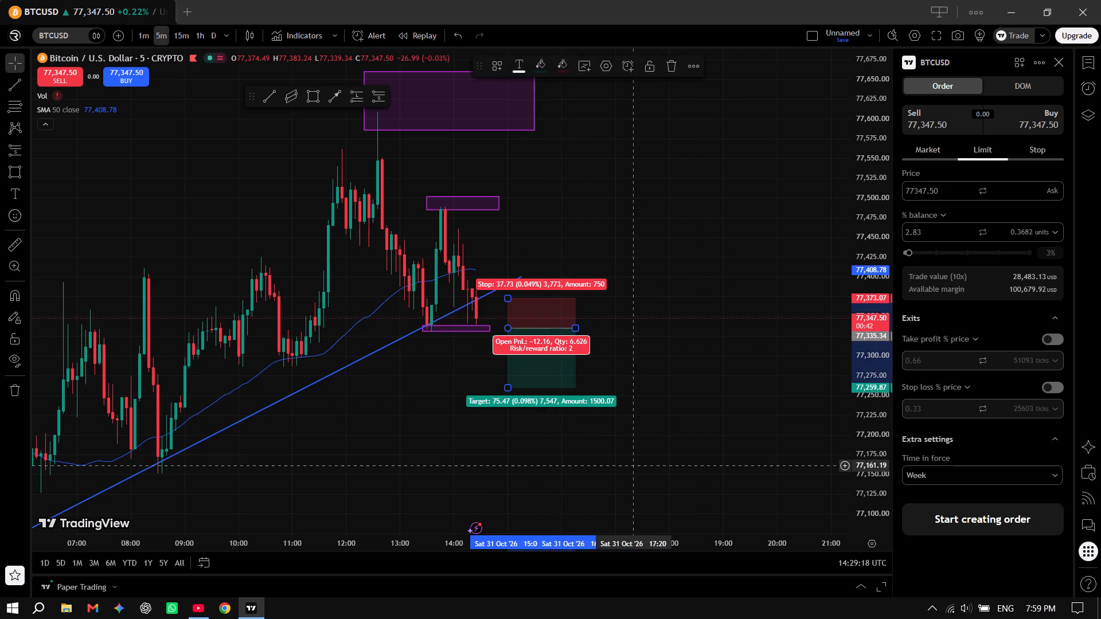
# Move the short position away from the latest candles to start at about 16:55, with entry about 77,359.
pyautogui.moveTo(528, 349); pyautogui.dragTo(516, 326)
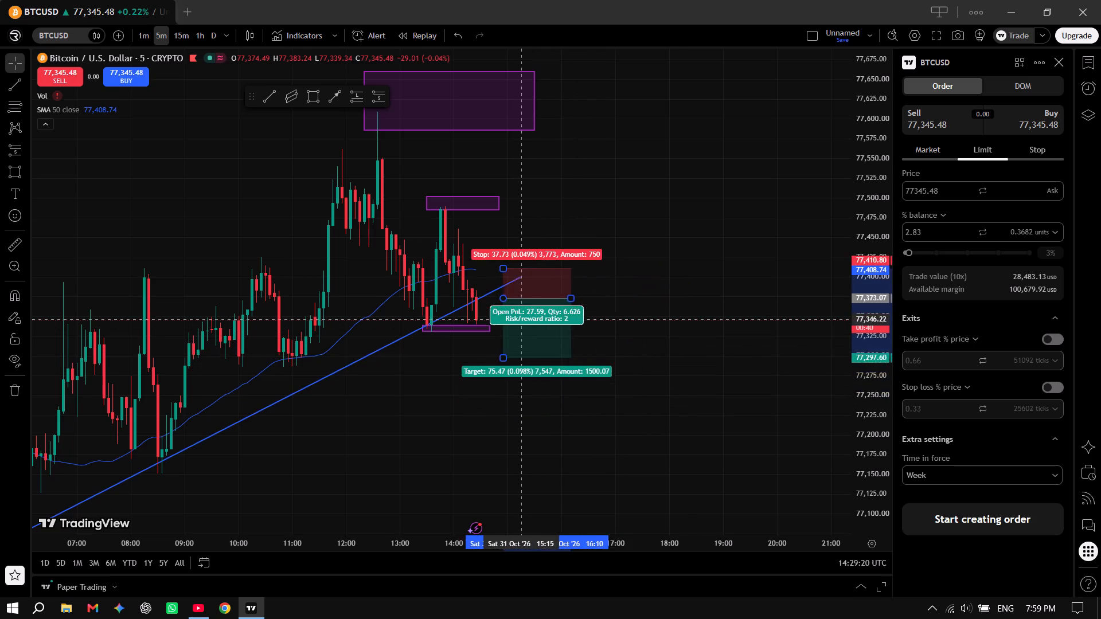
pyautogui.moveTo(516, 326); pyautogui.dragTo(541, 335)
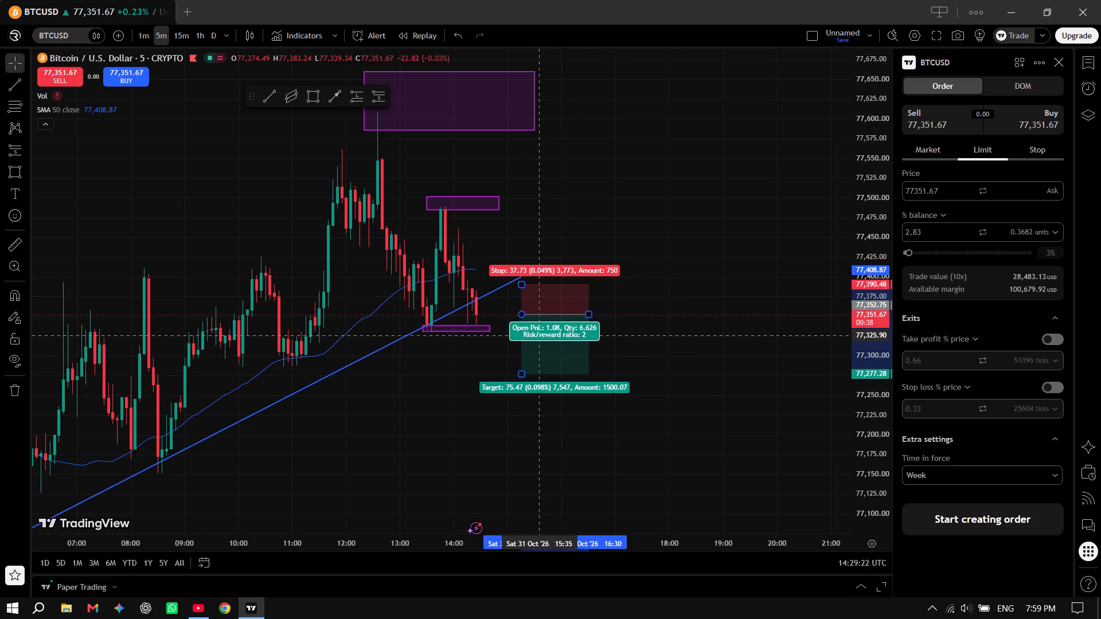
pyautogui.moveTo(541, 335); pyautogui.dragTo(663, 370)
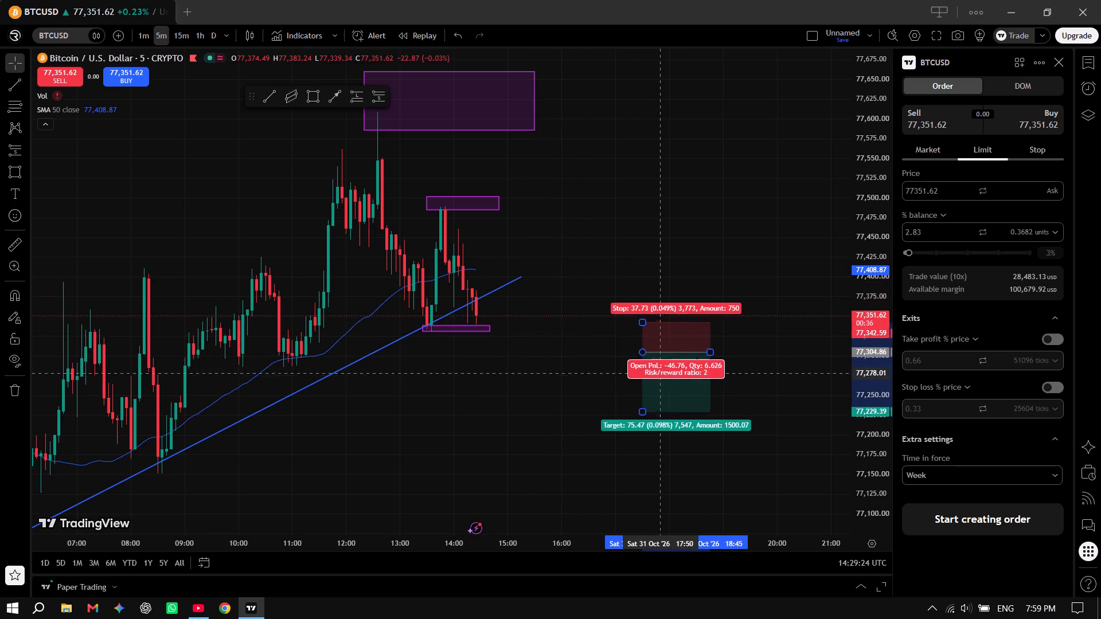
pyautogui.moveTo(663, 370); pyautogui.dragTo(628, 330)
pyautogui.click(355, 421)
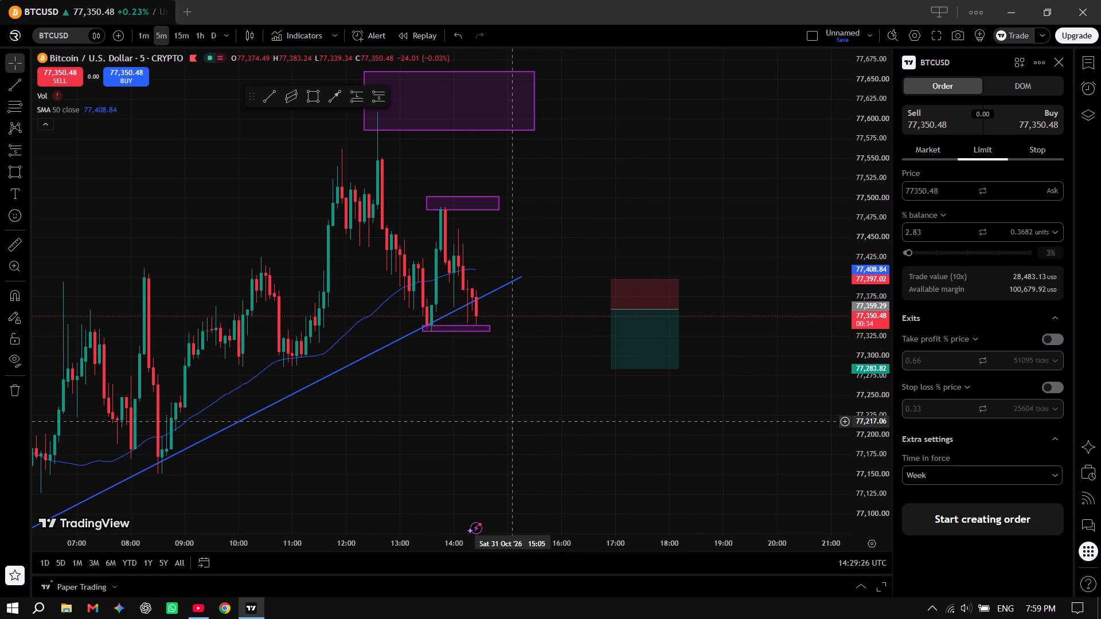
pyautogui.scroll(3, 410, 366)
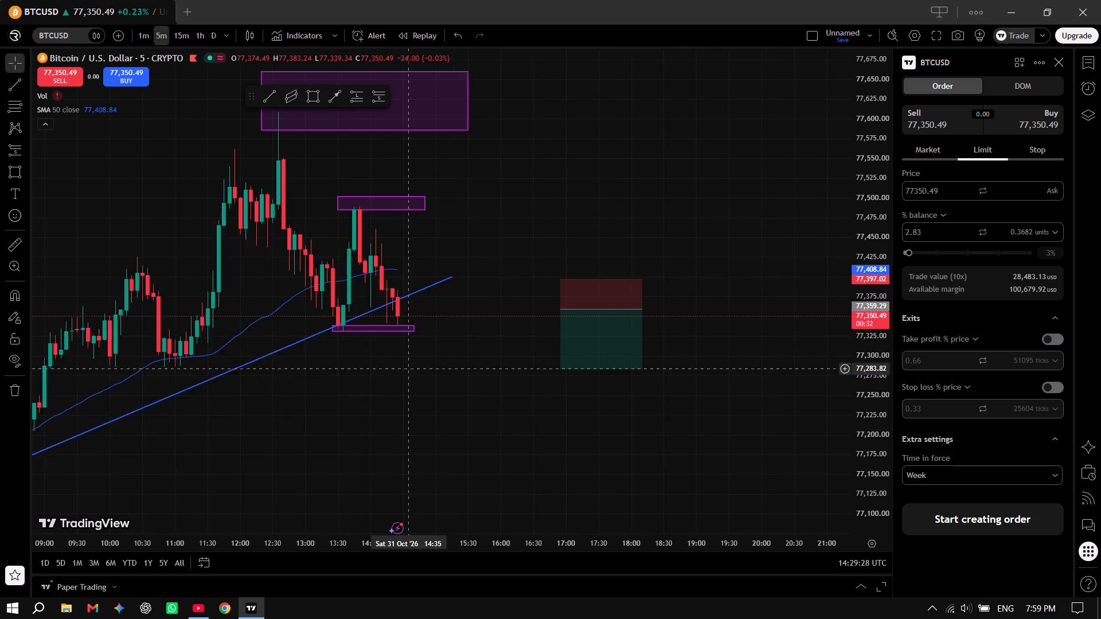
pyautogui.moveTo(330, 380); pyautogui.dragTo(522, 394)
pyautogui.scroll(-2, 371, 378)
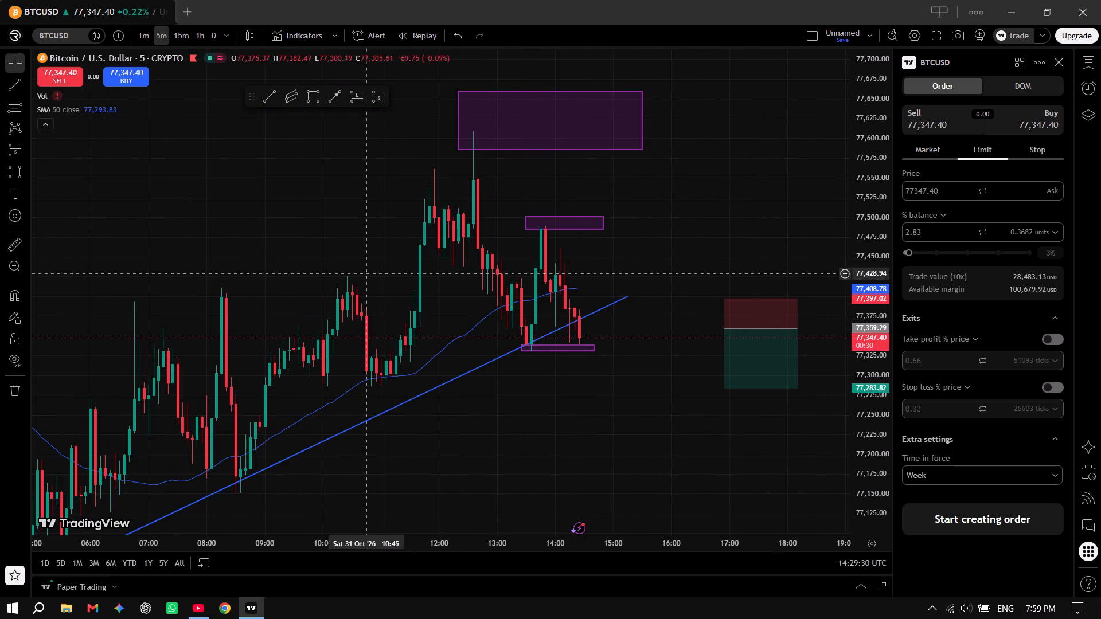
# Open the chart layout in a new tab, switch it to ETHUSD from the Red list and hide the watchlist.
pyautogui.click(187, 12)
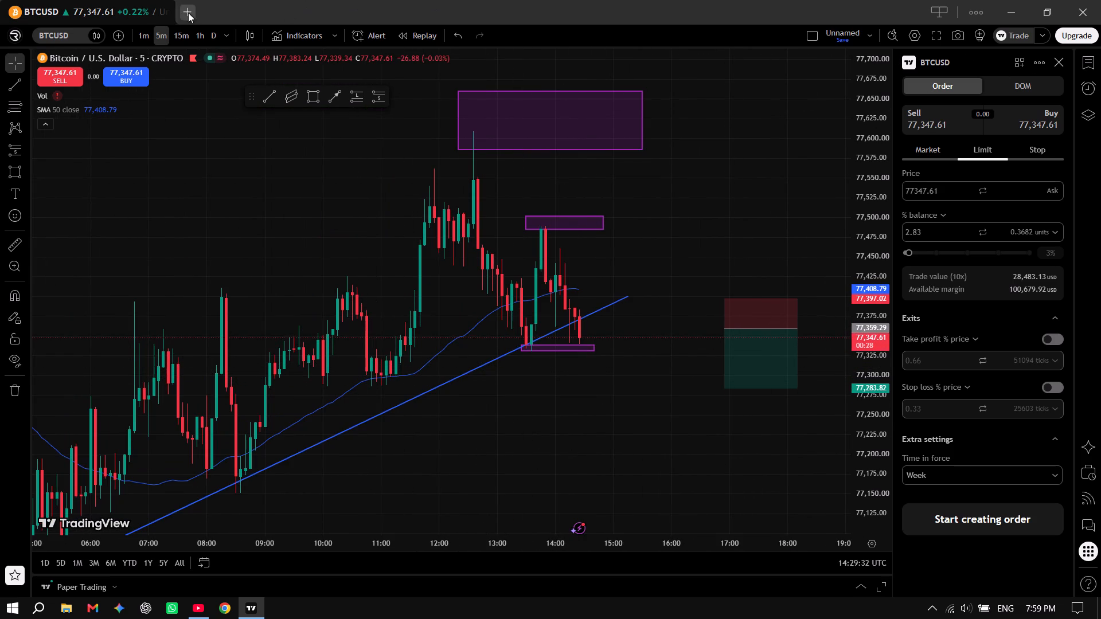
pyautogui.click(372, 142)
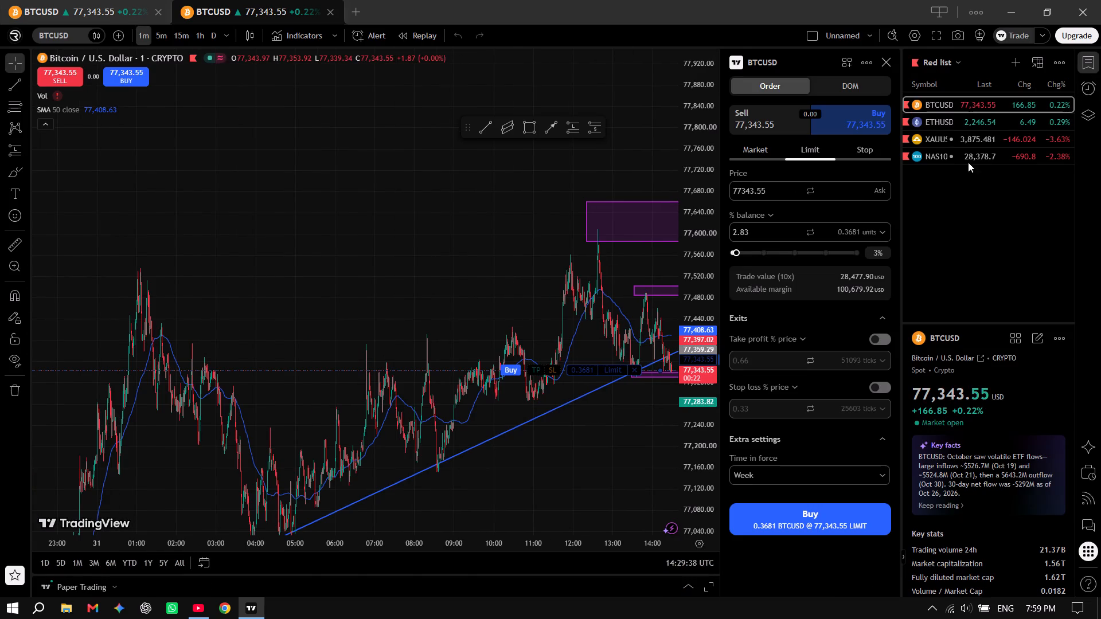
pyautogui.click(947, 126)
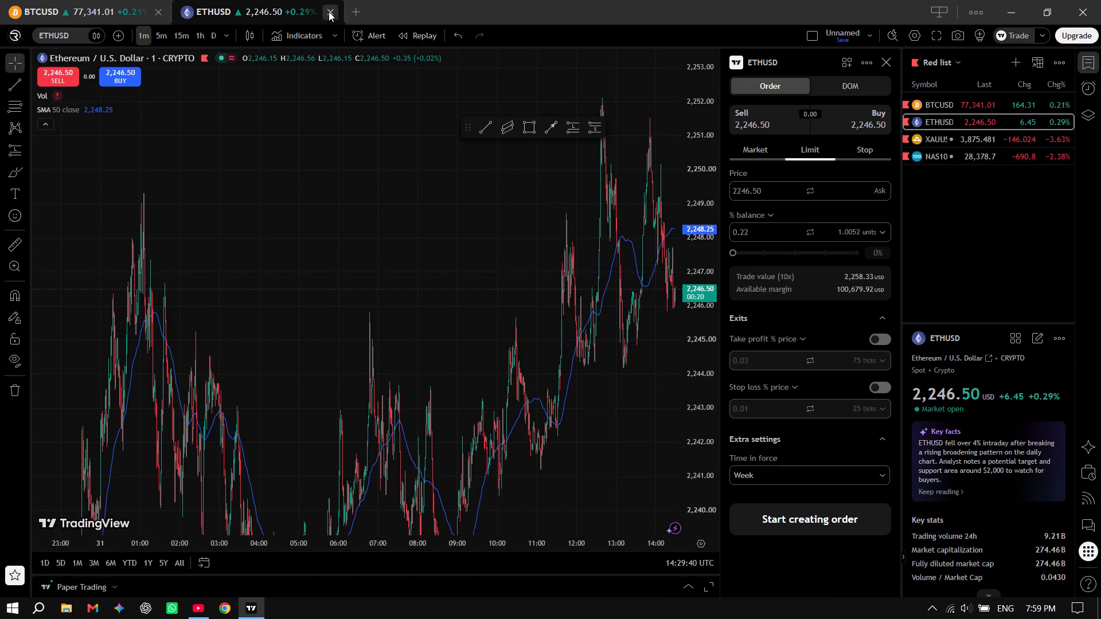
pyautogui.click(1095, 65)
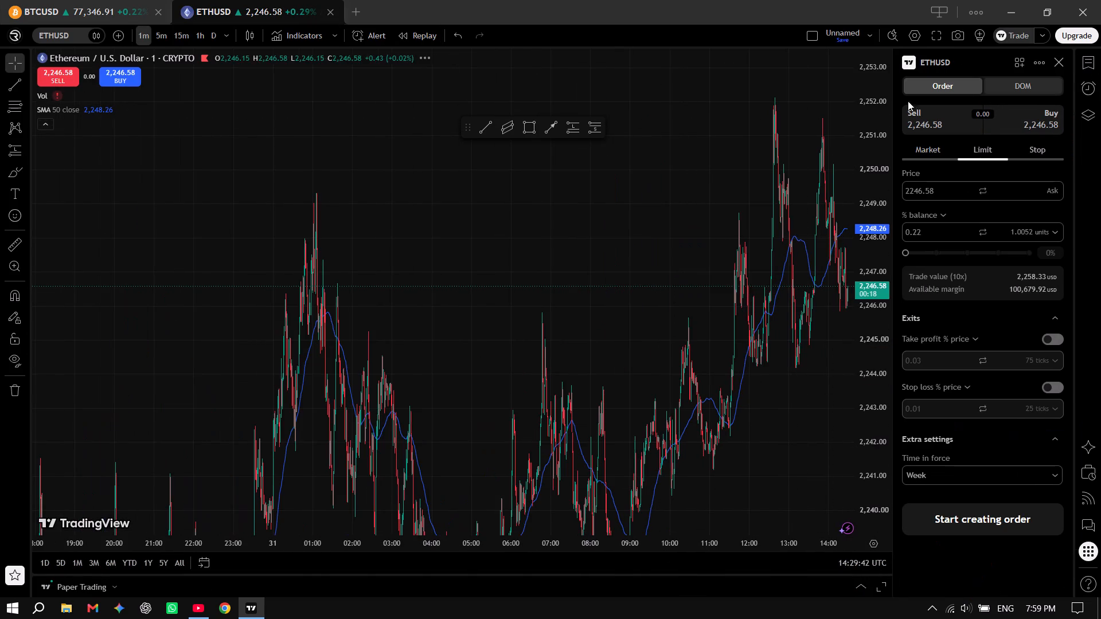
# Draw a rectangle zone above the recent ETHUSD highs, about 2,252.84 to 2,251.65, spanning about 12:05 to 15:47.
pyautogui.scroll(10, 724, 276)
pyautogui.moveTo(834, 337); pyautogui.dragTo(443, 252)
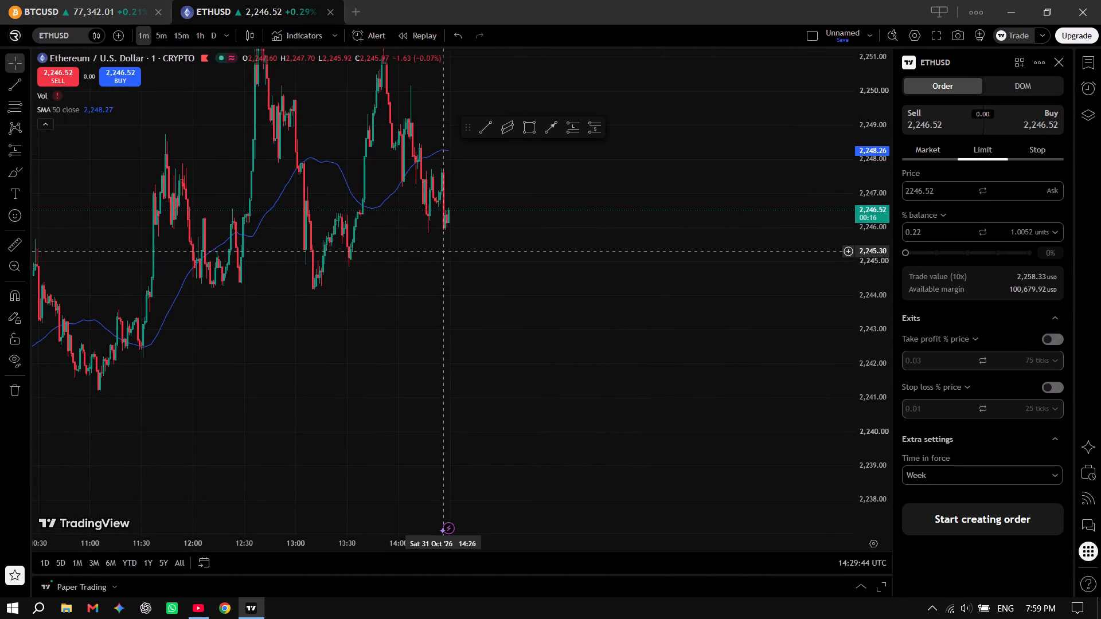
pyautogui.scroll(2, 481, 262)
pyautogui.moveTo(456, 258); pyautogui.dragTo(653, 361)
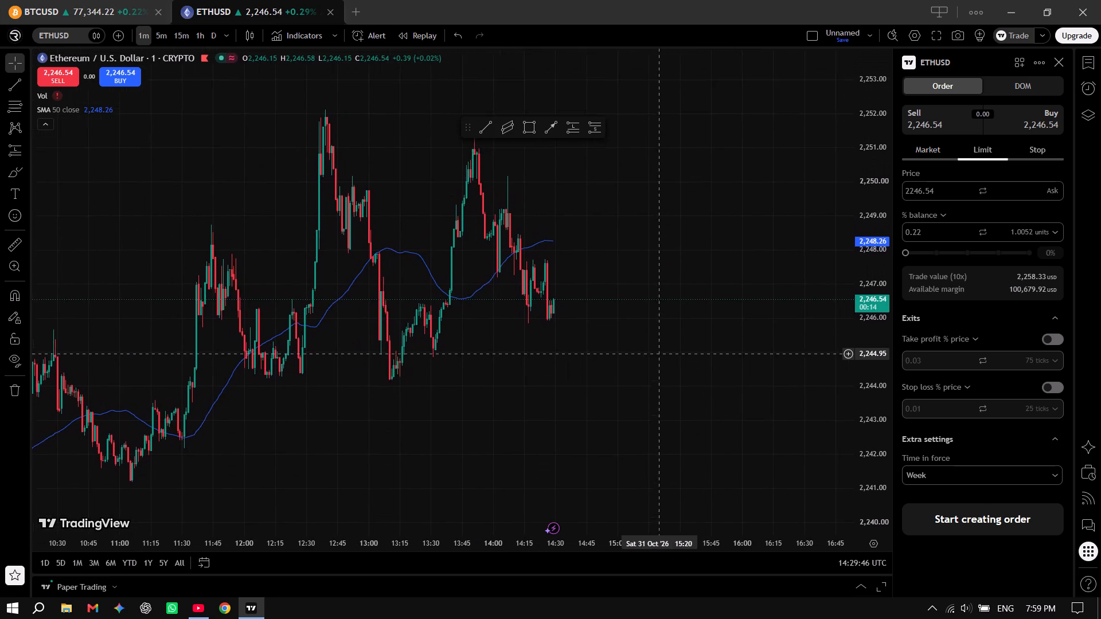
pyautogui.moveTo(653, 361); pyautogui.dragTo(641, 387)
pyautogui.moveTo(612, 370); pyautogui.dragTo(610, 392)
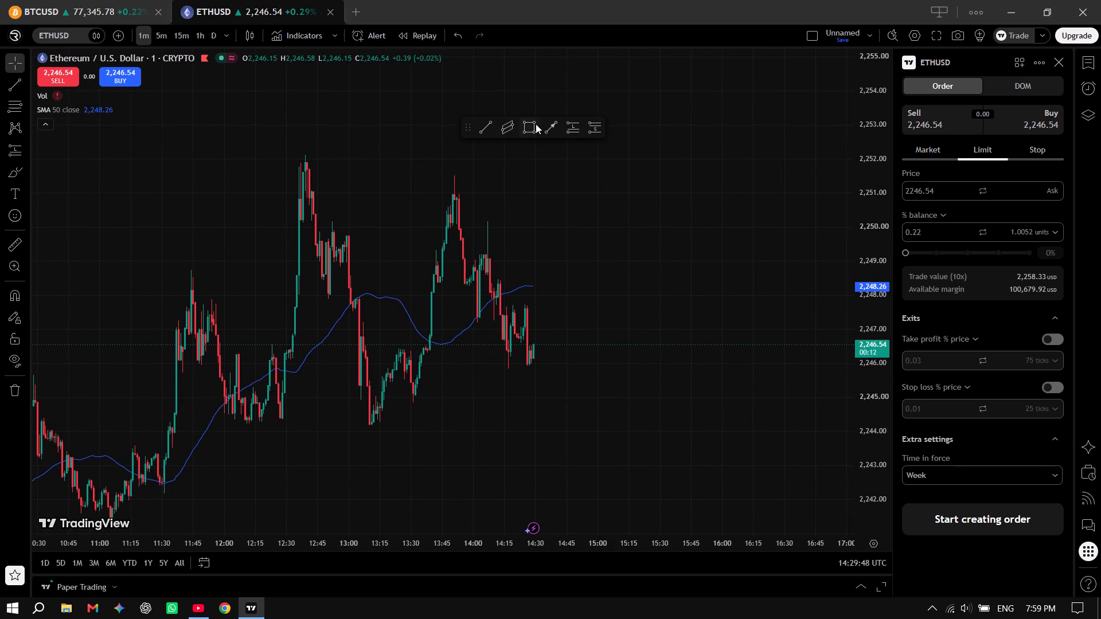
pyautogui.click(536, 124)
pyautogui.moveTo(235, 130); pyautogui.dragTo(622, 154)
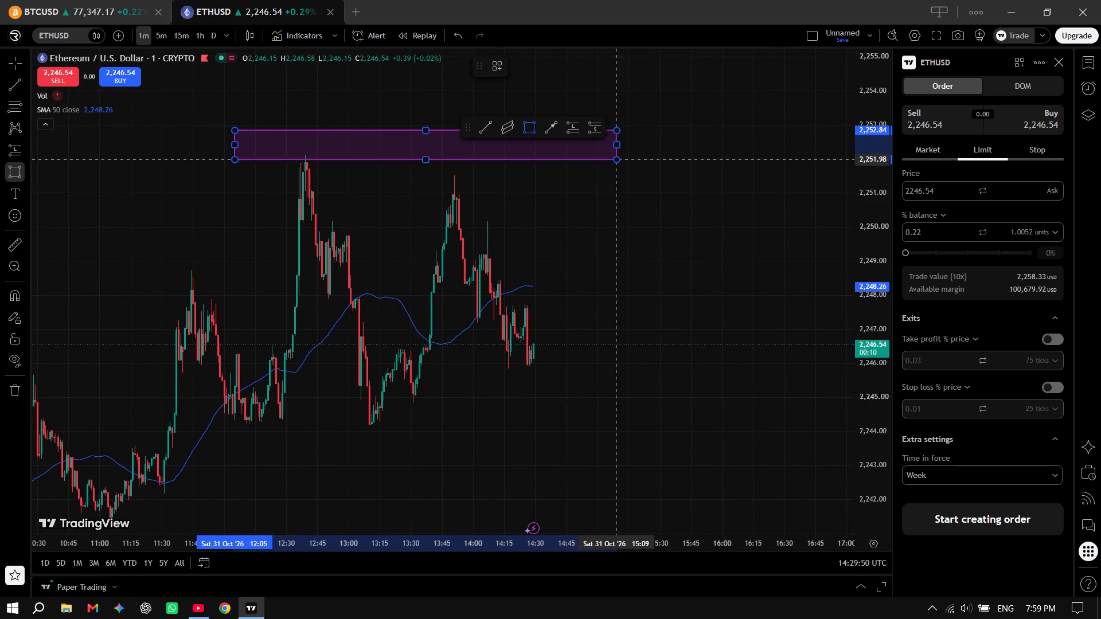
pyautogui.moveTo(622, 154); pyautogui.dragTo(653, 172)
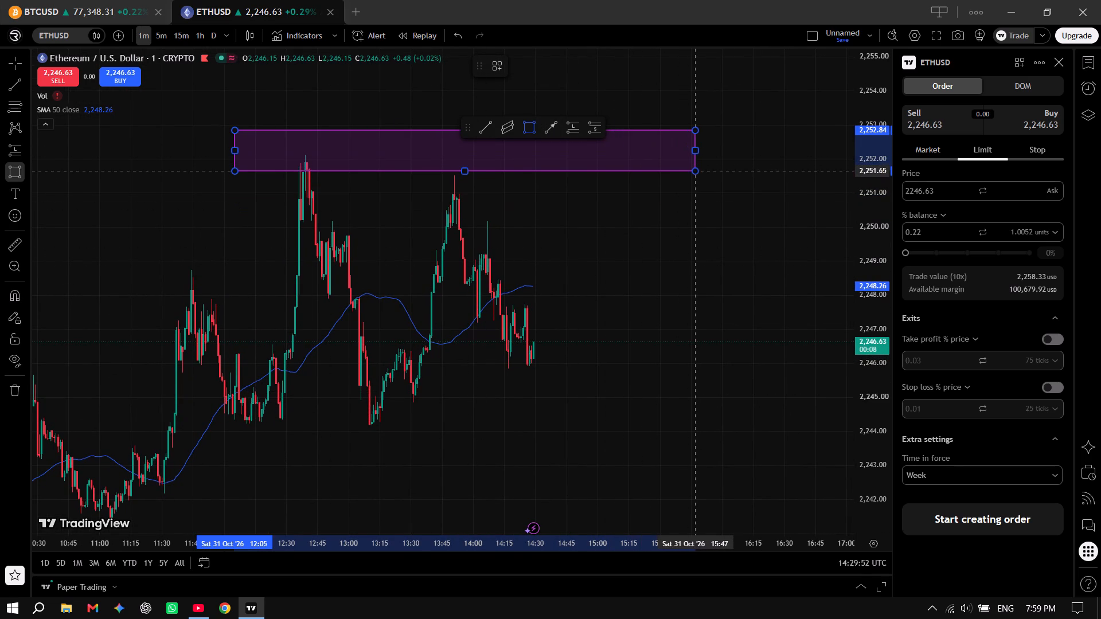
pyautogui.click(695, 171)
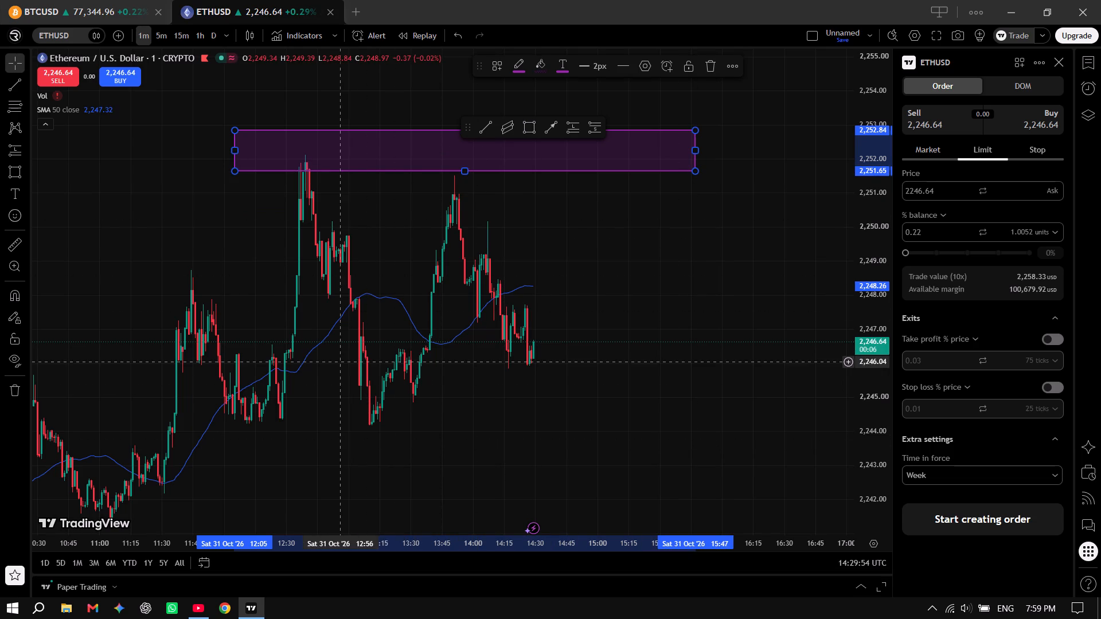
# Draw a rectangle zone under the recent ETHUSD lows, about 2,244.48 to 2,243.99, starting at about 11:51.
pyautogui.click(525, 126)
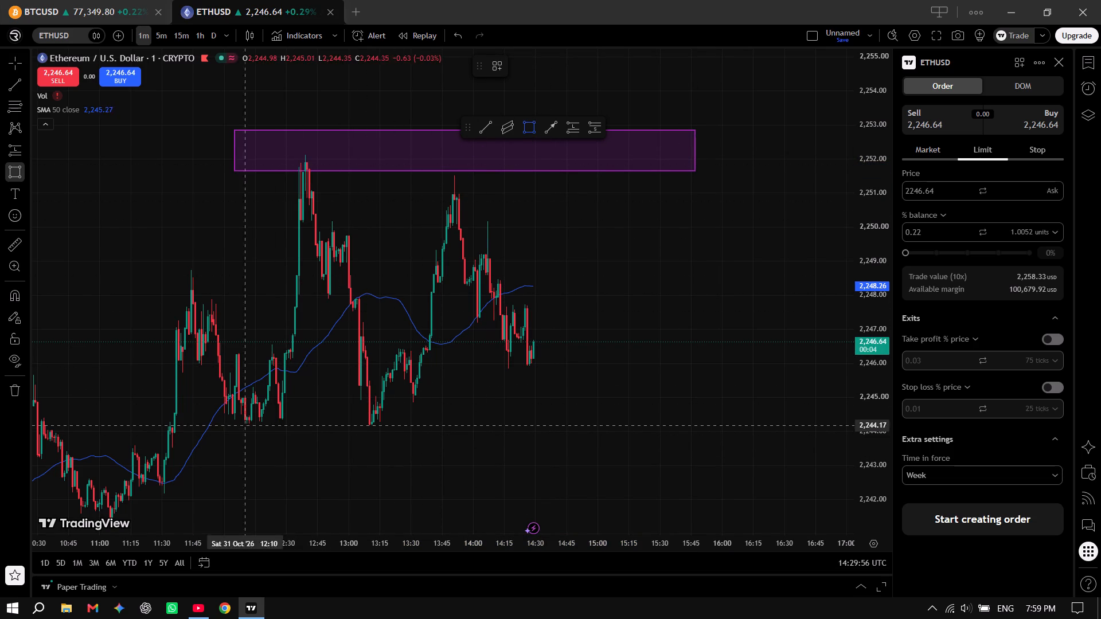
pyautogui.moveTo(205, 415); pyautogui.dragTo(649, 432)
pyautogui.click(649, 432)
# On the 15-minute ETHUSD chart, draw a wide rectangle zone above the 30 October spike, about 2,258.40 to 2,256.19, starting at 10:30.
pyautogui.scroll(-2, 632, 307)
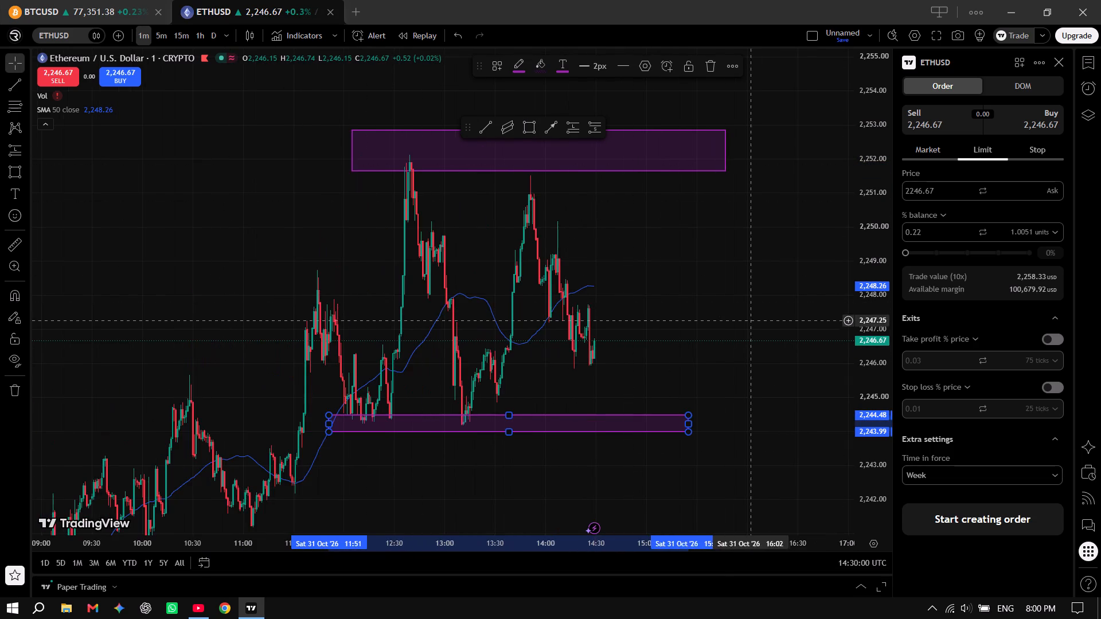
pyautogui.moveTo(753, 316); pyautogui.dragTo(643, 195)
pyautogui.click(188, 37)
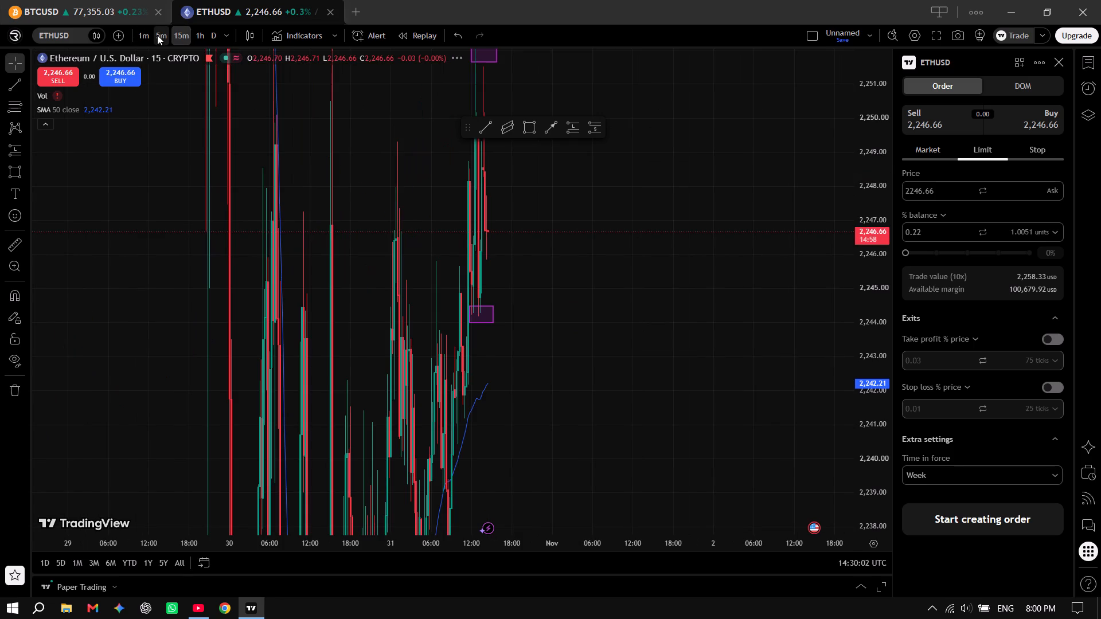
pyautogui.moveTo(874, 119); pyautogui.dragTo(842, 314)
pyautogui.moveTo(882, 158); pyautogui.dragTo(889, 254)
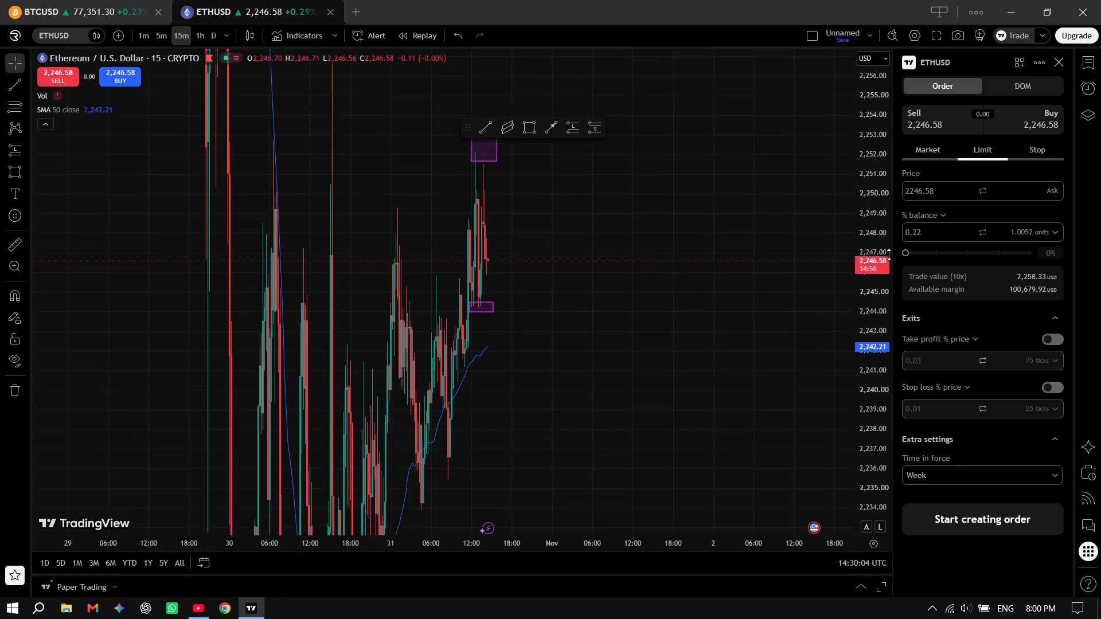
pyautogui.moveTo(889, 254); pyautogui.dragTo(880, 331)
pyautogui.moveTo(879, 181); pyautogui.dragTo(873, 322)
pyautogui.moveTo(881, 197); pyautogui.dragTo(888, 328)
pyautogui.moveTo(877, 225); pyautogui.dragTo(881, 346)
pyautogui.scroll(4, 500, 386)
pyautogui.scroll(4, 423, 375)
pyautogui.moveTo(311, 335); pyautogui.dragTo(790, 284)
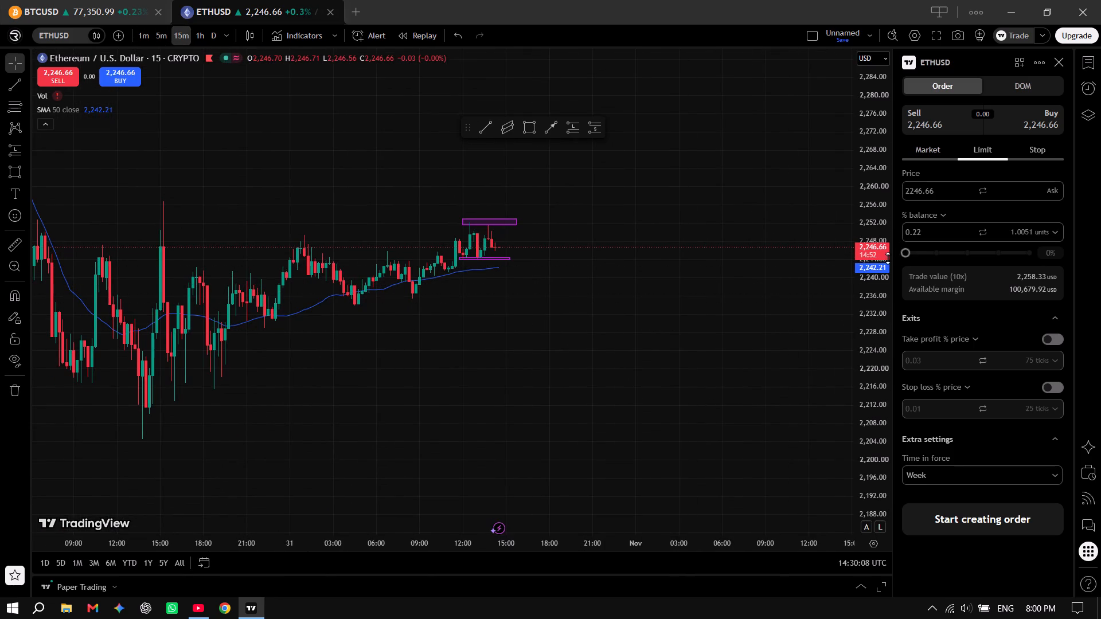
pyautogui.moveTo(886, 248); pyautogui.dragTo(911, 137)
pyautogui.moveTo(873, 226); pyautogui.dragTo(882, 131)
pyautogui.scroll(-2, 493, 267)
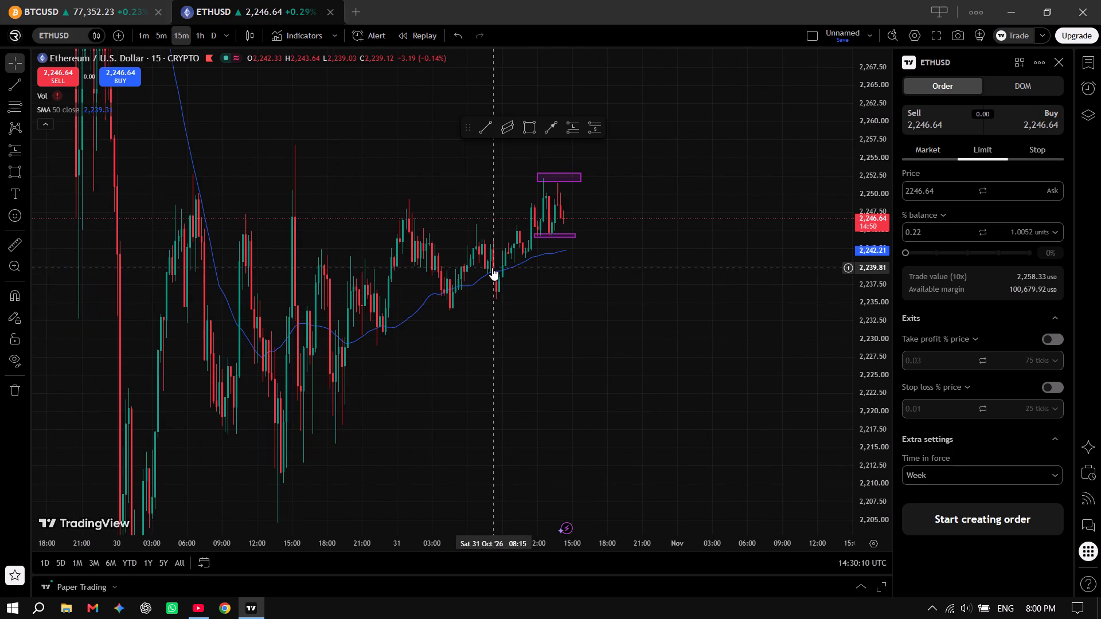
pyautogui.moveTo(636, 279); pyautogui.dragTo(577, 353)
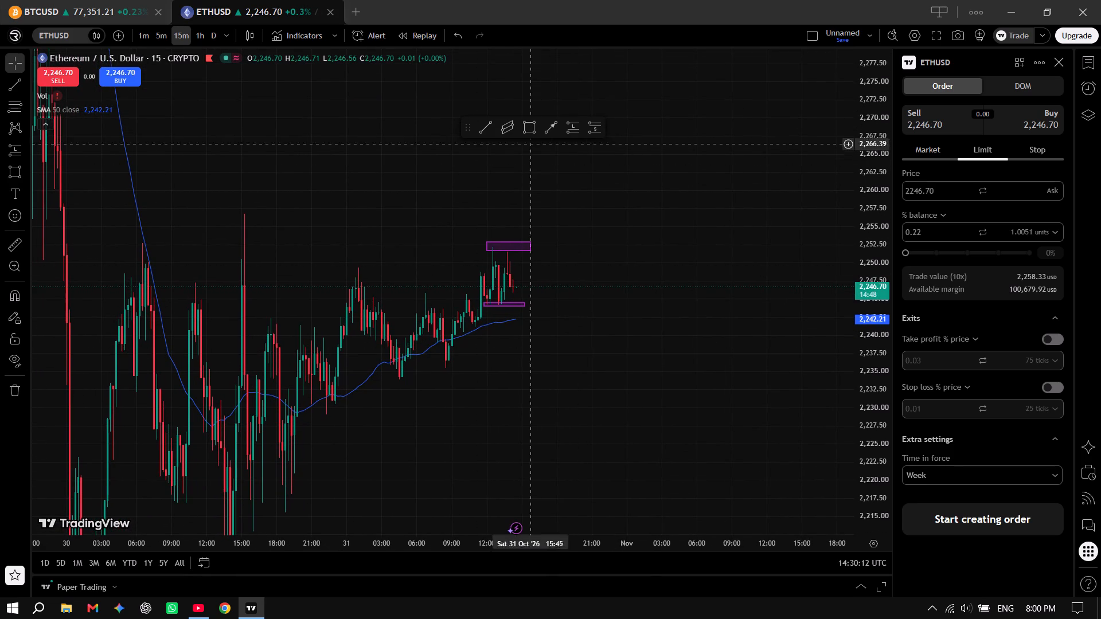
pyautogui.click(529, 128)
pyautogui.moveTo(188, 202); pyautogui.dragTo(594, 215)
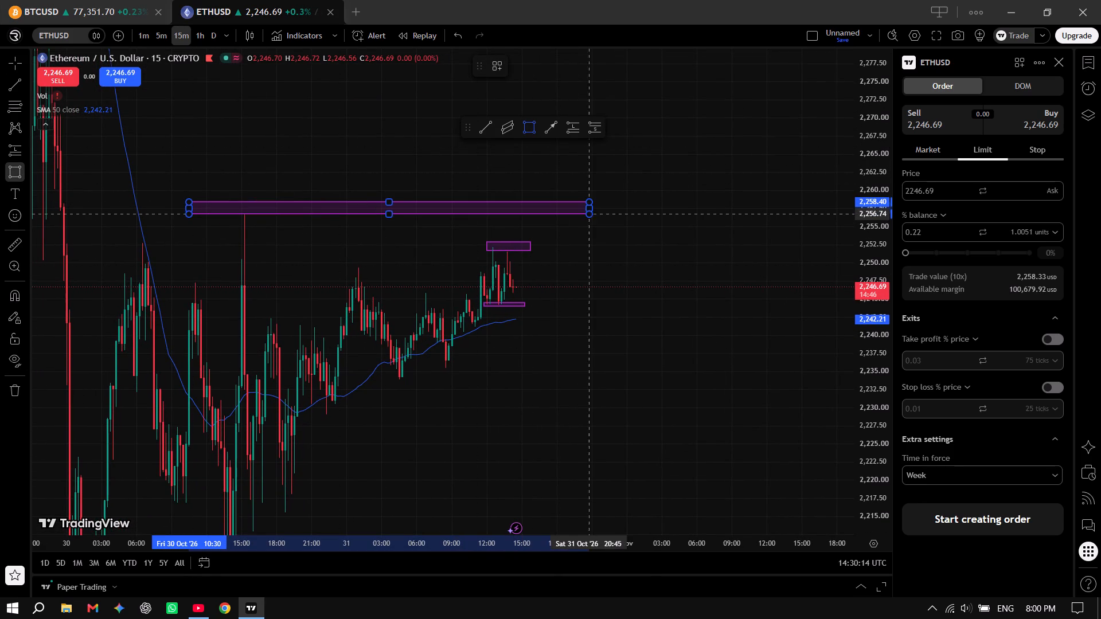
pyautogui.moveTo(594, 215); pyautogui.dragTo(595, 218)
pyautogui.click(595, 218)
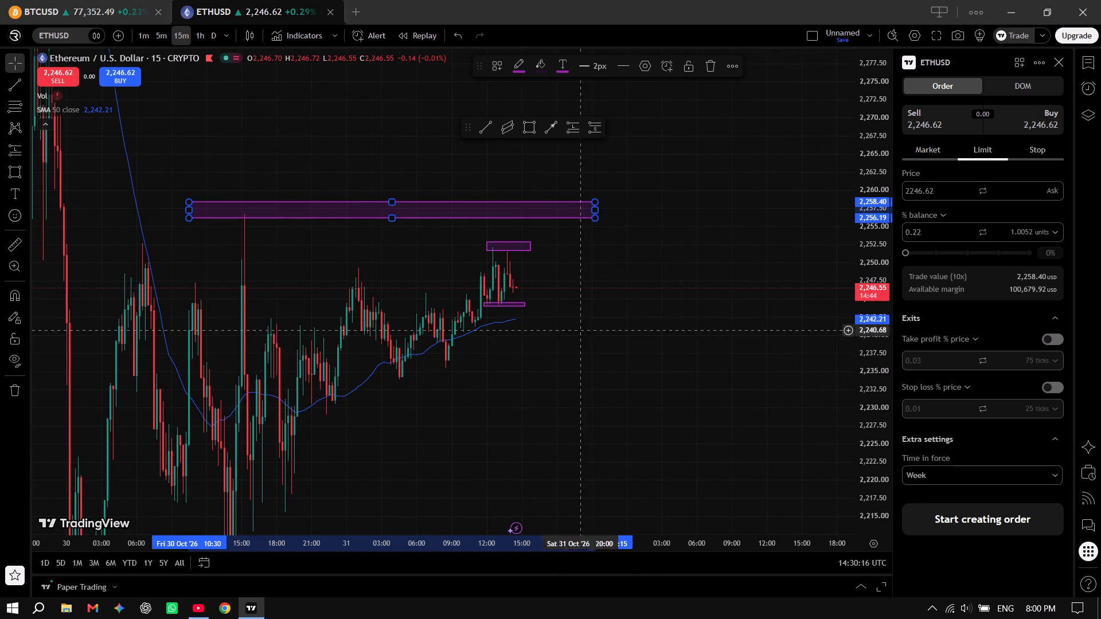
# Draw a rising trendline under the ETHUSD lows from about 2,226.90 at 00:45 to about 2,245.90 at 16:30.
pyautogui.scroll(2, 527, 343)
pyautogui.moveTo(433, 341); pyautogui.dragTo(651, 252)
pyautogui.moveTo(699, 283); pyautogui.dragTo(588, 395)
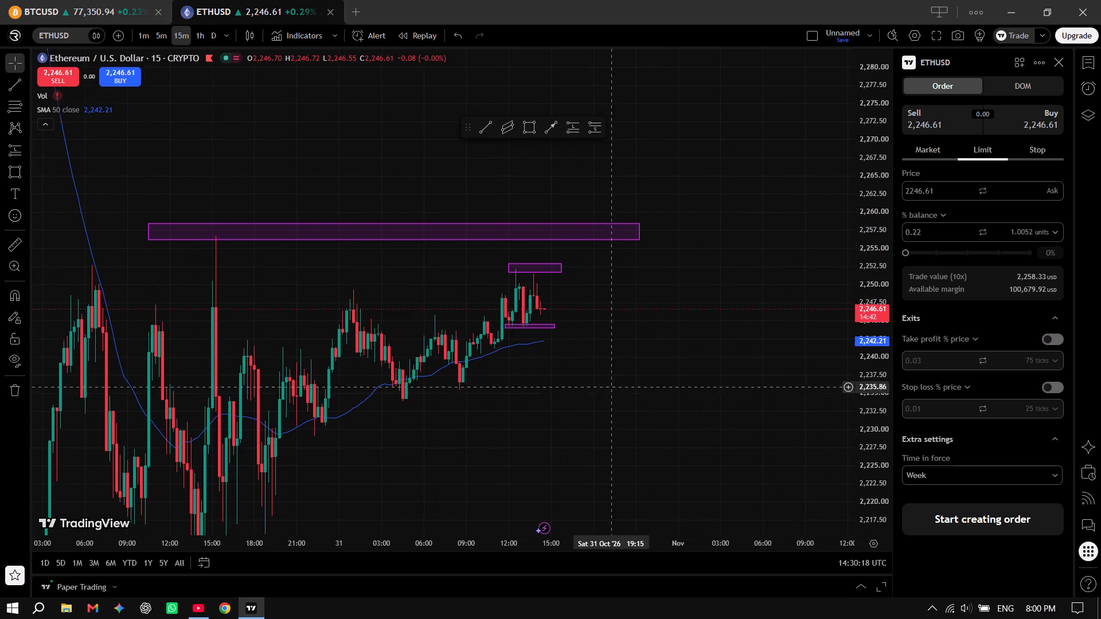
pyautogui.moveTo(871, 326); pyautogui.dragTo(884, 182)
pyautogui.moveTo(870, 286); pyautogui.dragTo(880, 197)
pyautogui.scroll(3, 499, 293)
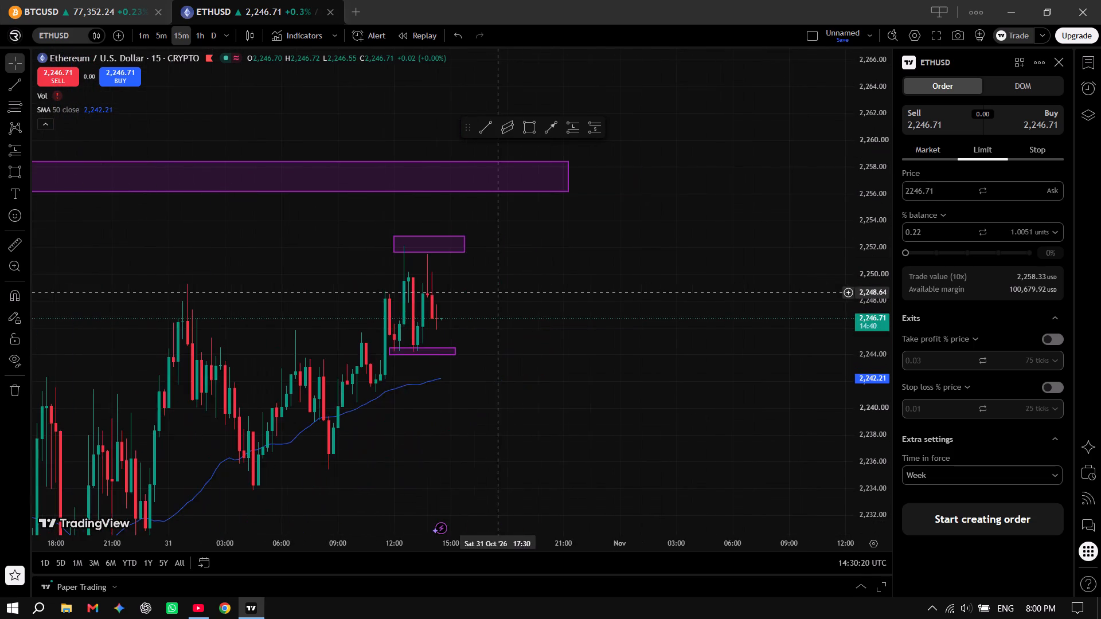
pyautogui.moveTo(506, 326); pyautogui.dragTo(740, 279)
pyautogui.scroll(3, 717, 332)
pyautogui.moveTo(668, 352); pyautogui.dragTo(722, 206)
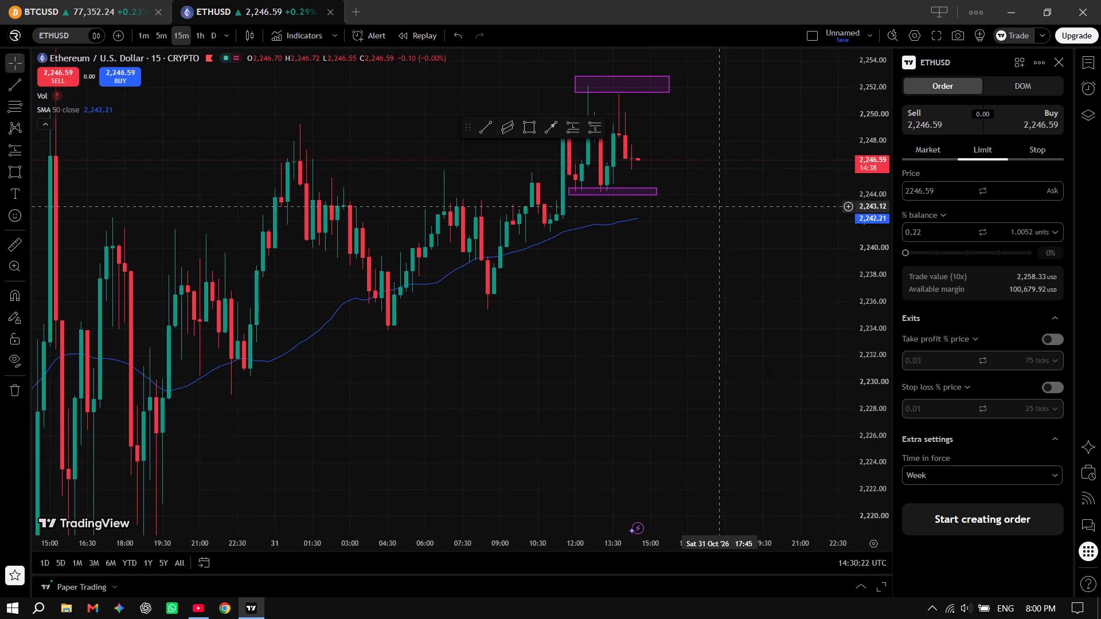
pyautogui.moveTo(722, 206); pyautogui.dragTo(721, 206)
pyautogui.click(489, 126)
pyautogui.moveTo(292, 424); pyautogui.dragTo(291, 424)
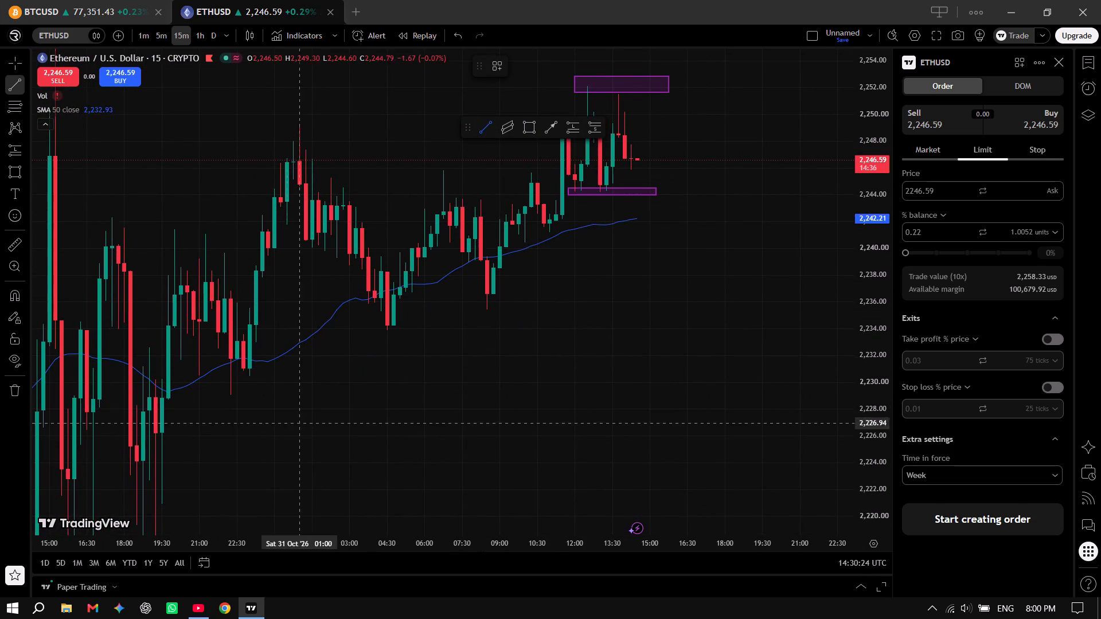
pyautogui.moveTo(291, 424); pyautogui.dragTo(659, 171)
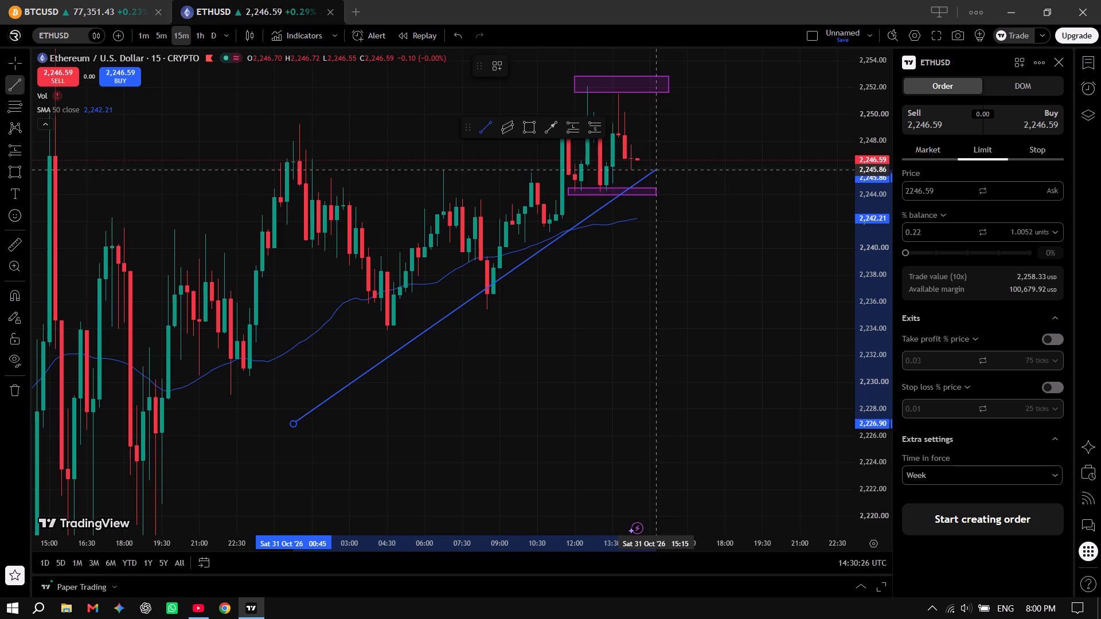
pyautogui.moveTo(659, 171); pyautogui.dragTo(676, 175)
pyautogui.click(689, 169)
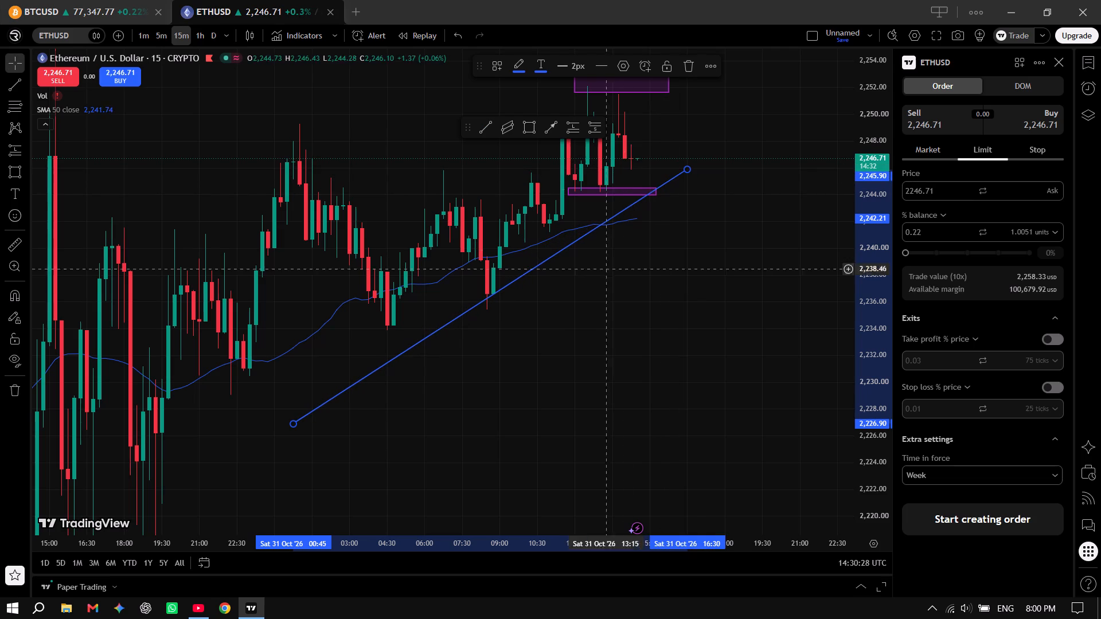
# Examine the 15-minute ETHUSD candles against the drawn zones and the trendline.
pyautogui.scroll(-2, 658, 391)
pyautogui.scroll(5, 658, 391)
pyautogui.moveTo(686, 296); pyautogui.dragTo(641, 407)
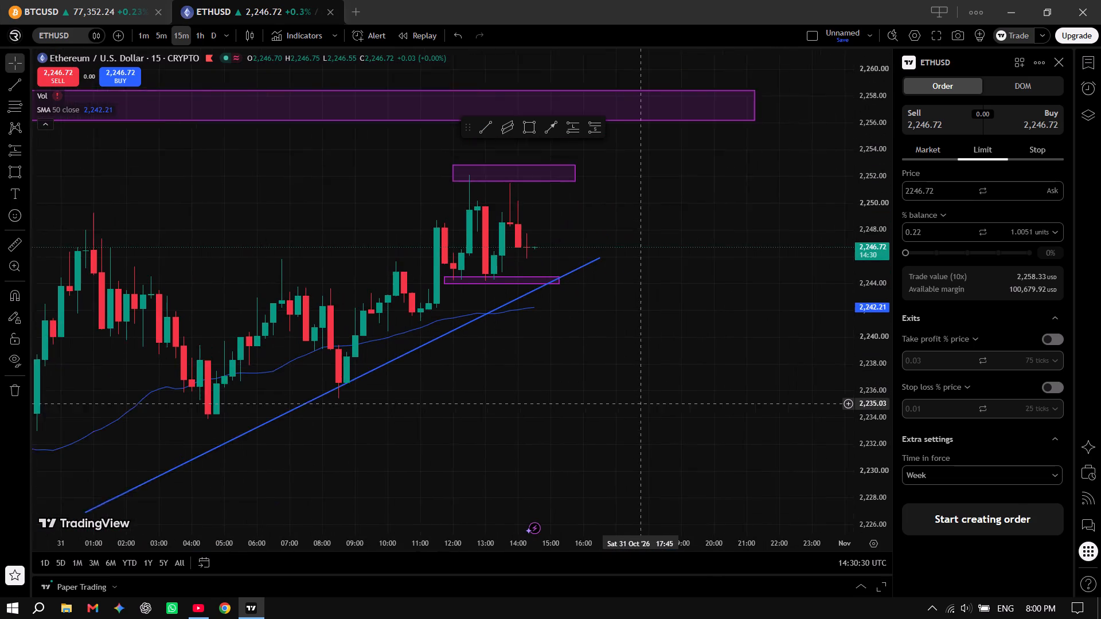
pyautogui.moveTo(641, 407); pyautogui.dragTo(637, 421)
pyautogui.moveTo(868, 159); pyautogui.dragTo(846, 285)
pyautogui.moveTo(856, 190); pyautogui.dragTo(848, 268)
pyautogui.scroll(-2, 520, 165)
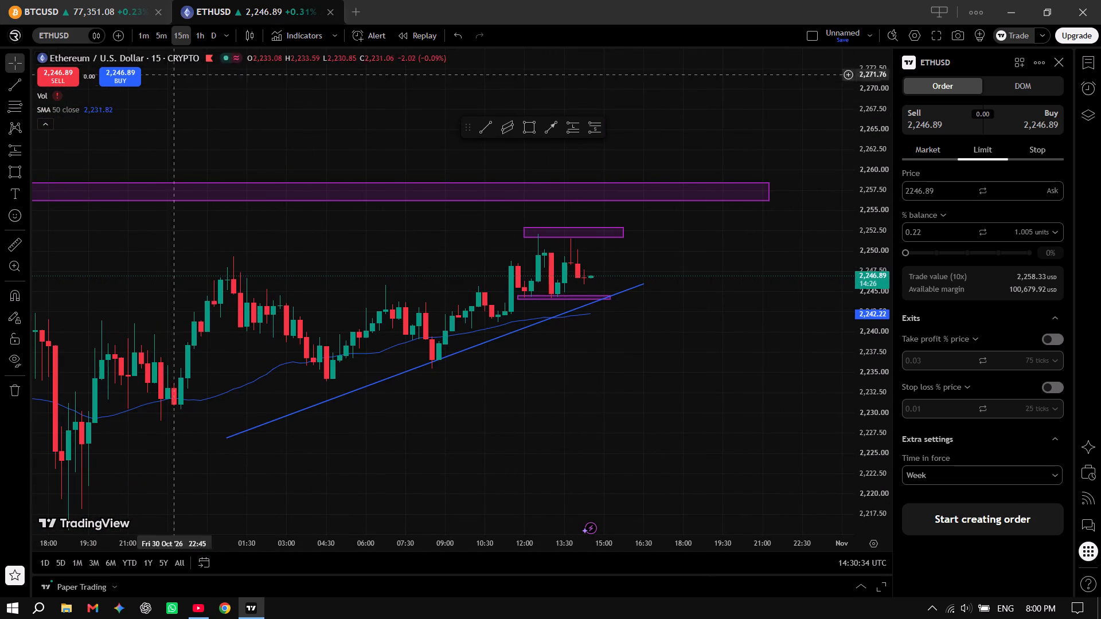
# Switch the ETHUSD chart to the 5-minute timeframe and examine the latest candles between the zones and the trendline.
pyautogui.click(163, 42)
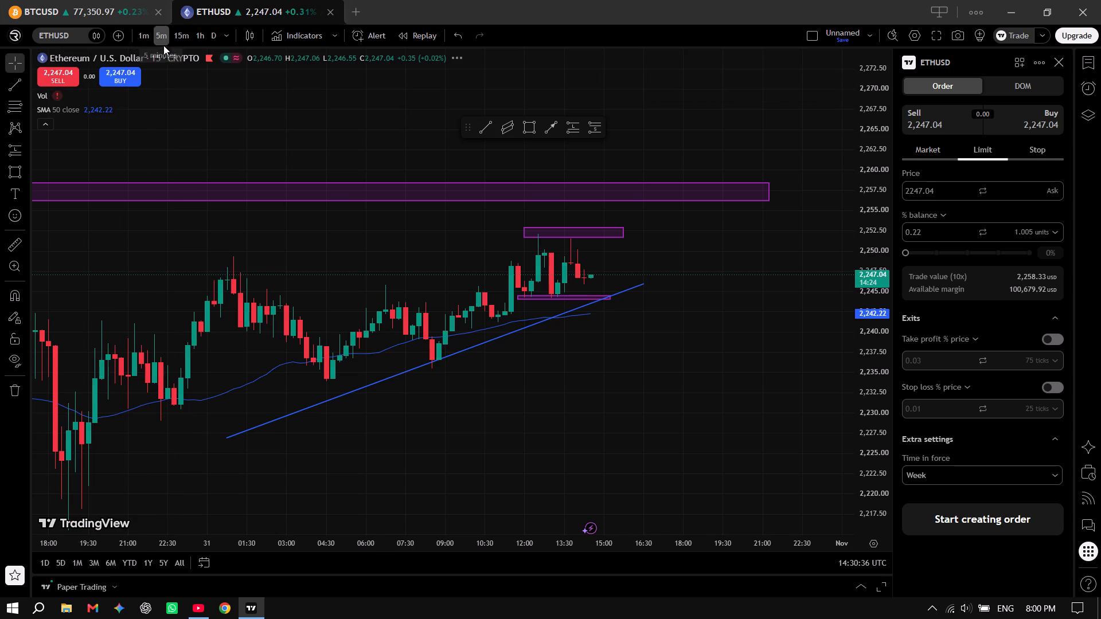
pyautogui.moveTo(864, 296); pyautogui.dragTo(861, 156)
pyautogui.moveTo(842, 284); pyautogui.dragTo(844, 259)
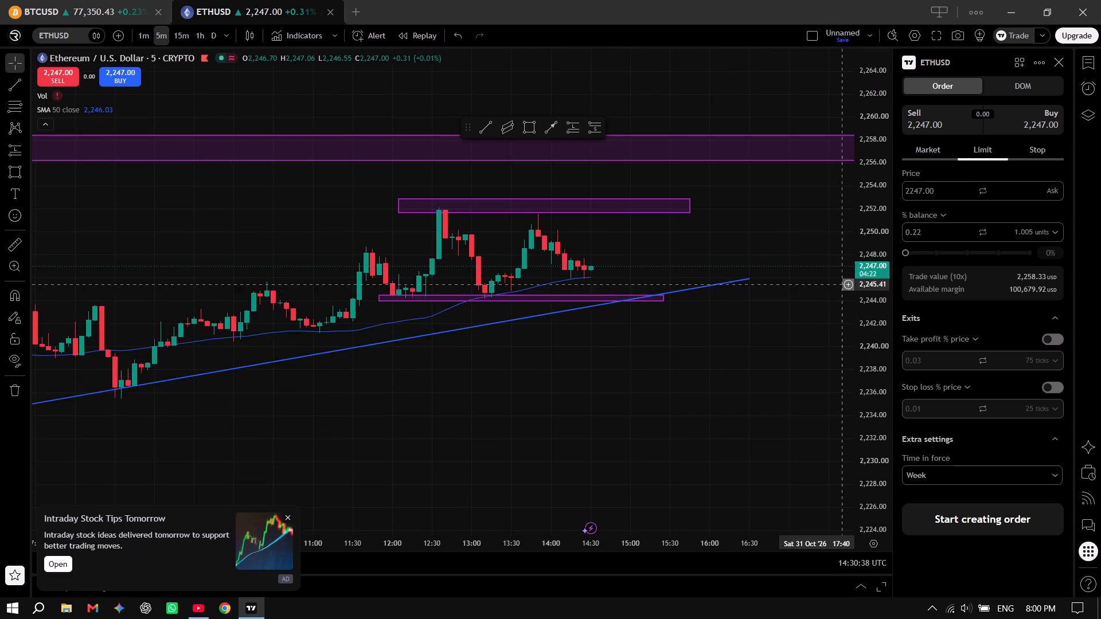
pyautogui.moveTo(844, 259); pyautogui.dragTo(864, 155)
pyautogui.moveTo(818, 263); pyautogui.dragTo(829, 207)
pyautogui.moveTo(862, 235); pyautogui.dragTo(876, 108)
pyautogui.moveTo(861, 228); pyautogui.dragTo(876, 115)
pyautogui.scroll(-4, 615, 249)
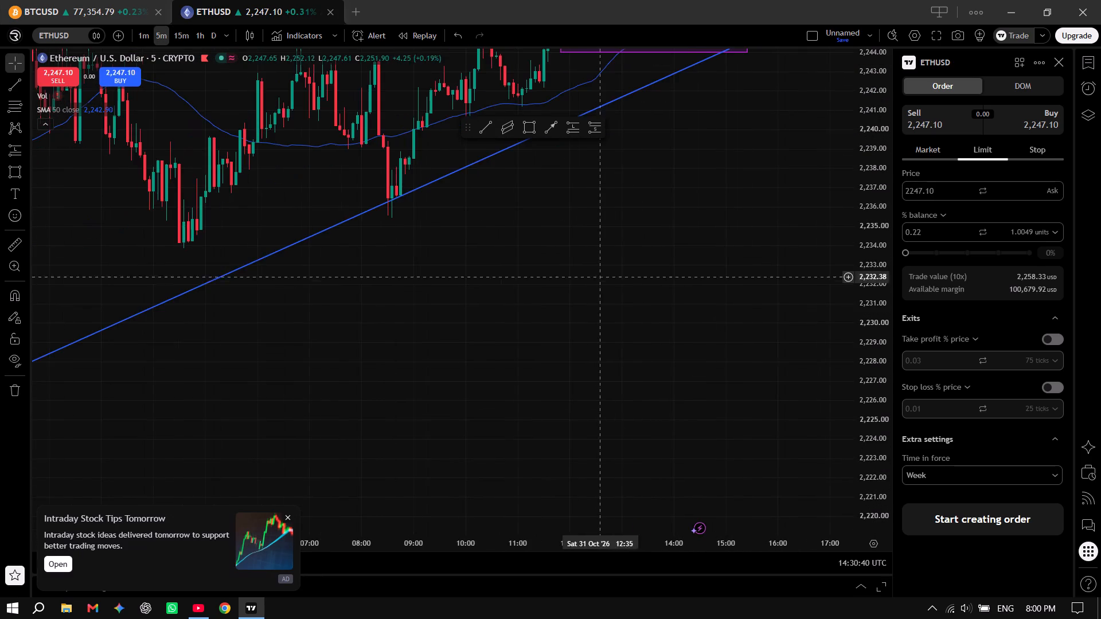
pyautogui.moveTo(708, 182); pyautogui.dragTo(572, 381)
pyautogui.moveTo(695, 273); pyautogui.dragTo(602, 430)
pyautogui.moveTo(659, 252); pyautogui.dragTo(606, 322)
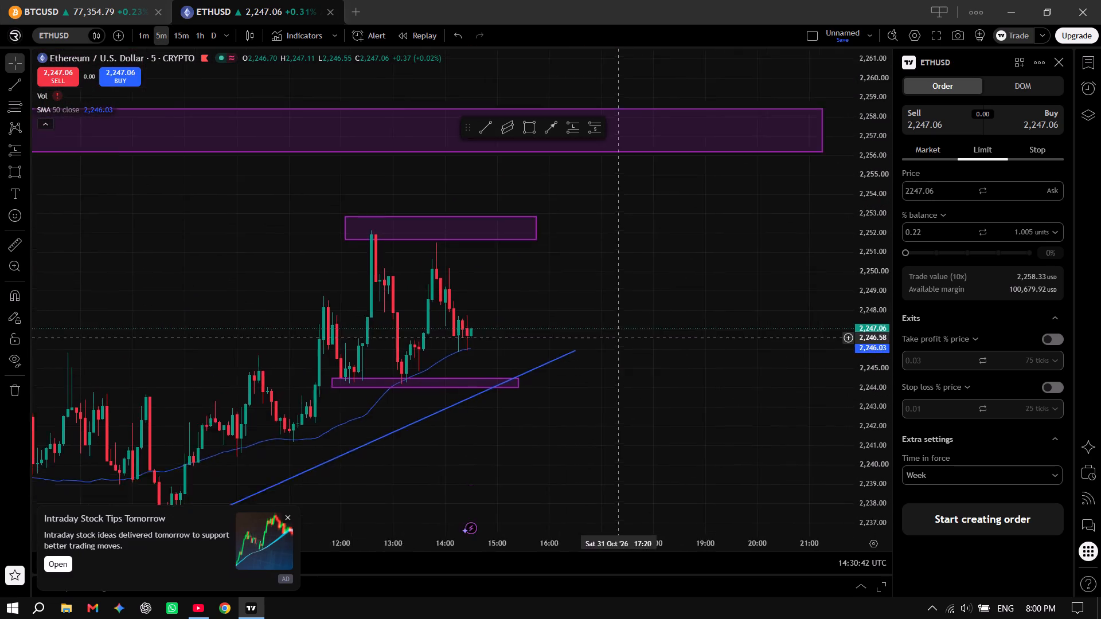
pyautogui.moveTo(606, 322); pyautogui.dragTo(591, 310)
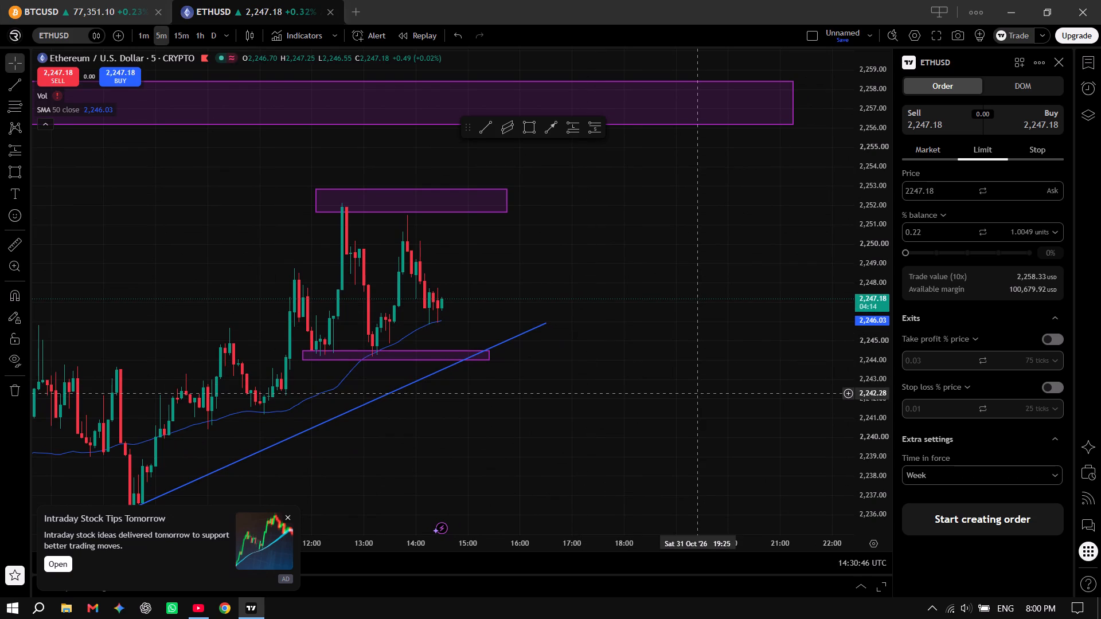
pyautogui.moveTo(710, 386); pyautogui.dragTo(652, 350)
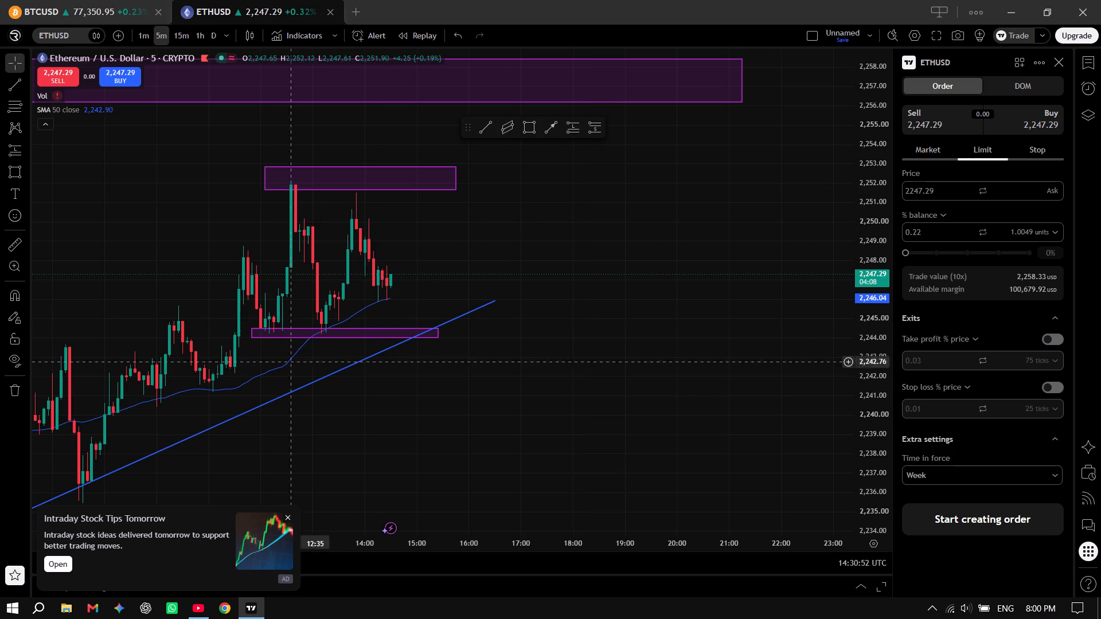
pyautogui.moveTo(559, 421); pyautogui.dragTo(512, 422)
pyautogui.moveTo(727, 279); pyautogui.dragTo(612, 363)
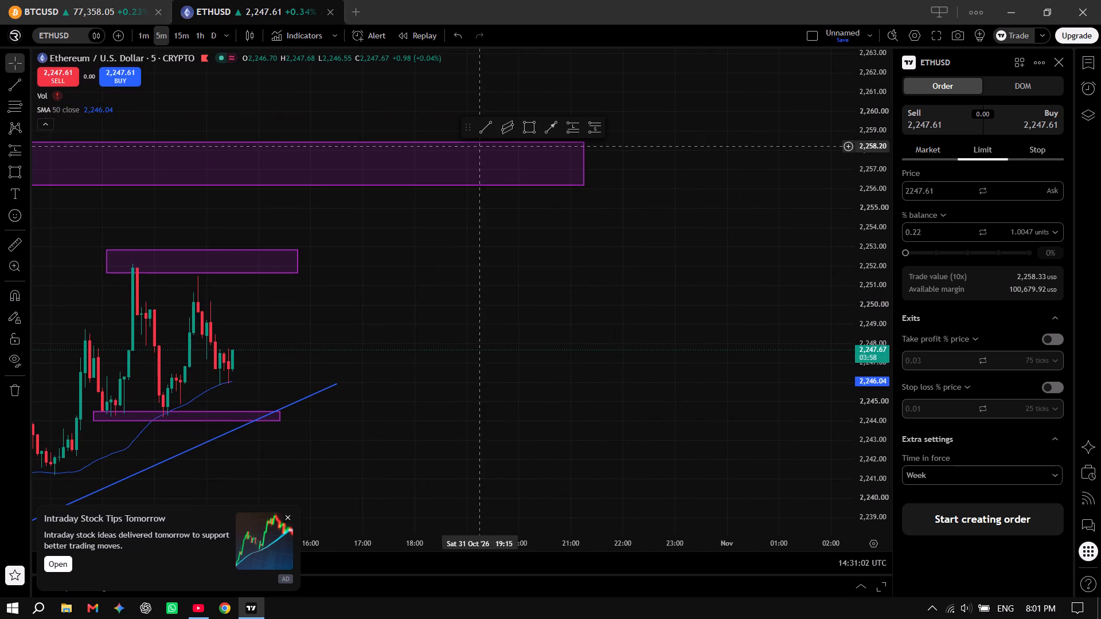
# Move the floating set of favourite drawing tools further away from the ETHUSD candles, near the upper zone's end.
pyautogui.moveTo(464, 130); pyautogui.dragTo(544, 226)
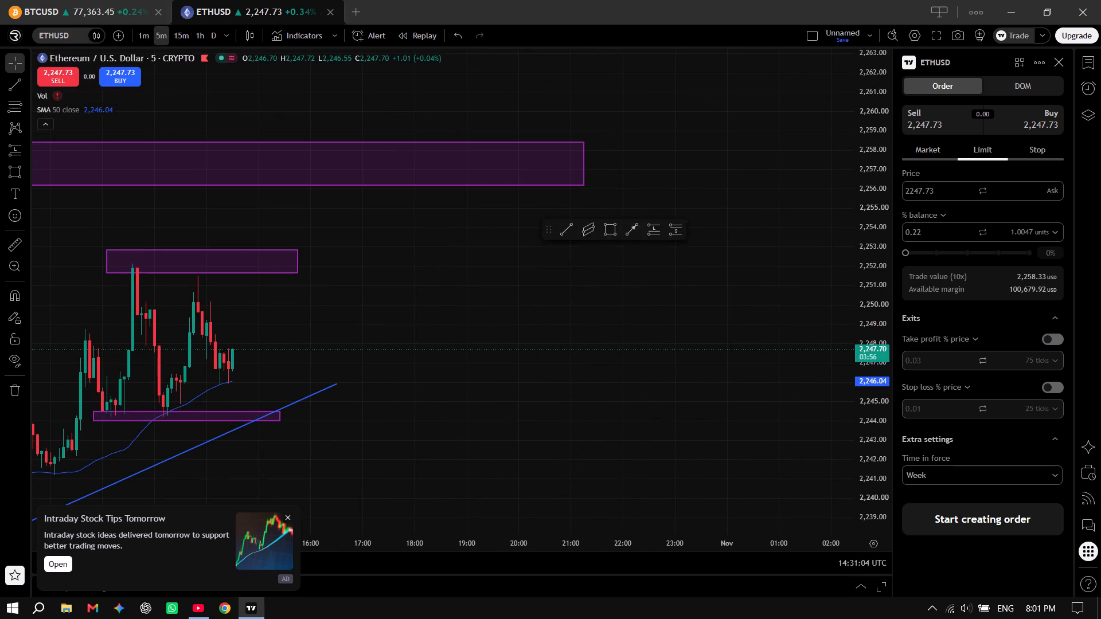
pyautogui.moveTo(544, 226); pyautogui.dragTo(653, 122)
# Return to the BTCUSD chart and examine the latest 5-minute candles around the trendline and the lower zone.
pyautogui.moveTo(501, 284); pyautogui.dragTo(727, 232)
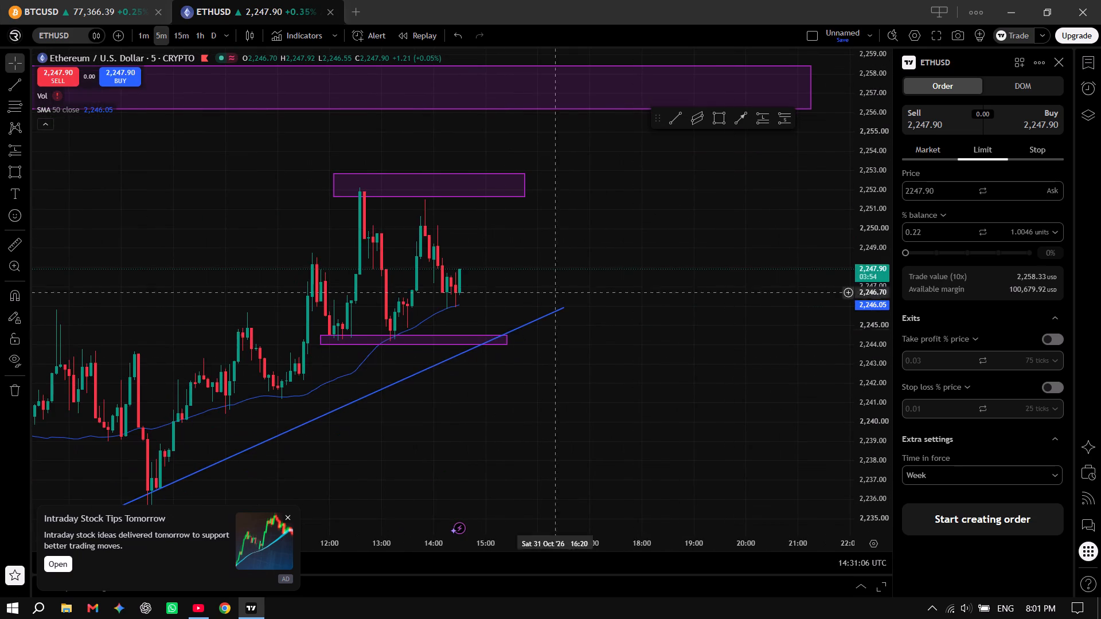
pyautogui.moveTo(518, 355); pyautogui.dragTo(638, 272)
pyautogui.click(74, 0)
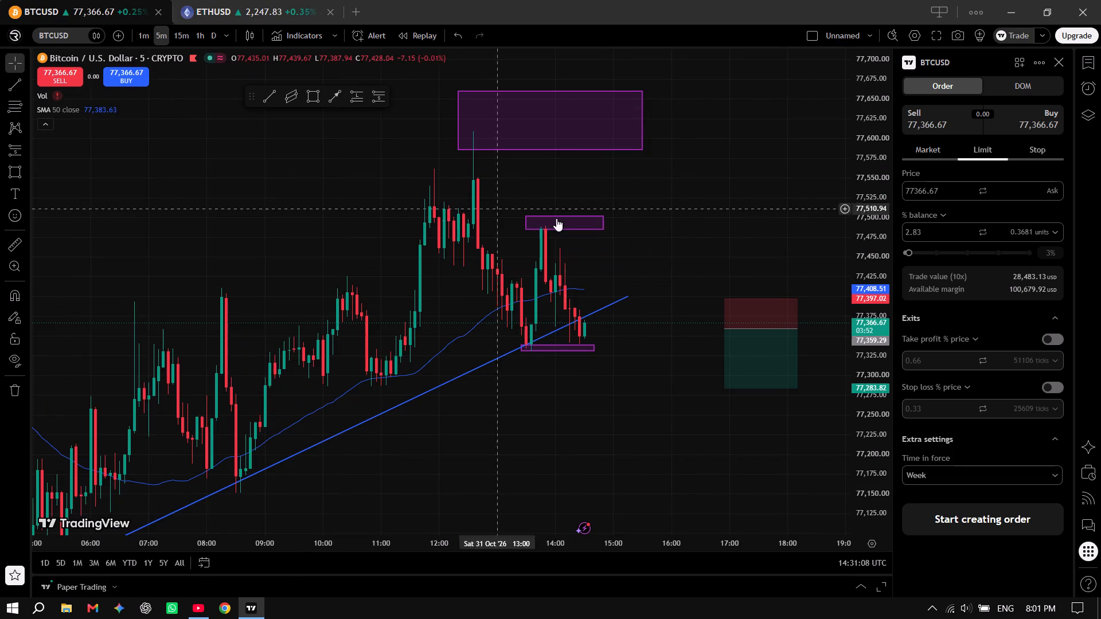
pyautogui.scroll(2, 627, 370)
pyautogui.scroll(8, 882, 352)
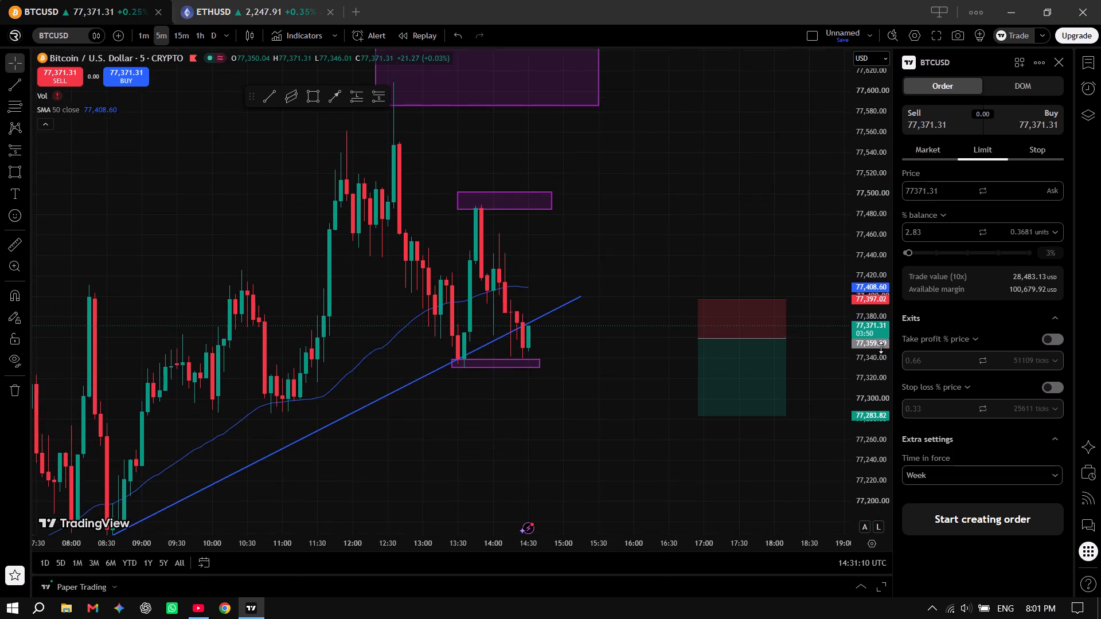
pyautogui.scroll(-10, 881, 347)
pyautogui.scroll(9, 879, 341)
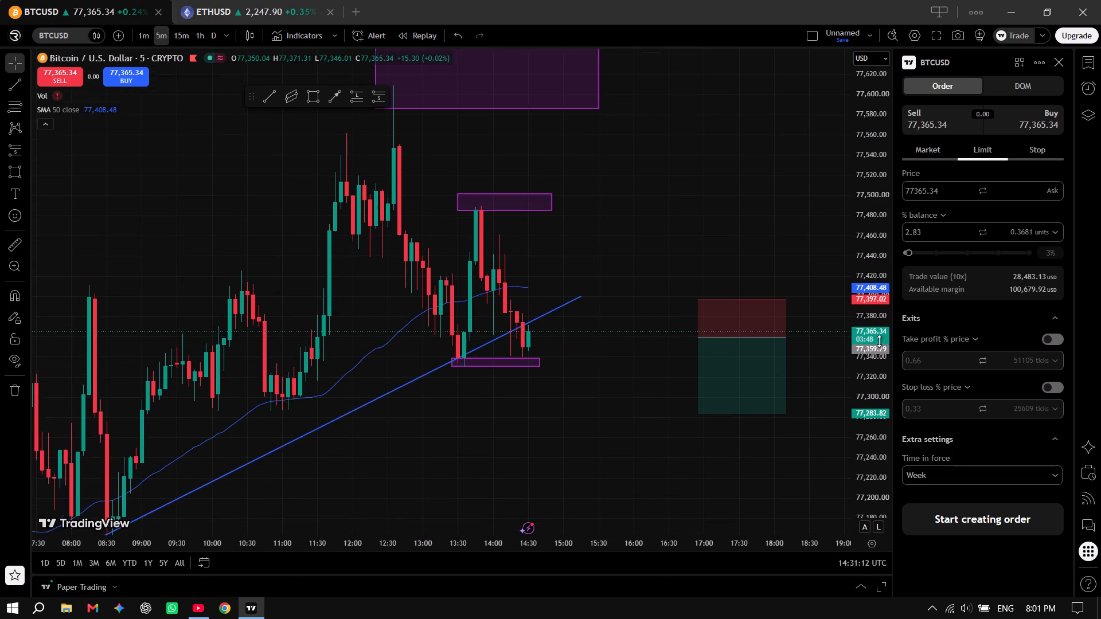
# Examine the BTCUSD 5-minute candles around the three zones, the trendline and the short position at different scales.
pyautogui.scroll(-17, 879, 341)
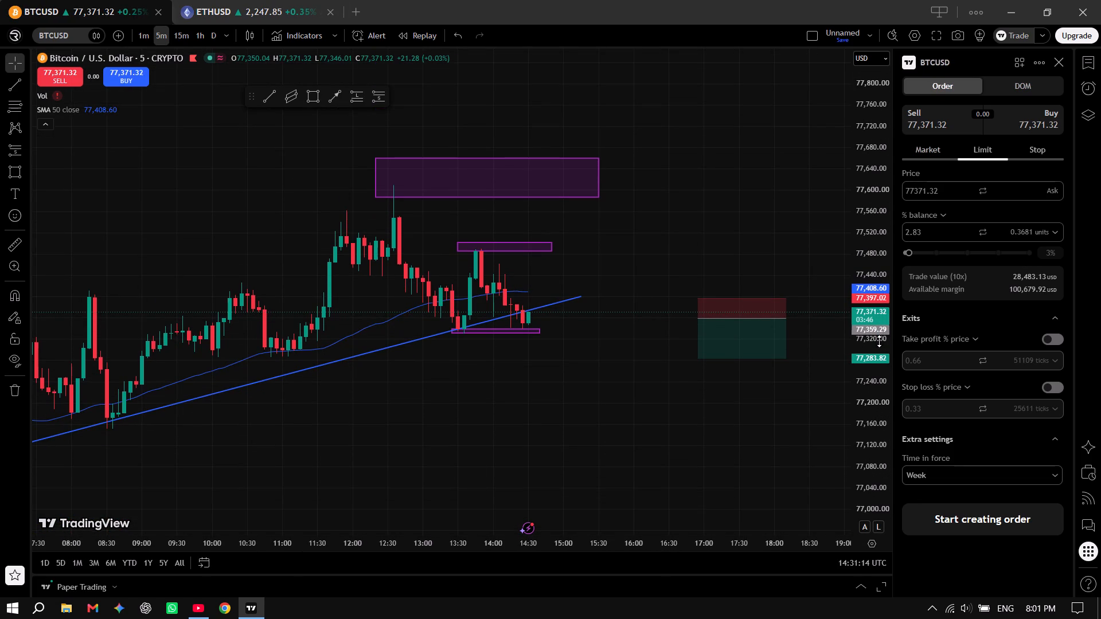
pyautogui.moveTo(578, 426); pyautogui.dragTo(561, 401)
pyautogui.scroll(-3, 411, 382)
pyautogui.scroll(3, 411, 382)
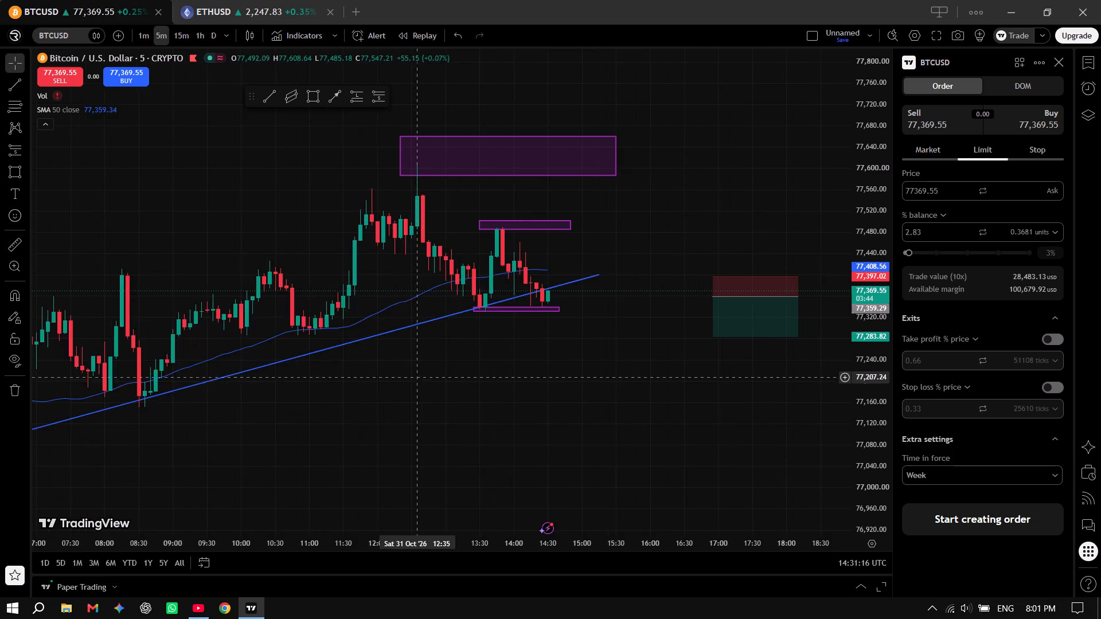
pyautogui.scroll(5, 427, 375)
pyautogui.moveTo(505, 320); pyautogui.dragTo(639, 389)
pyautogui.scroll(10, 858, 362)
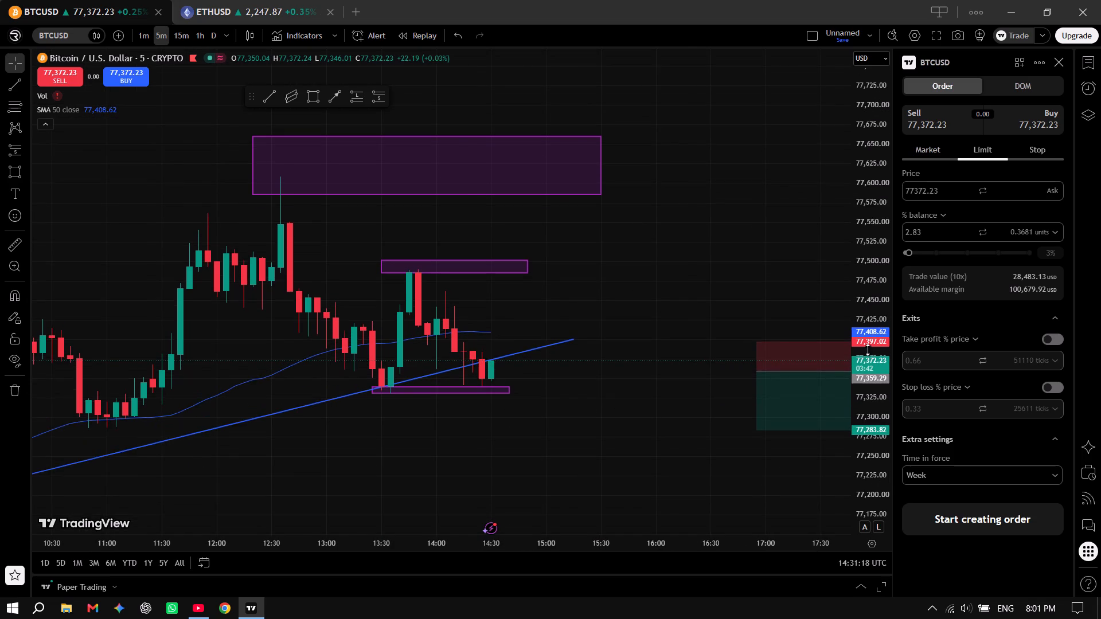
pyautogui.scroll(-4, 522, 402)
pyautogui.moveTo(692, 428); pyautogui.dragTo(484, 350)
# Switch to YouTube, leave the Pkr Trading stream and open the video "Making $100K Live Trading (BEST SCALPING STRATEGY)".
pyautogui.hotkey('alt', 'Tab')
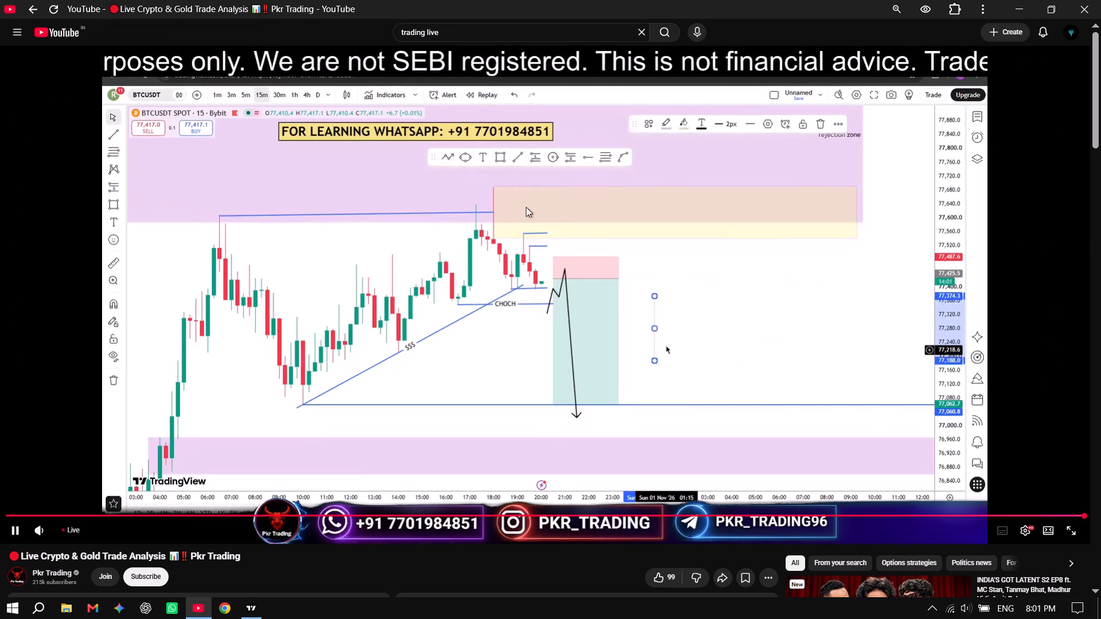
pyautogui.click(932, 606)
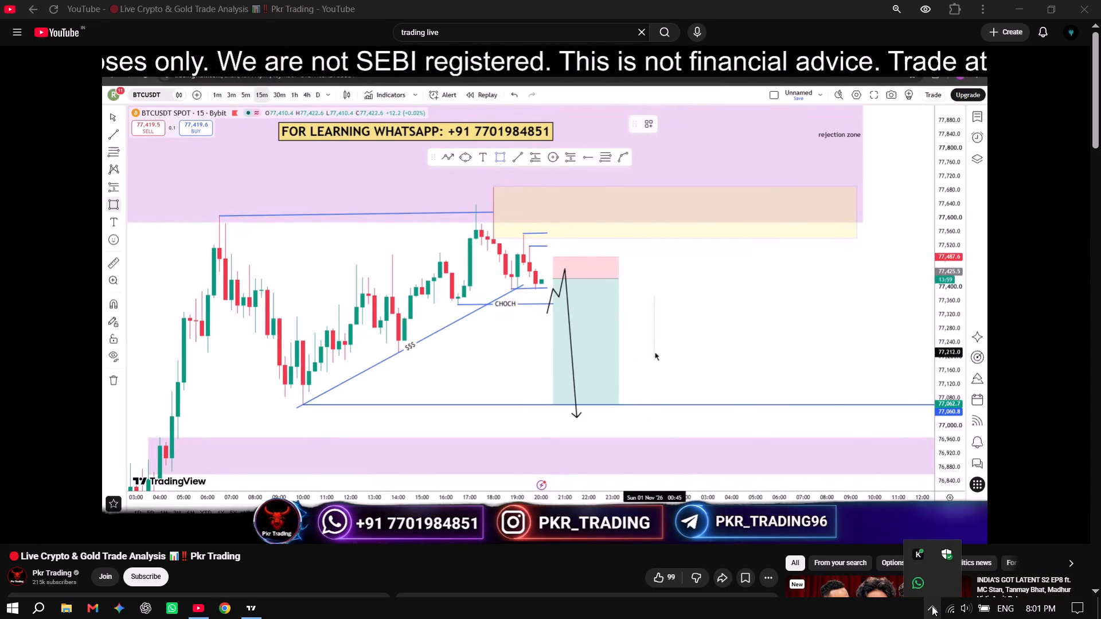
pyautogui.click(932, 606)
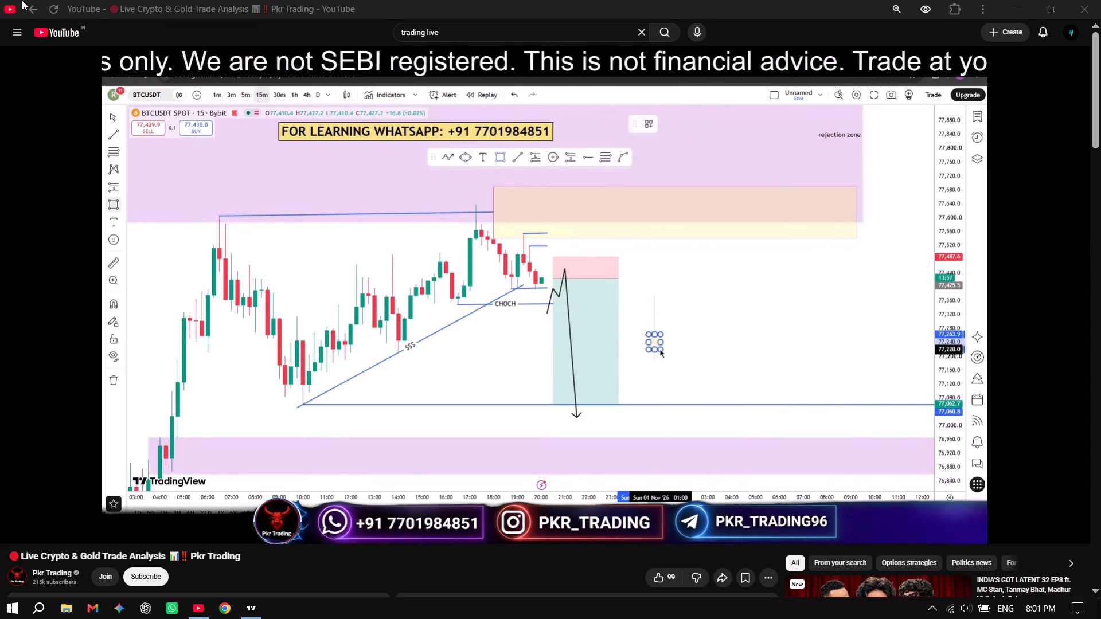
pyautogui.click(31, 8)
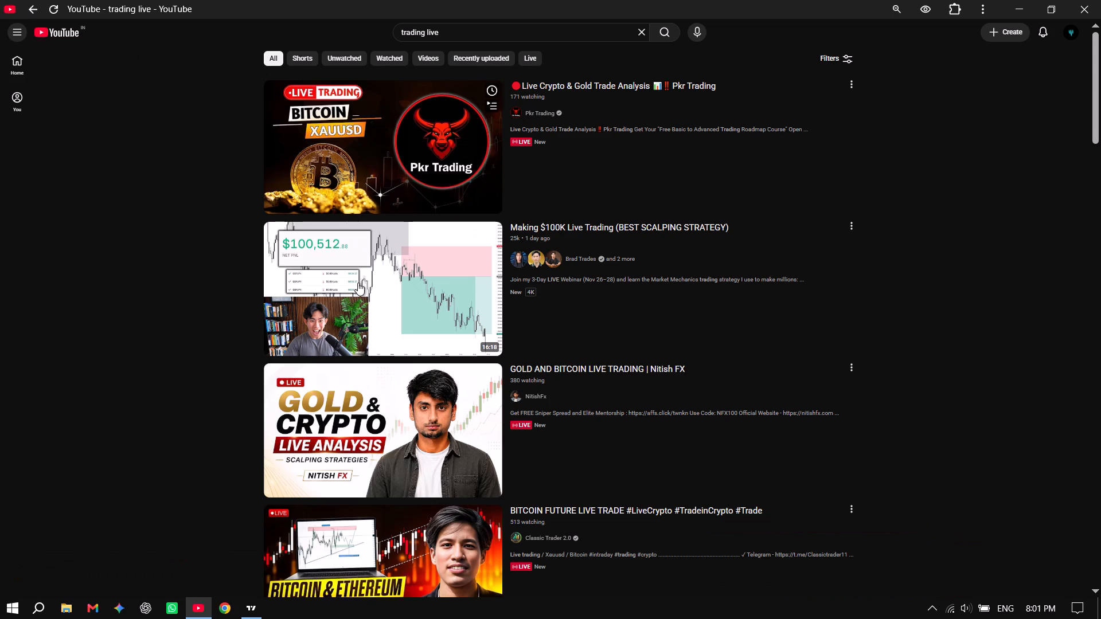
pyautogui.click(410, 283)
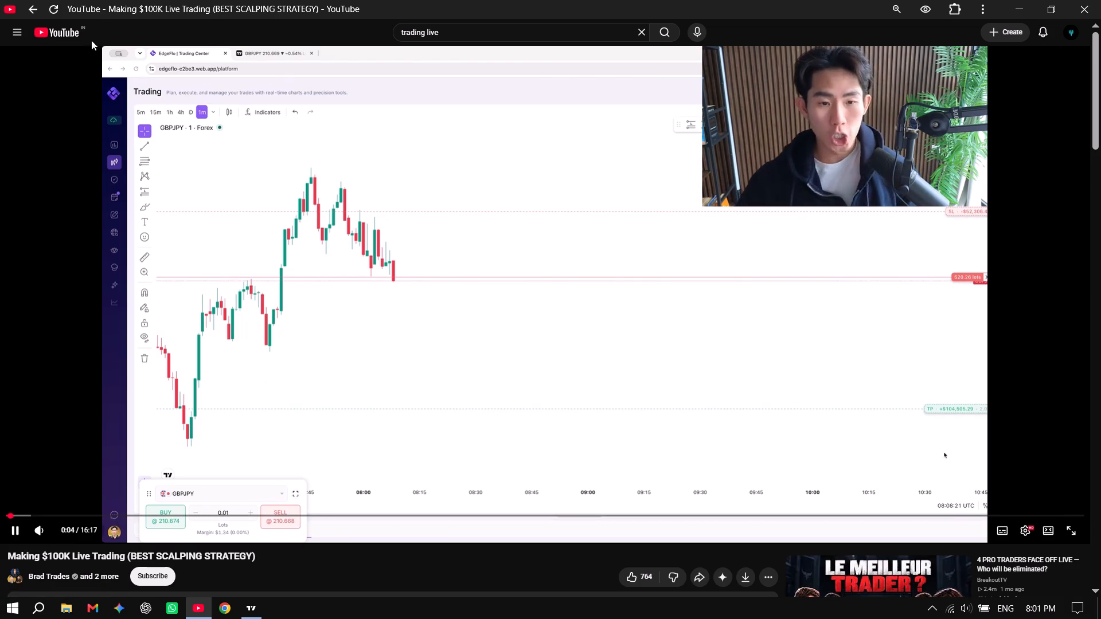
# Return to the search results, open Classic Trader 2.0's "BITCOIN FUTURE LIVE TRADE" stream and close its live chat to watch the chart.
pyautogui.click(36, 11)
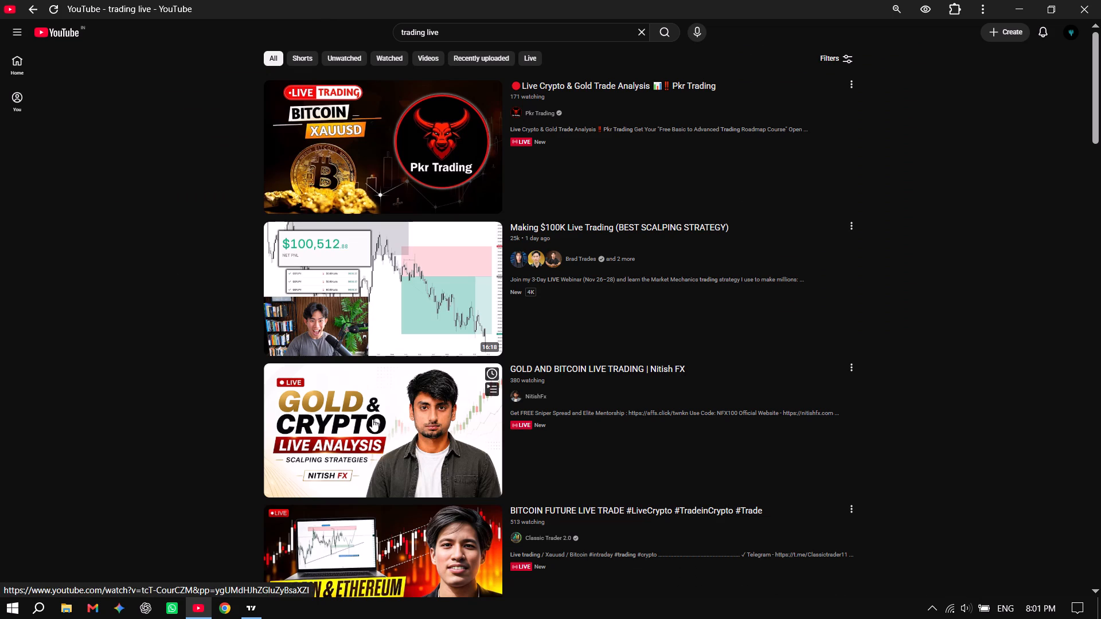
pyautogui.scroll(-4, 239, 405)
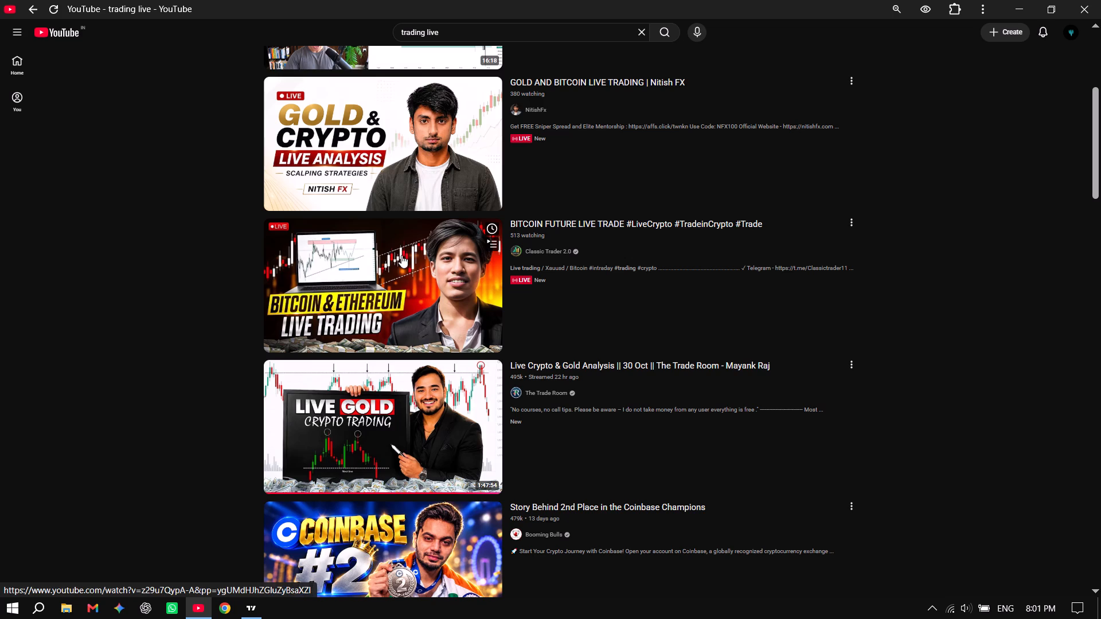
pyautogui.click(370, 288)
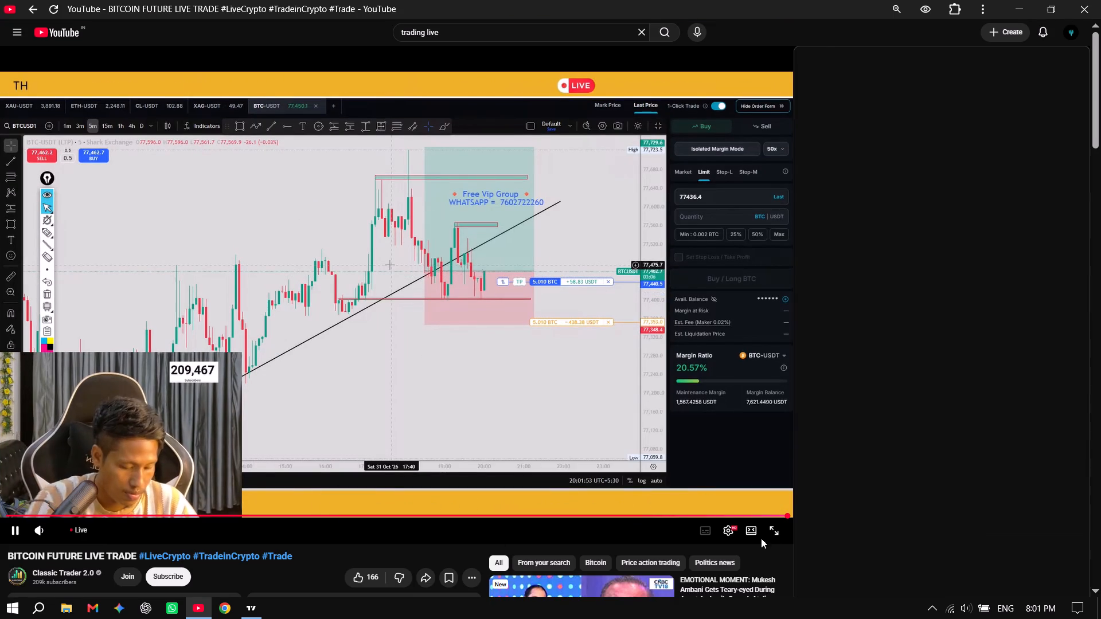
pyautogui.click(1073, 58)
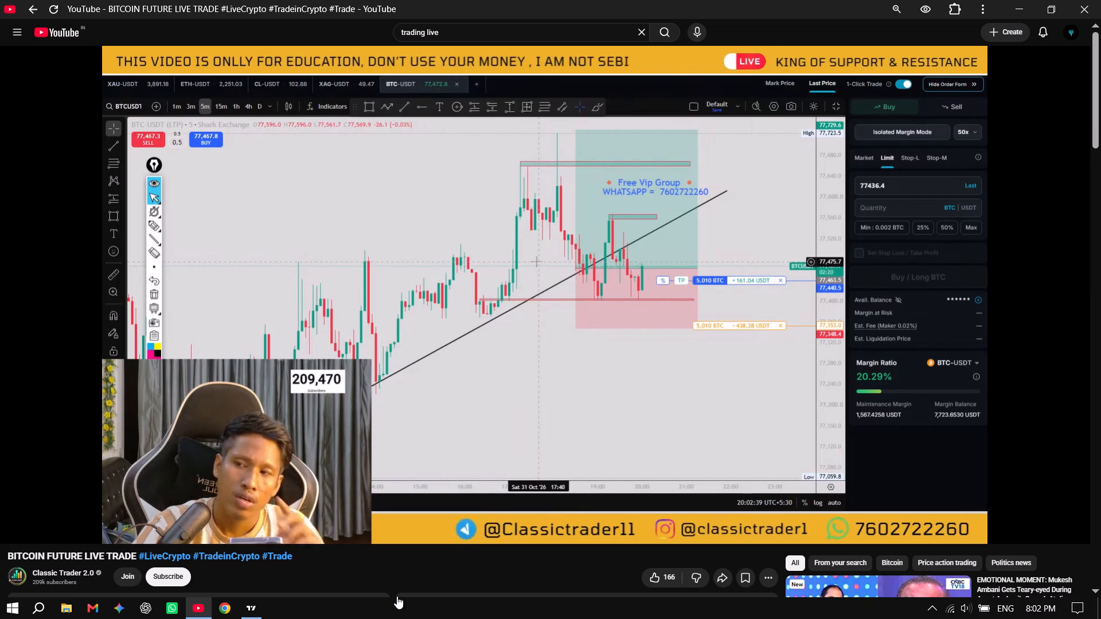
# Switch back to the BTCUSD chart in TradingView and dismiss the Delta Exchange advertisement and the ad-free upgrade offer.
pyautogui.click(254, 608)
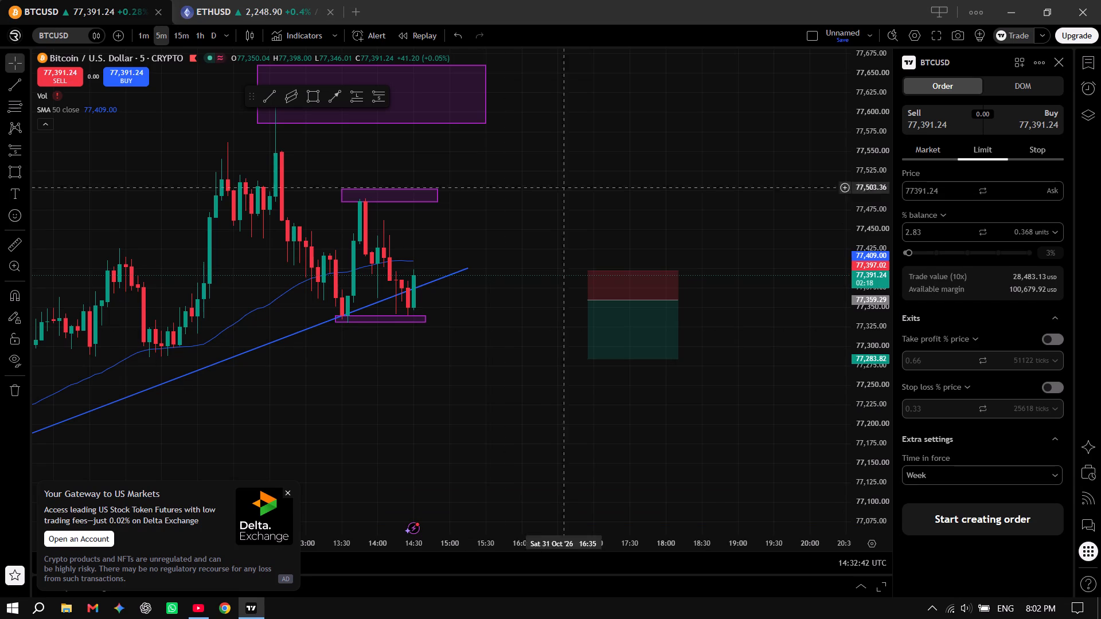
pyautogui.scroll(2, 429, 377)
pyautogui.moveTo(329, 395); pyautogui.dragTo(656, 412)
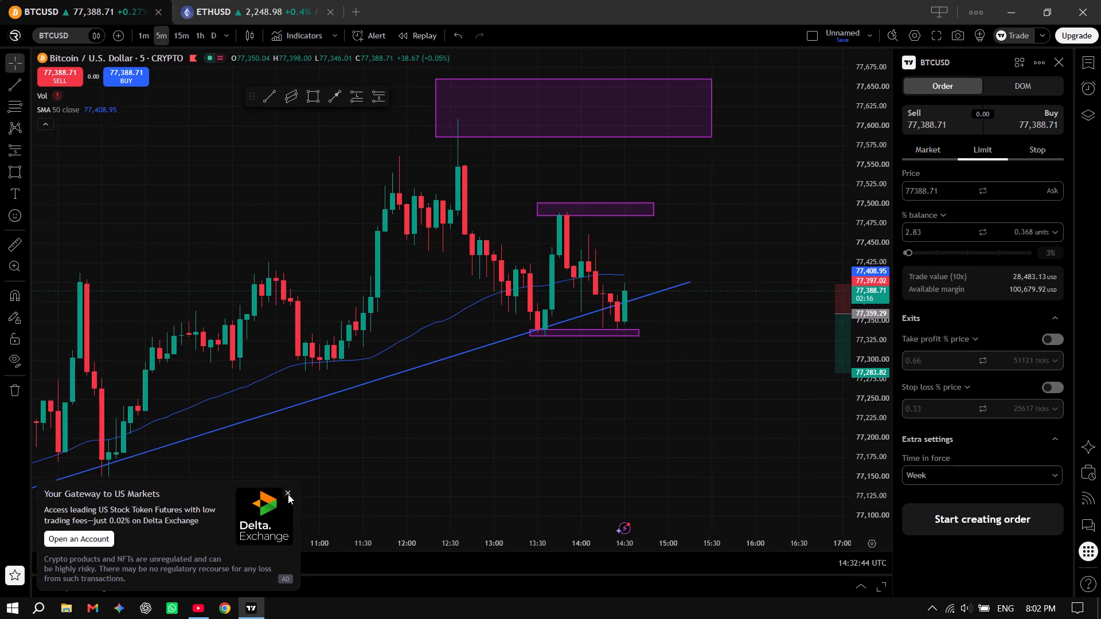
pyautogui.click(288, 493)
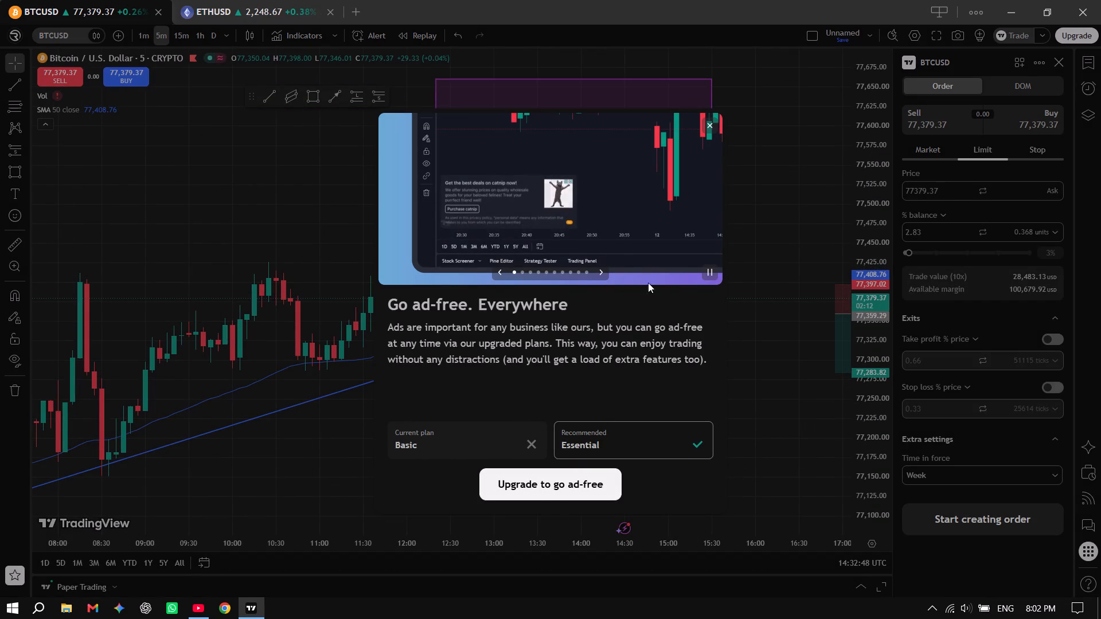
pyautogui.click(742, 275)
pyautogui.click(713, 127)
# Examine the latest 5-minute BTCUSD candles against the trendline, the zones and the short position.
pyautogui.moveTo(720, 299); pyautogui.dragTo(701, 323)
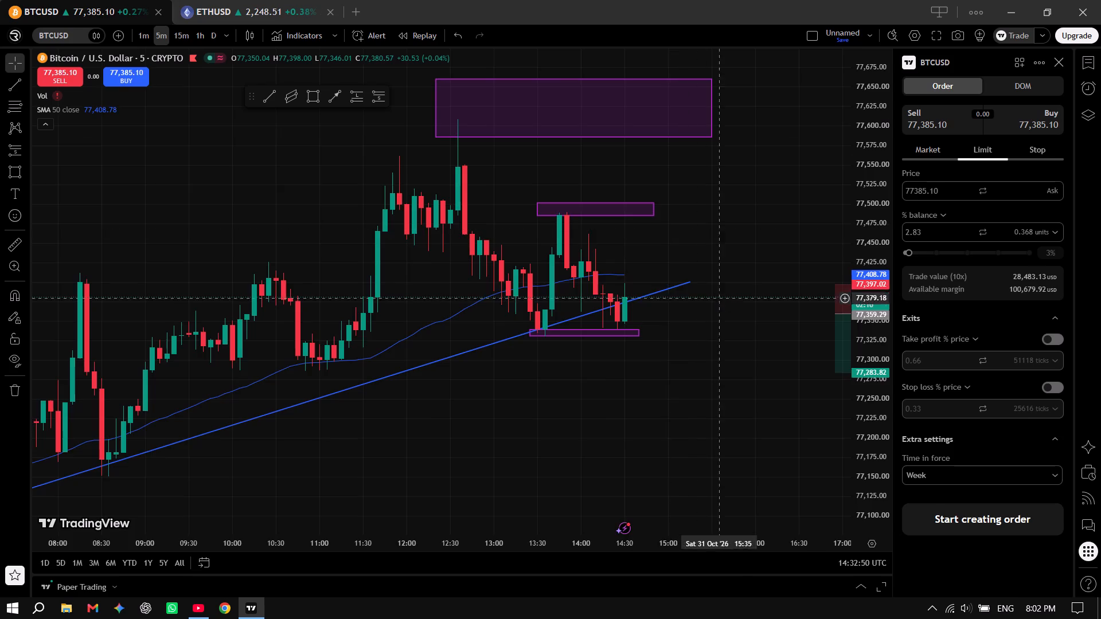
pyautogui.moveTo(701, 323); pyautogui.dragTo(658, 336)
pyautogui.scroll(4, 622, 394)
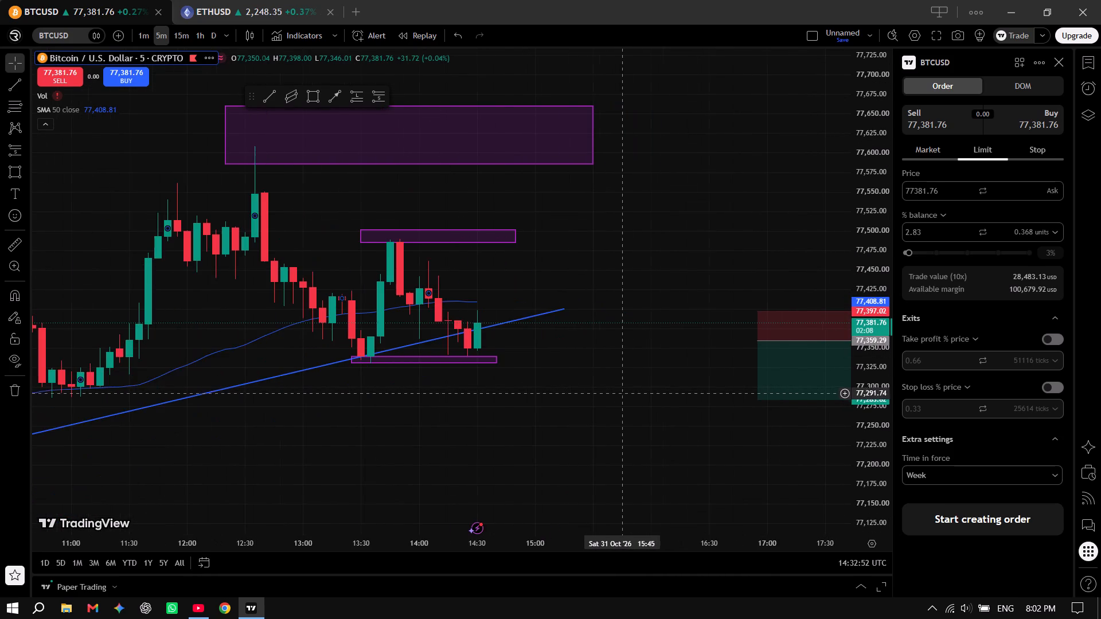
pyautogui.scroll(1, 619, 391)
pyautogui.scroll(-5, 619, 390)
pyautogui.moveTo(883, 207); pyautogui.dragTo(868, 291)
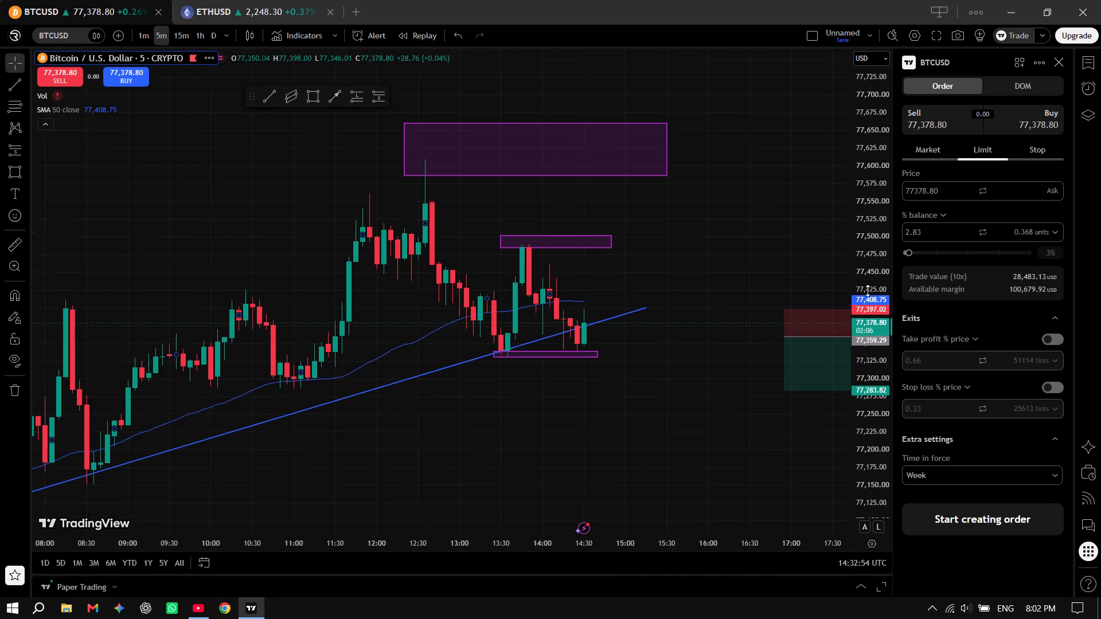
pyautogui.moveTo(868, 291); pyautogui.dragTo(873, 188)
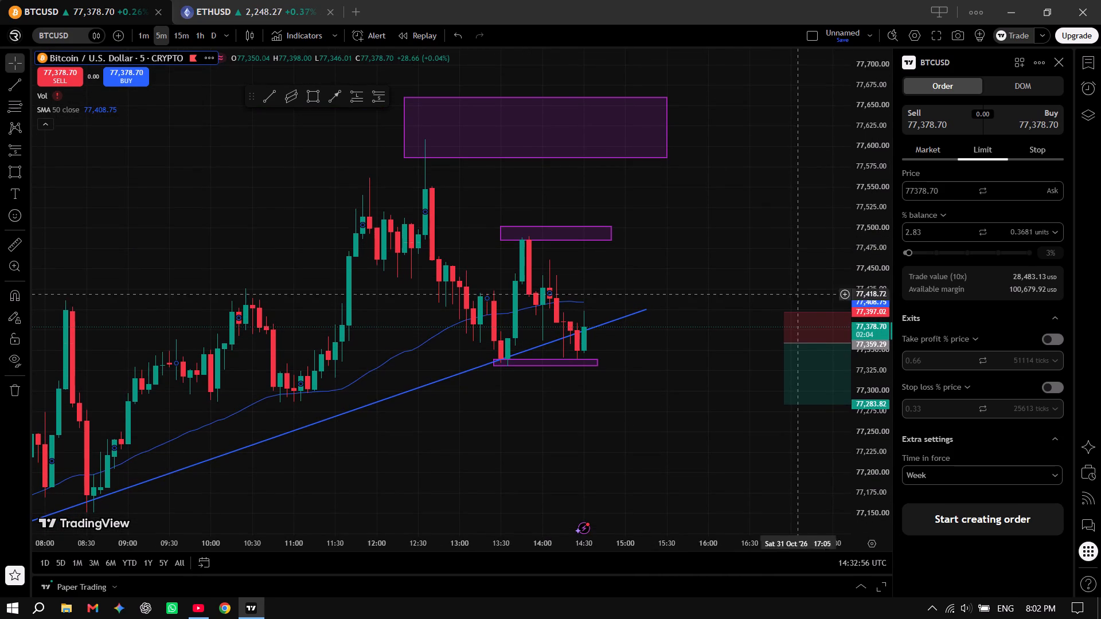
pyautogui.moveTo(686, 354); pyautogui.dragTo(540, 291)
# Switch to the ETHUSD chart and examine the latest 5-minute candles between the two zones and the trendline.
pyautogui.click(253, 17)
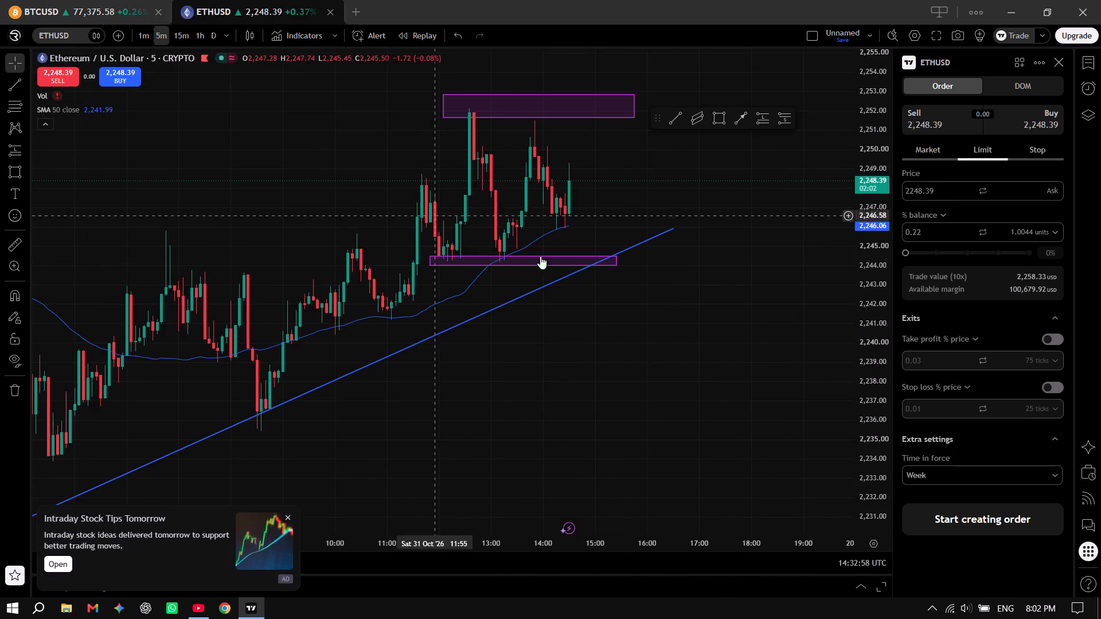
pyautogui.moveTo(684, 261); pyautogui.dragTo(627, 394)
pyautogui.moveTo(883, 340); pyautogui.dragTo(895, 234)
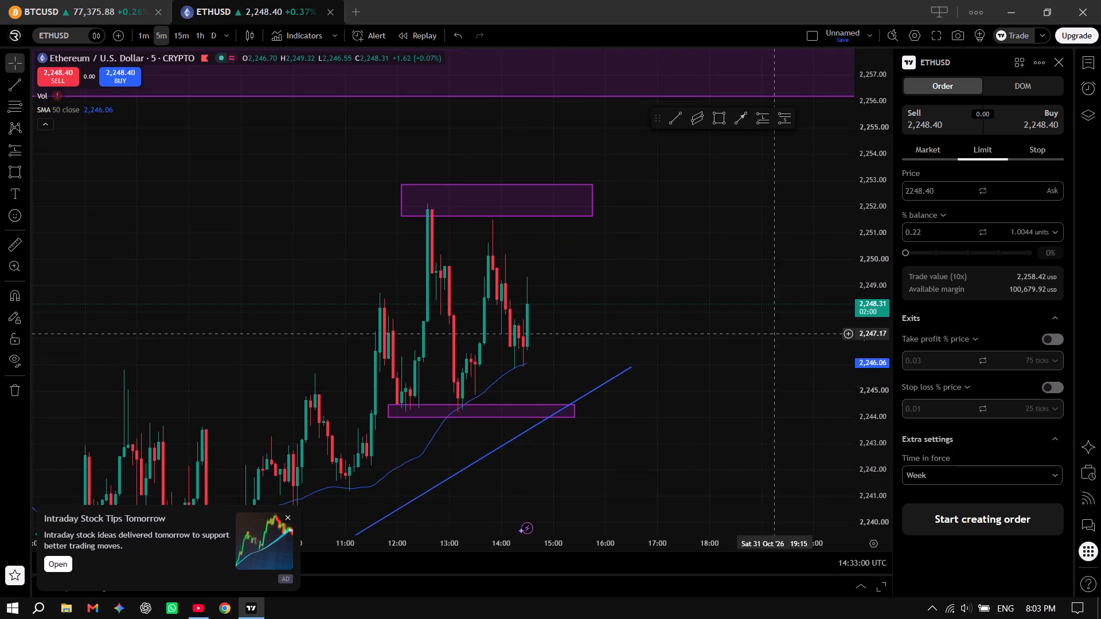
pyautogui.scroll(4, 607, 362)
pyautogui.moveTo(473, 364); pyautogui.dragTo(719, 211)
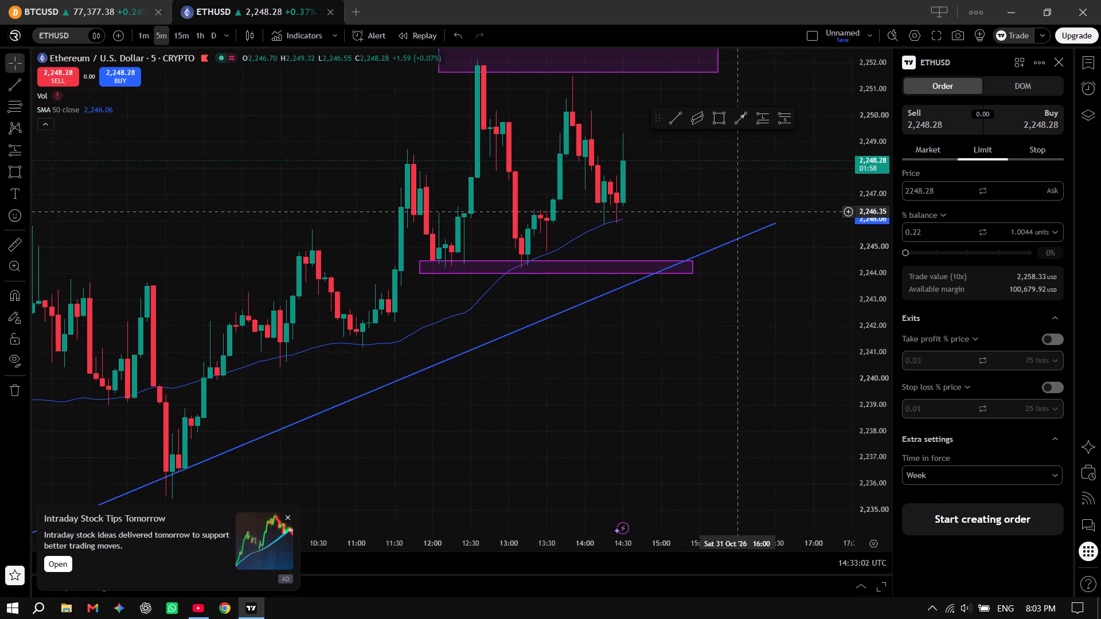
pyautogui.moveTo(719, 211); pyautogui.dragTo(634, 309)
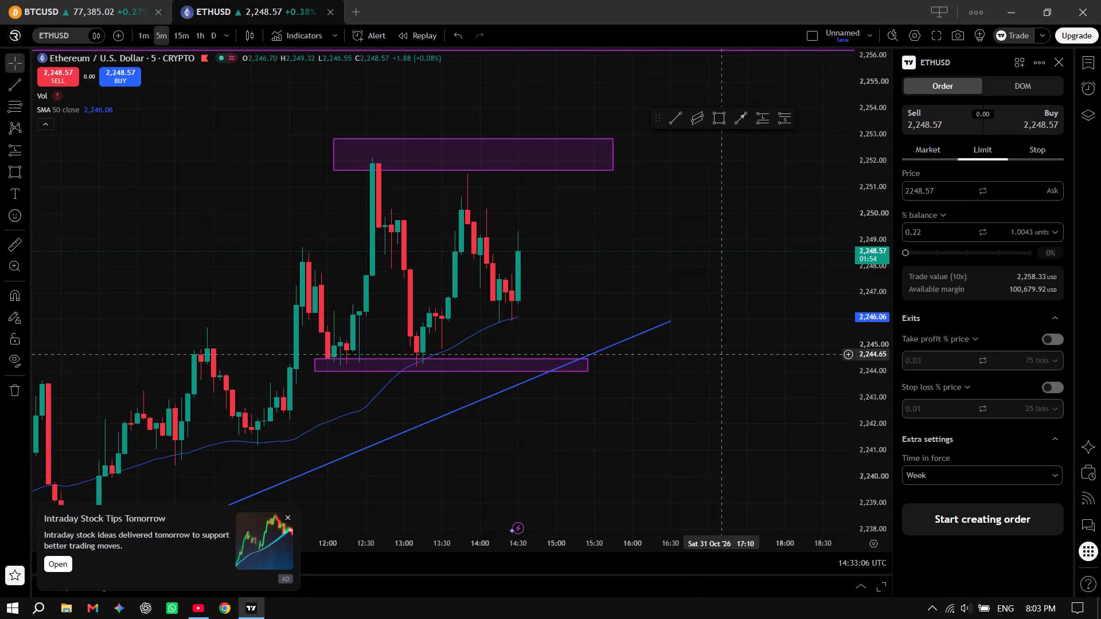
# Return to the BTCUSD chart and move the floating favourite drawing tools off the upper zone into the empty area beyond its end.
pyautogui.click(9, 0)
pyautogui.moveTo(543, 198); pyautogui.dragTo(558, 260)
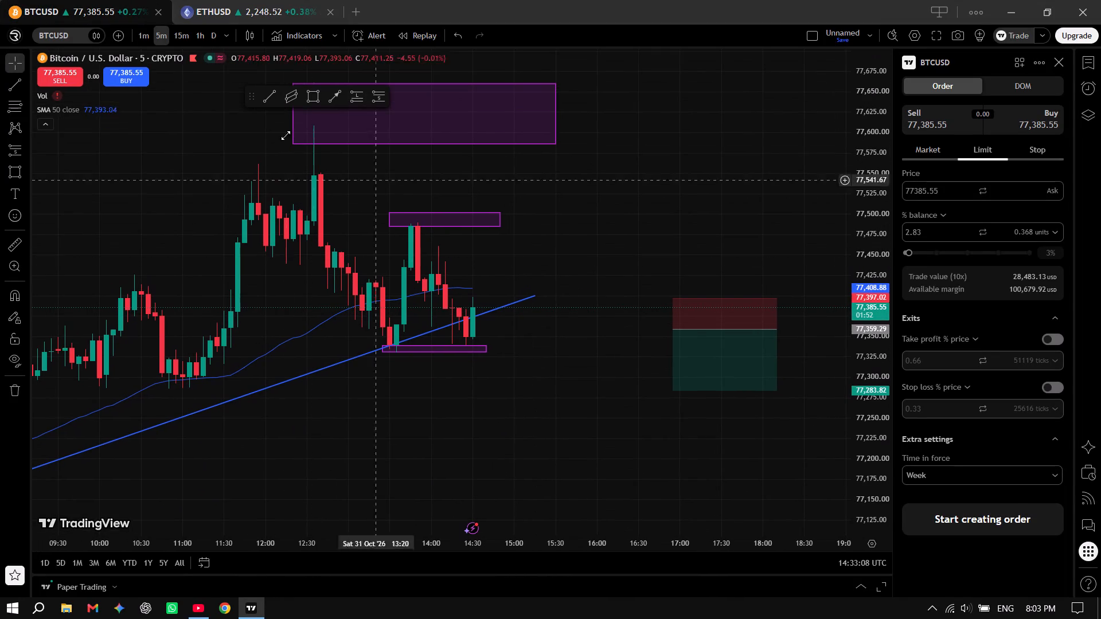
pyautogui.moveTo(253, 99); pyautogui.dragTo(624, 139)
pyautogui.moveTo(619, 224); pyautogui.dragTo(589, 311)
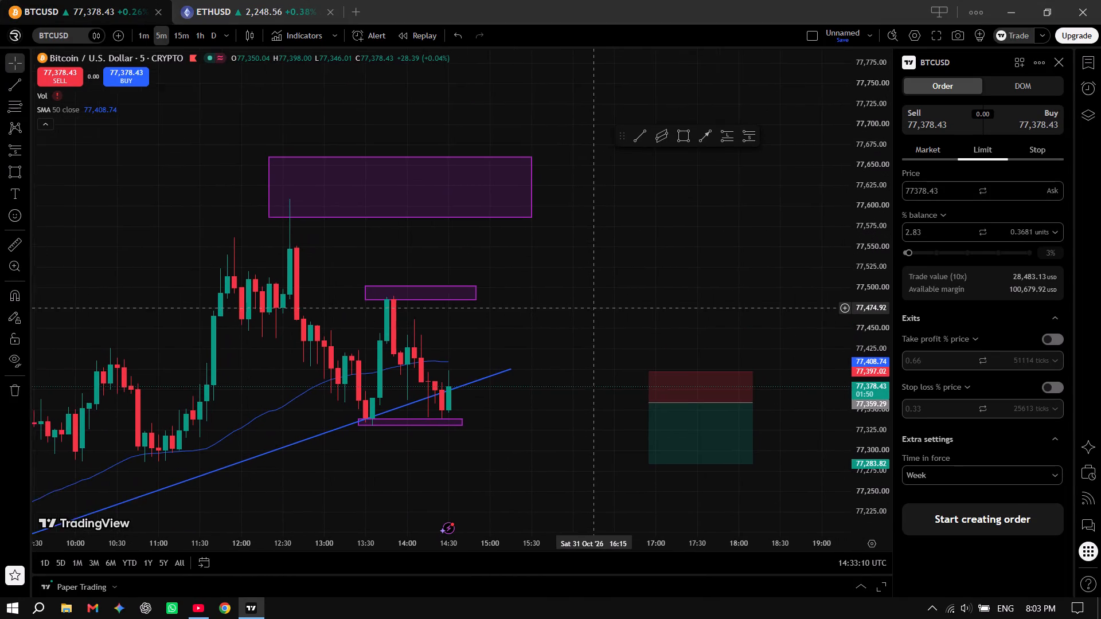
pyautogui.moveTo(589, 311); pyautogui.dragTo(596, 282)
# Switch to YouTube, go back to the search results and open Balraj Trading Tech's "Crypto Live Trading | btc live trading | 31 Oct" stream.
pyautogui.click(205, 605)
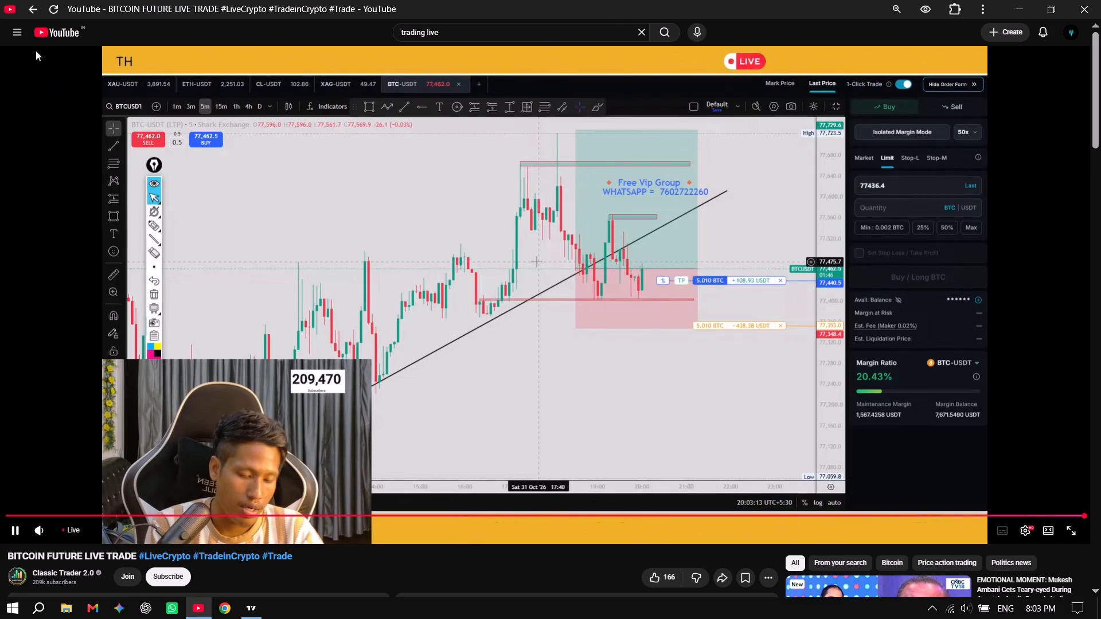
pyautogui.click(32, 10)
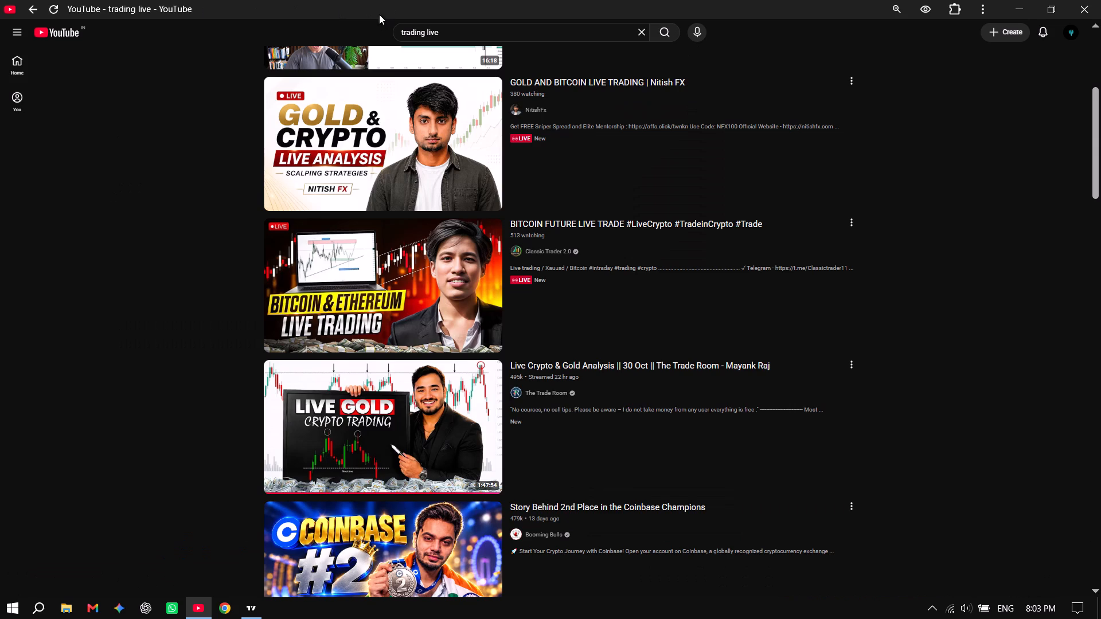
pyautogui.scroll(-3, 202, 142)
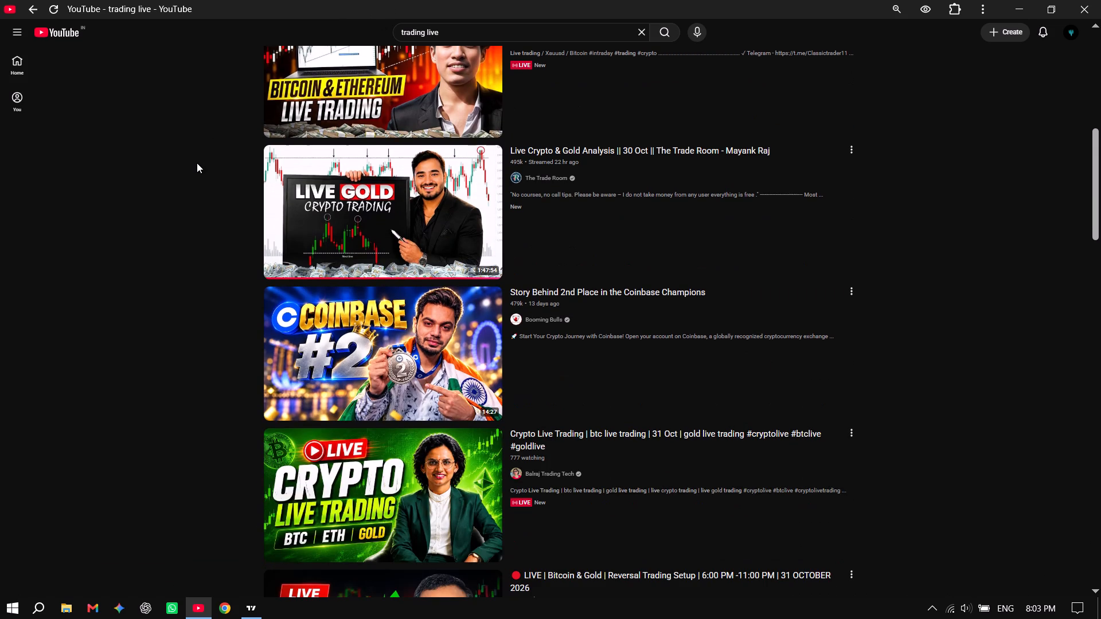
pyautogui.click(382, 478)
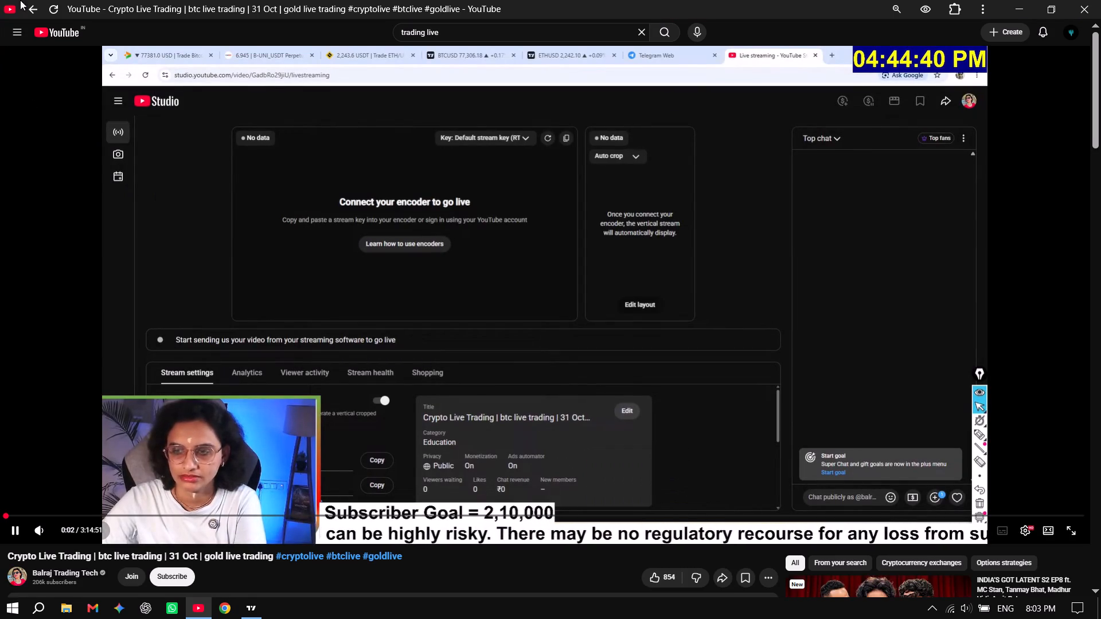
# Return to the search results, open NitishFx's "GOLD AND BITCOIN LIVE TRADING" stream, skip to near its live point and adjust the volume.
pyautogui.click(32, 11)
pyautogui.scroll(4, 206, 207)
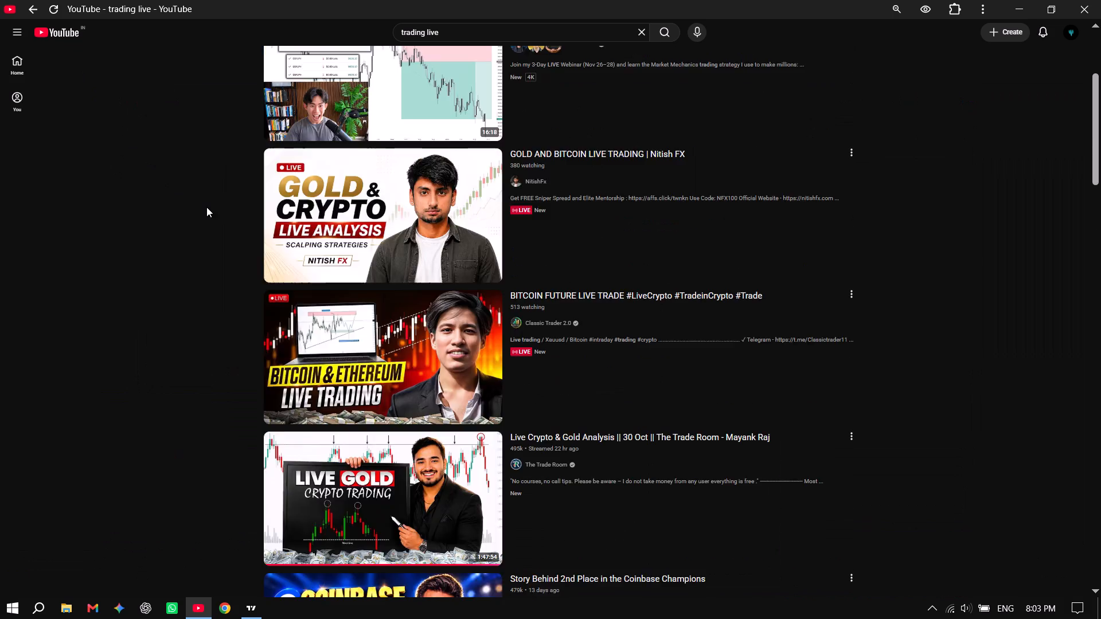
pyautogui.scroll(10, 206, 207)
pyautogui.click(408, 445)
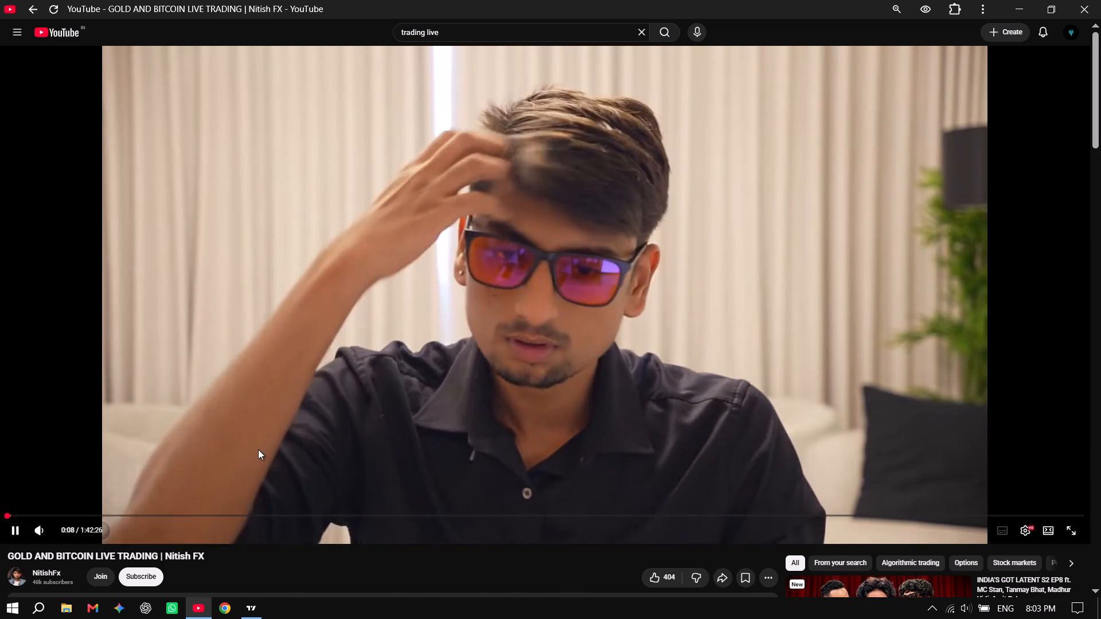
pyautogui.click(1071, 516)
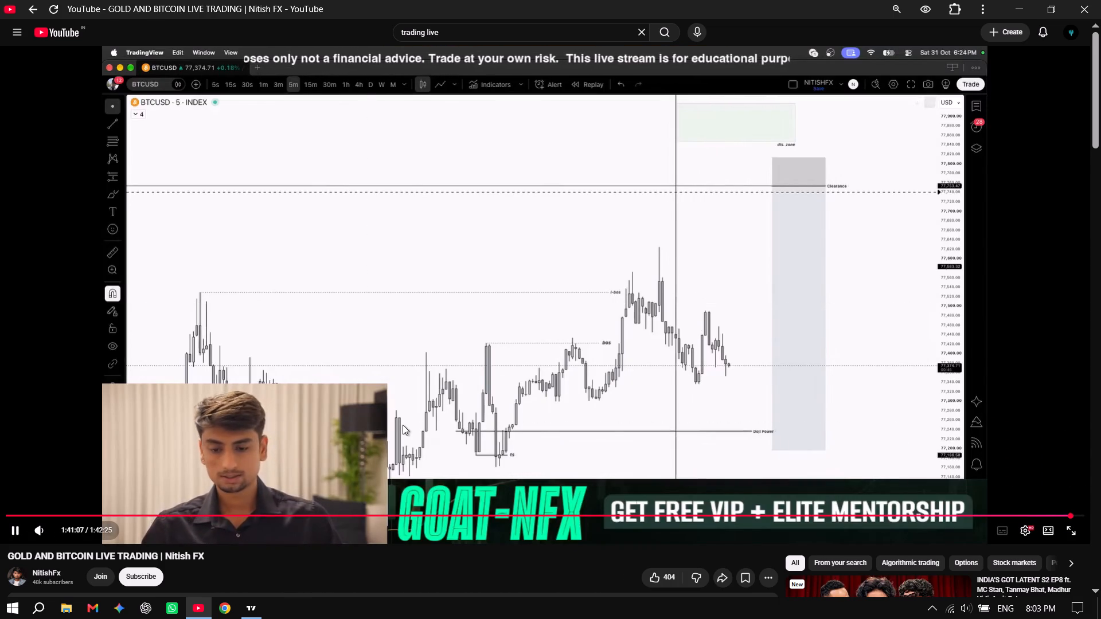
pyautogui.moveTo(63, 532); pyautogui.dragTo(69, 530)
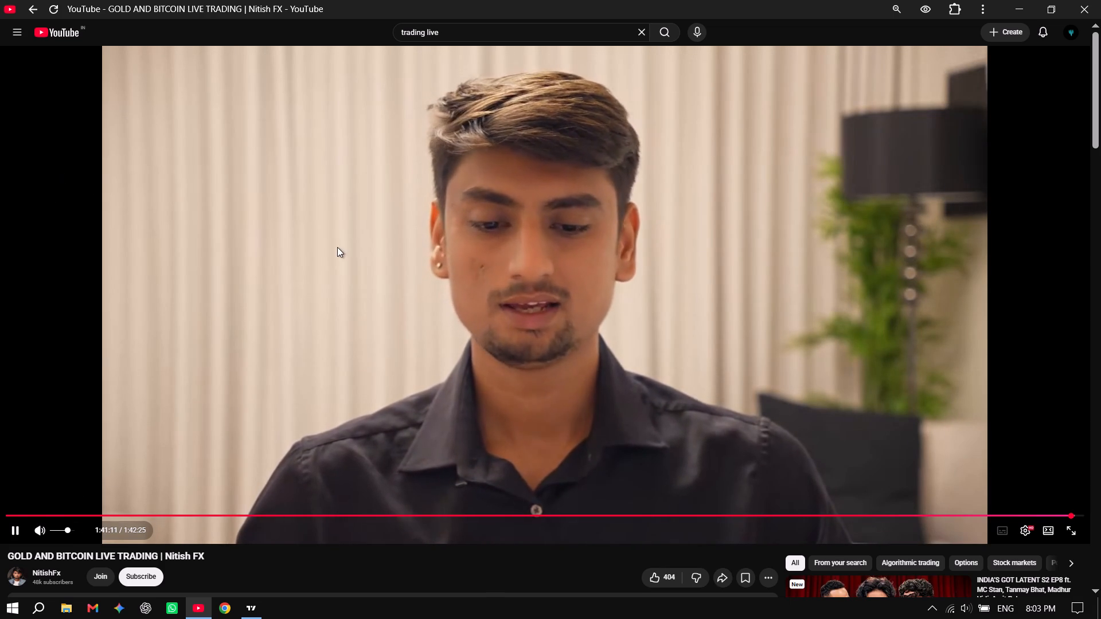
pyautogui.scroll(-2, 314, 251)
pyautogui.scroll(4, 279, 251)
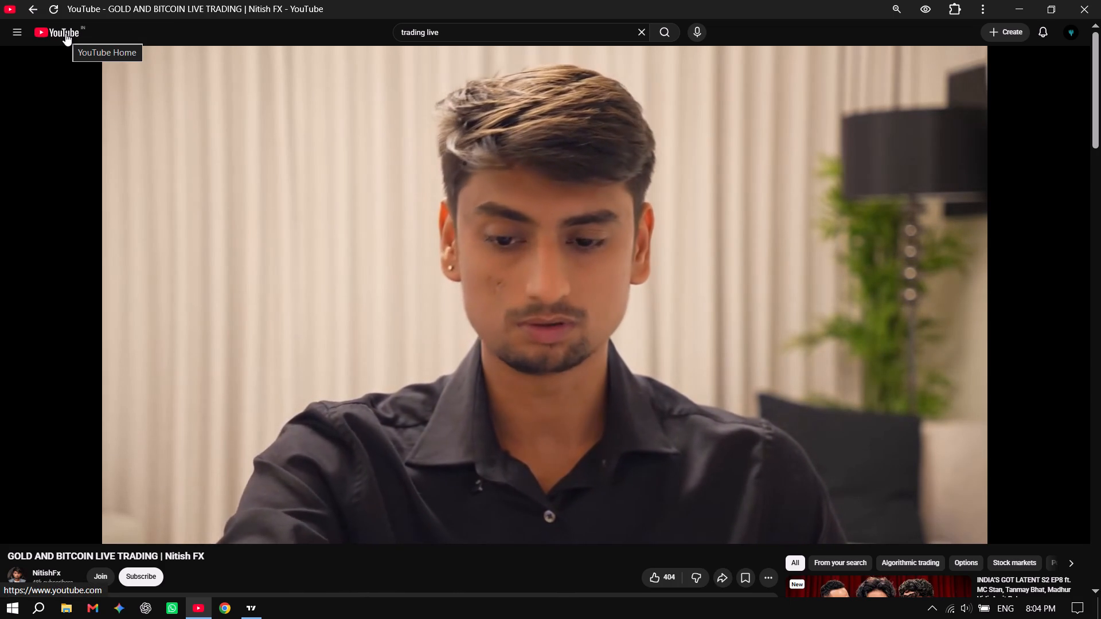
# Leave the stream for the YouTube home page.
pyautogui.click(65, 33)
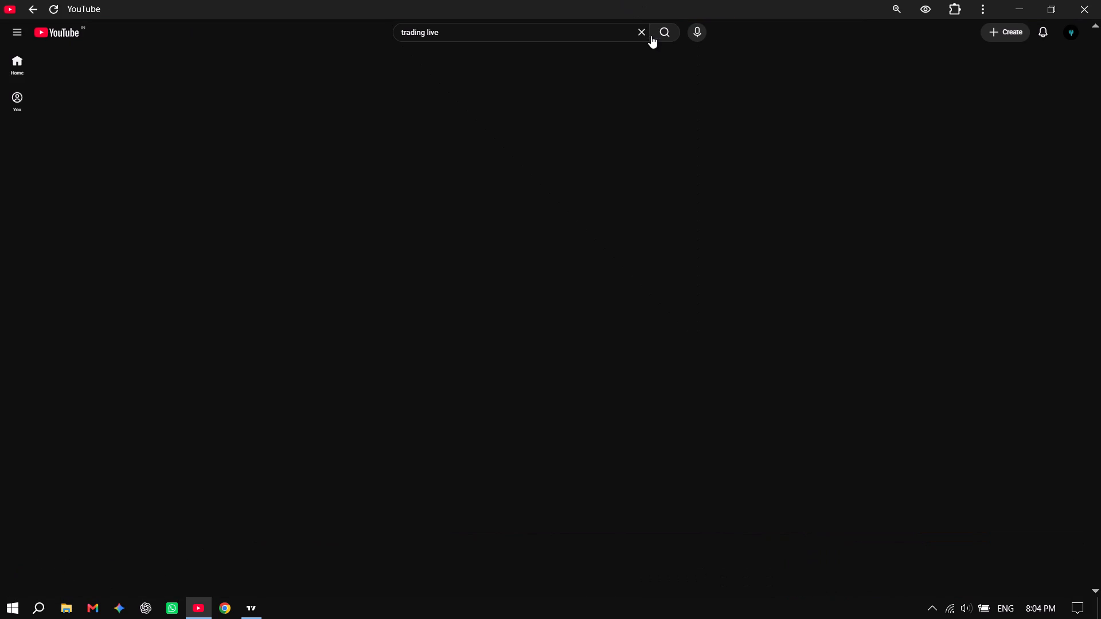
# Clear the YouTube search text and turn off the Unhook extension so the home feed loads.
pyautogui.click(643, 36)
pyautogui.click(841, 41)
pyautogui.click(961, 6)
pyautogui.click(848, 144)
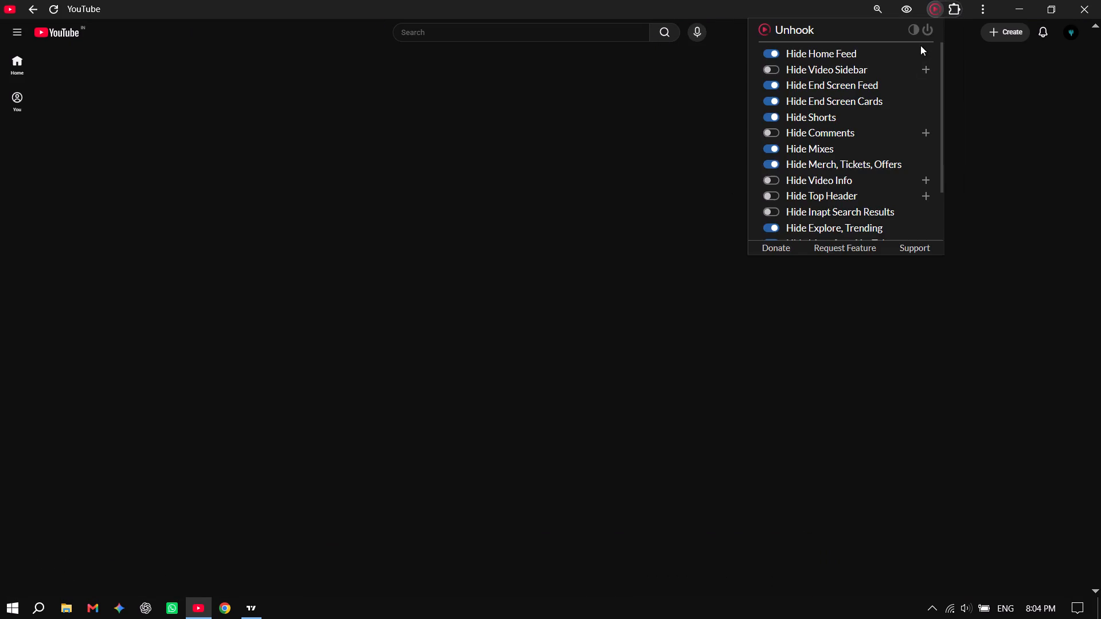
pyautogui.click(931, 29)
pyautogui.moveTo(658, 0); pyautogui.dragTo(645, 0)
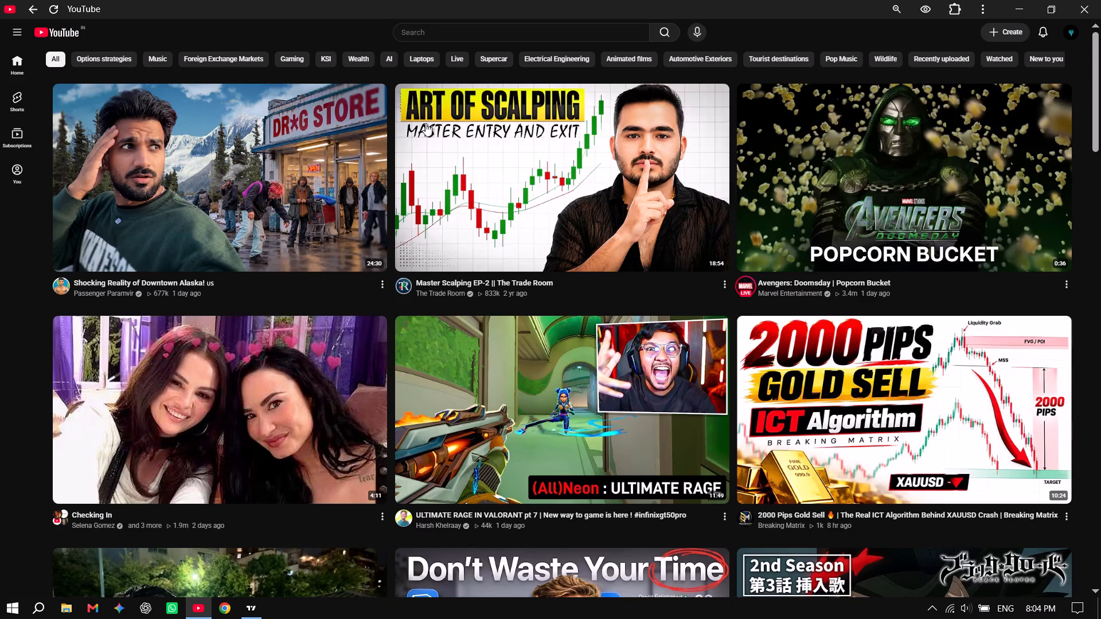
# Open The Trade Room channel from the home feed and look through its list of live streams.
pyautogui.click(434, 295)
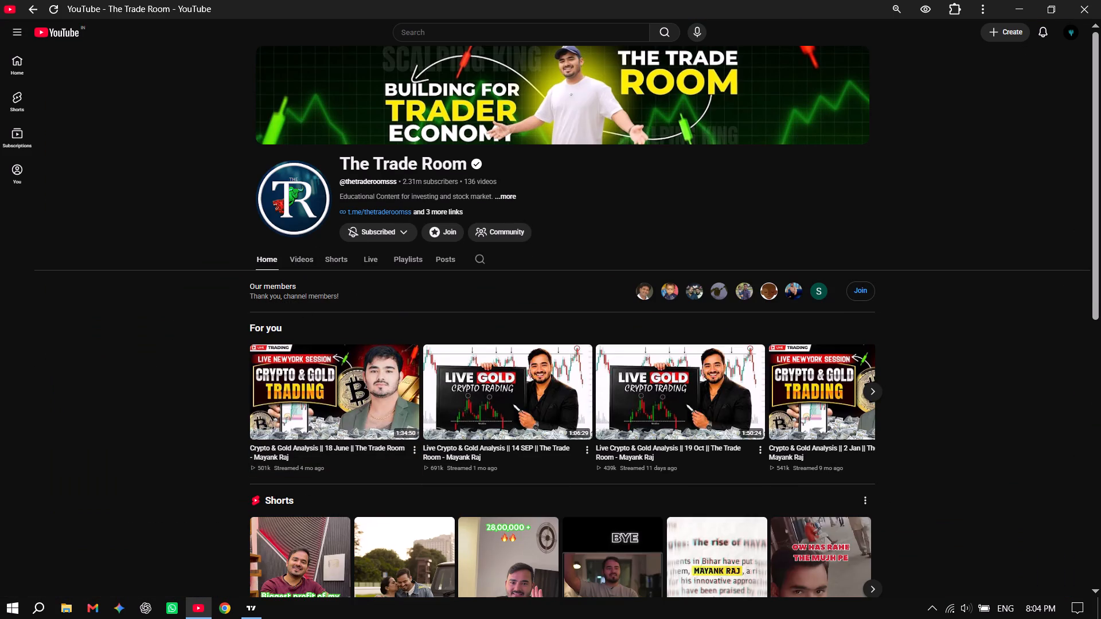
pyautogui.click(364, 258)
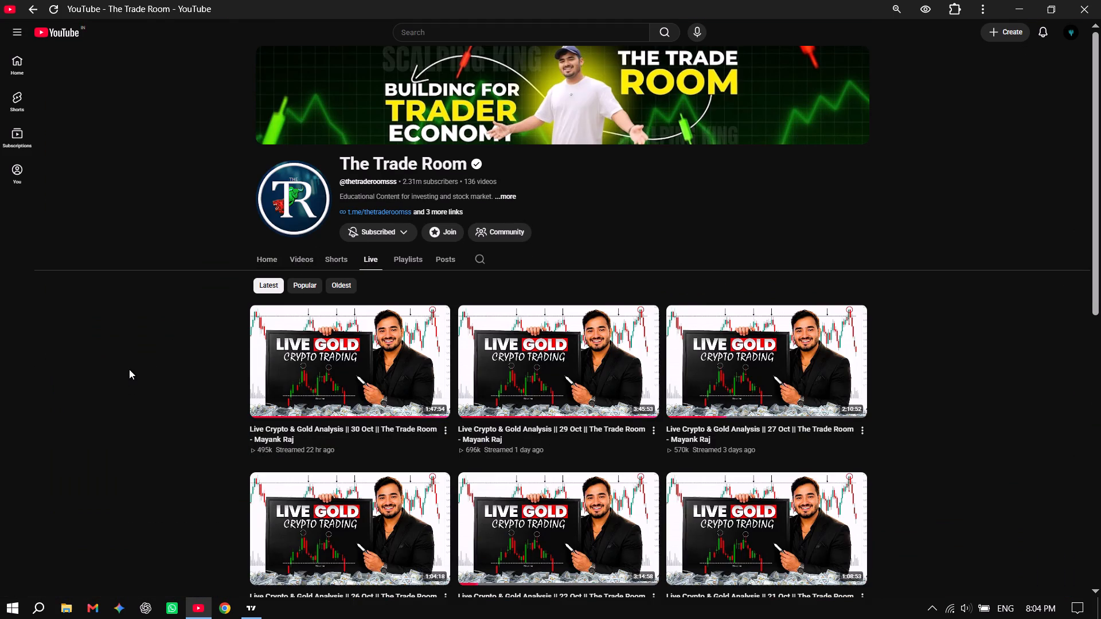
pyautogui.scroll(-4, 129, 370)
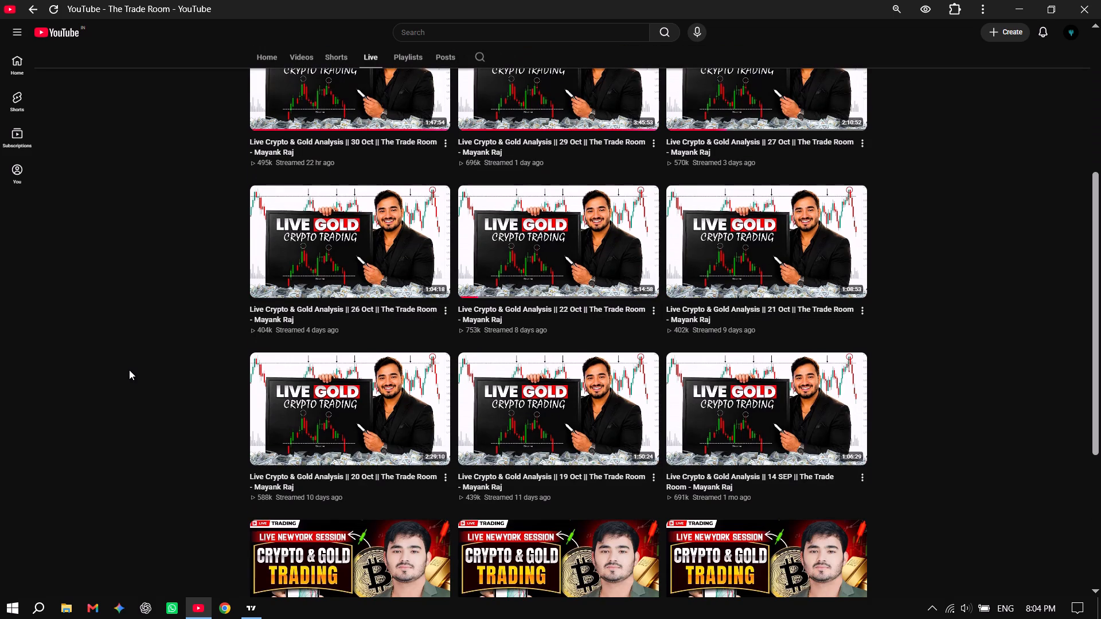
pyautogui.scroll(-5, 129, 370)
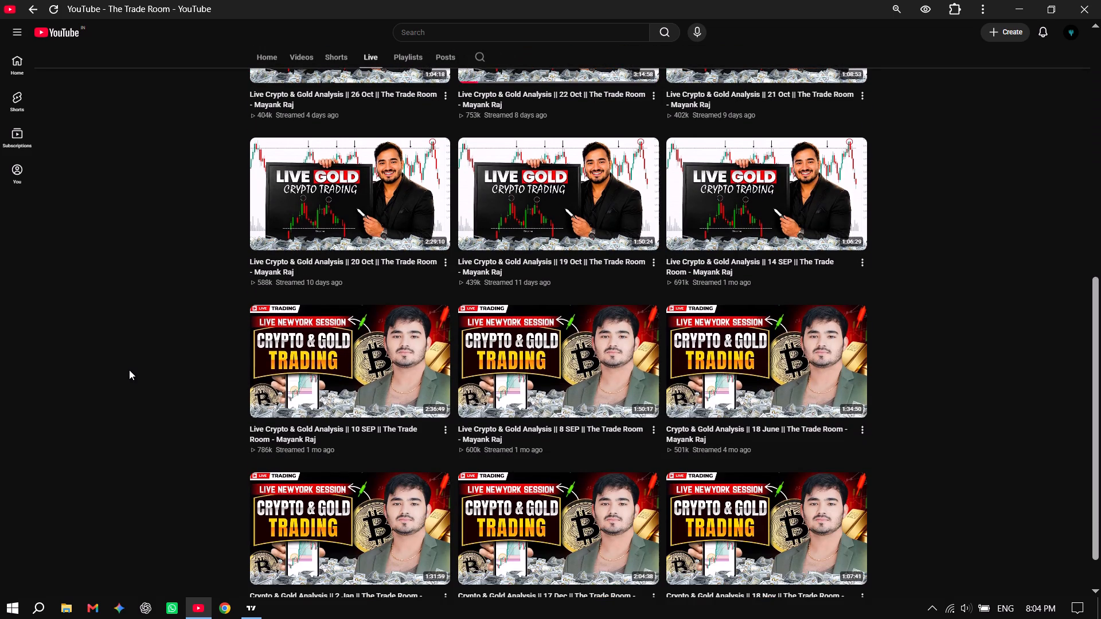
pyautogui.scroll(12, 129, 370)
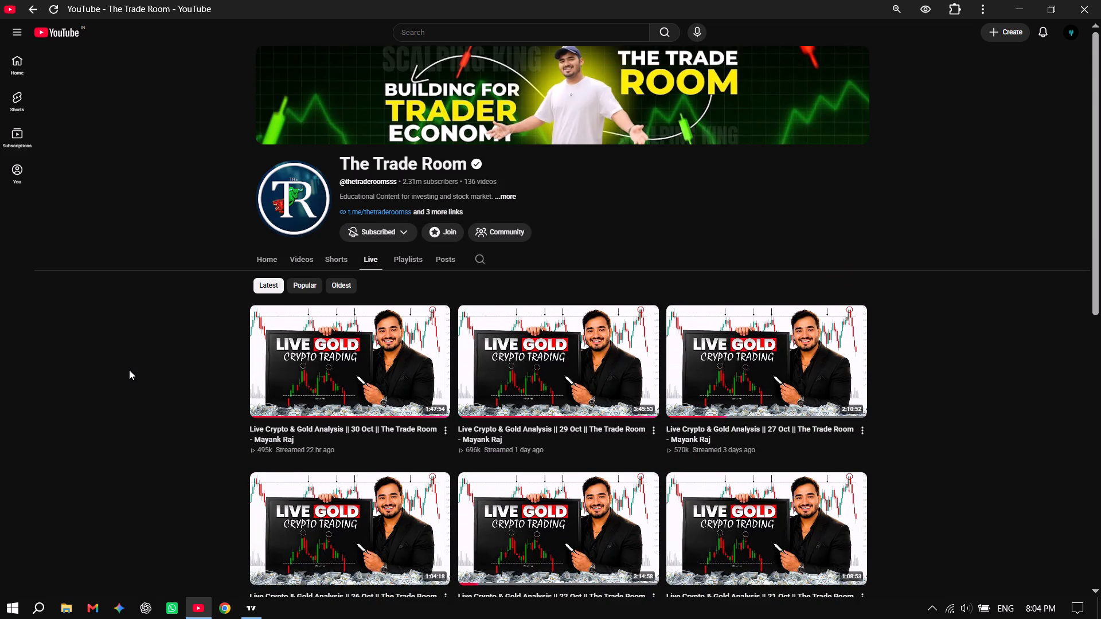
pyautogui.scroll(-3, 128, 370)
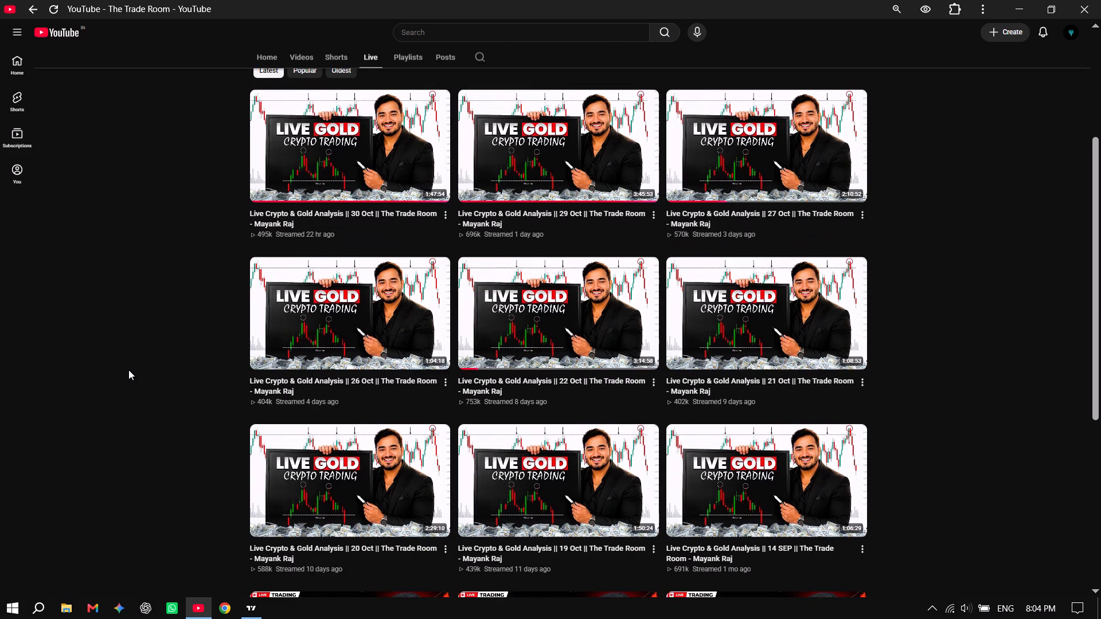
pyautogui.scroll(1, 128, 370)
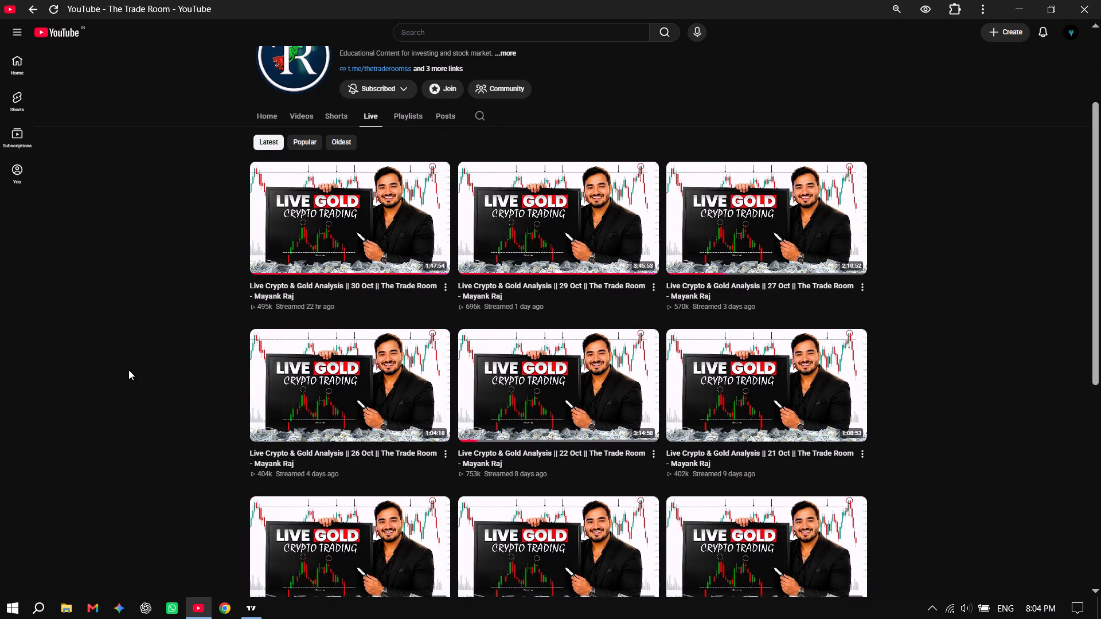
pyautogui.scroll(3, 128, 370)
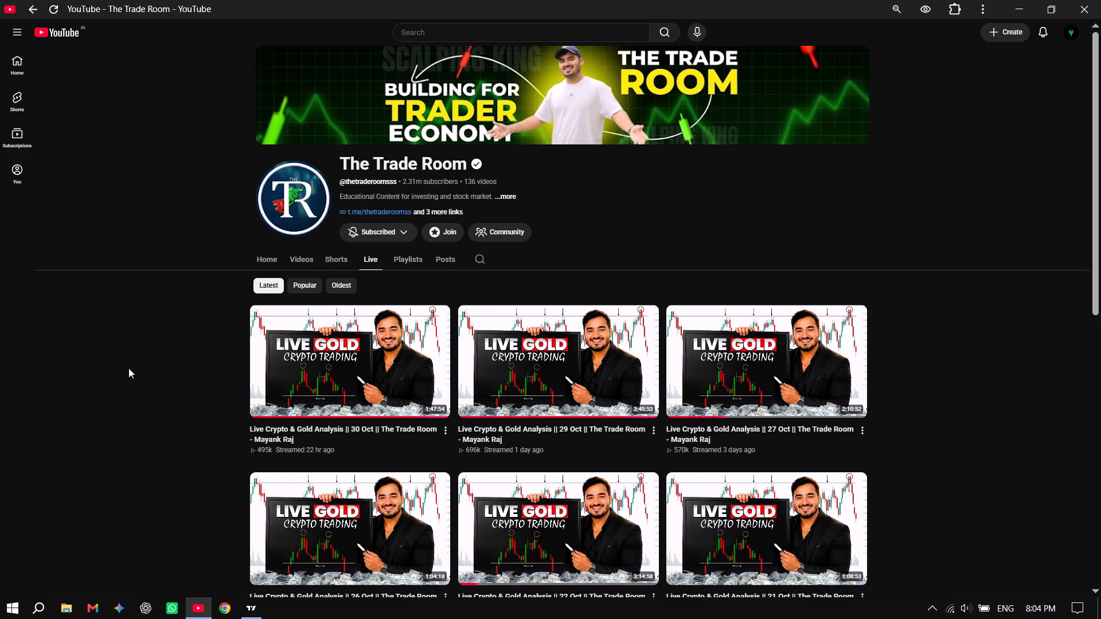
# Return to the home feed, reopen The Trade Room and play its latest video, "Why You Keep Losing Money Even When Your Analysis Is Right?".
pyautogui.click(16, 73)
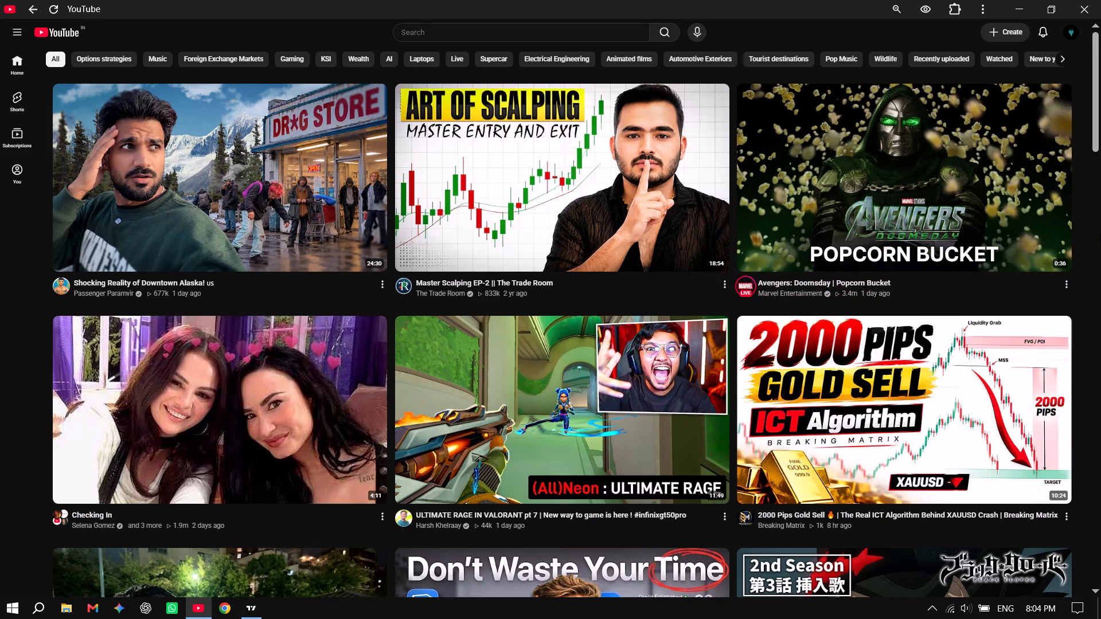
pyautogui.click(439, 291)
pyautogui.click(286, 258)
pyautogui.click(300, 261)
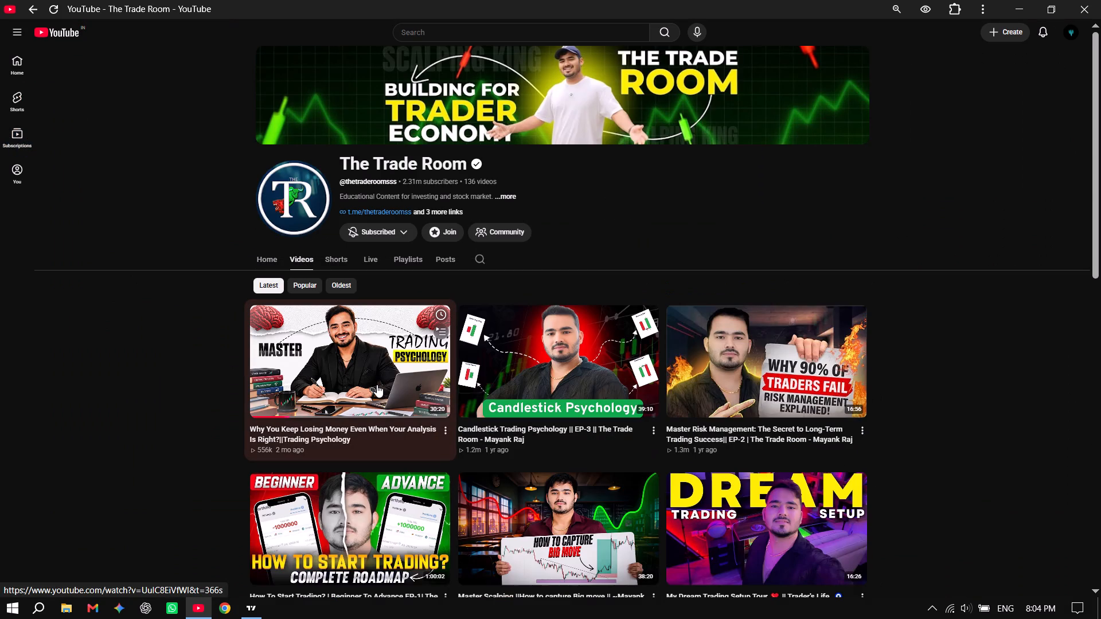
pyautogui.click(364, 382)
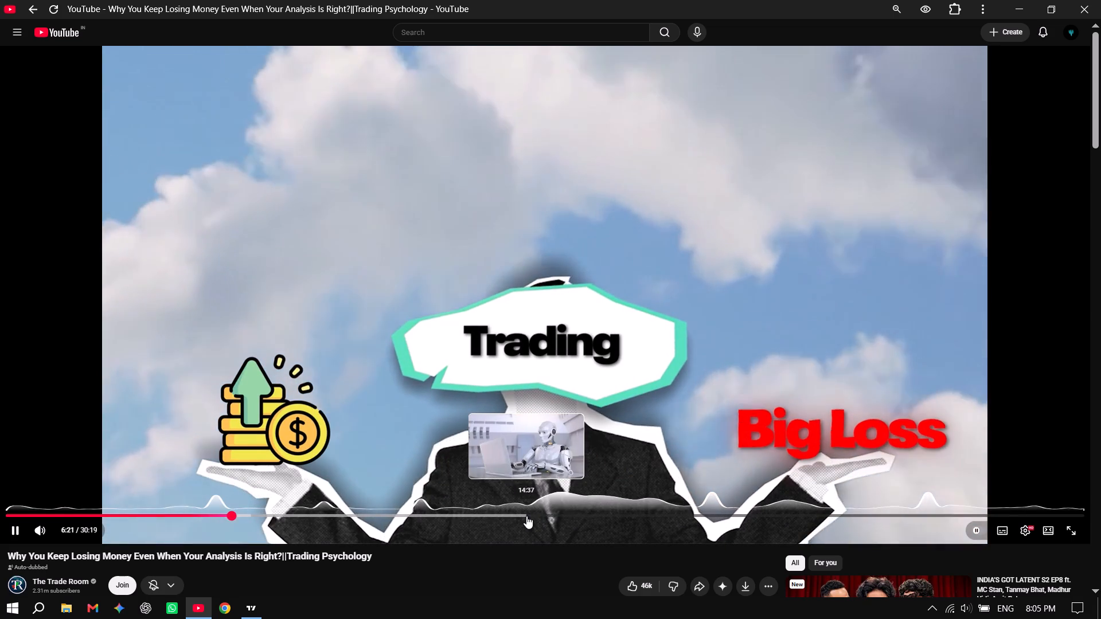
# Switch to TradingView and move the short position drawing beside the latest BTCUSD candle, with its entry at about 77,393.
pyautogui.click(256, 609)
pyautogui.moveTo(587, 437); pyautogui.dragTo(607, 400)
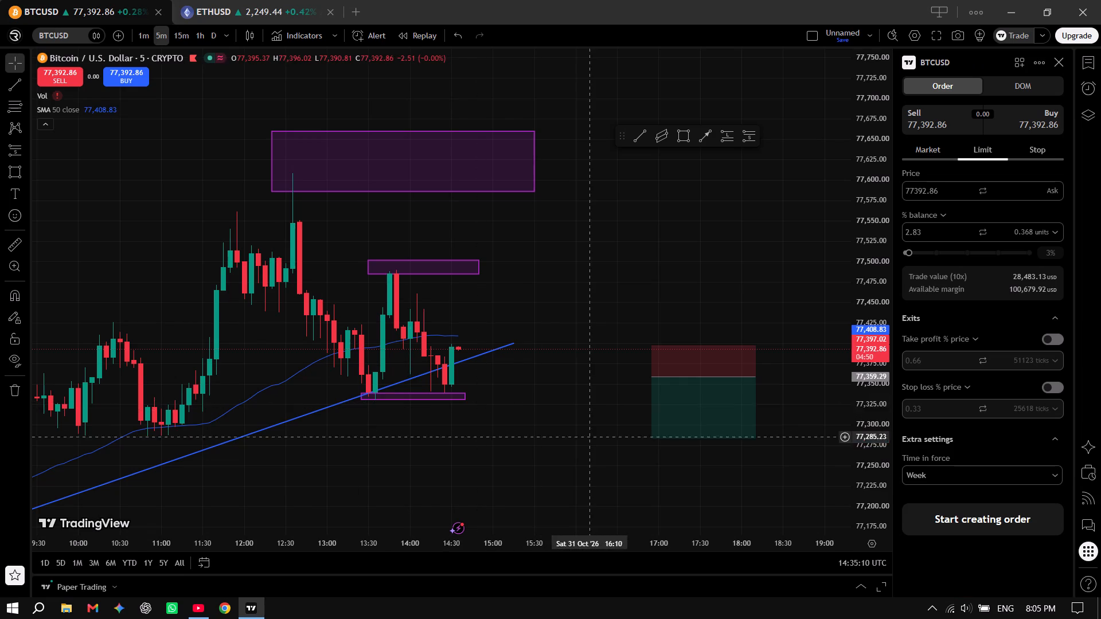
pyautogui.moveTo(607, 400); pyautogui.dragTo(604, 350)
pyautogui.moveTo(593, 409); pyautogui.dragTo(426, 408)
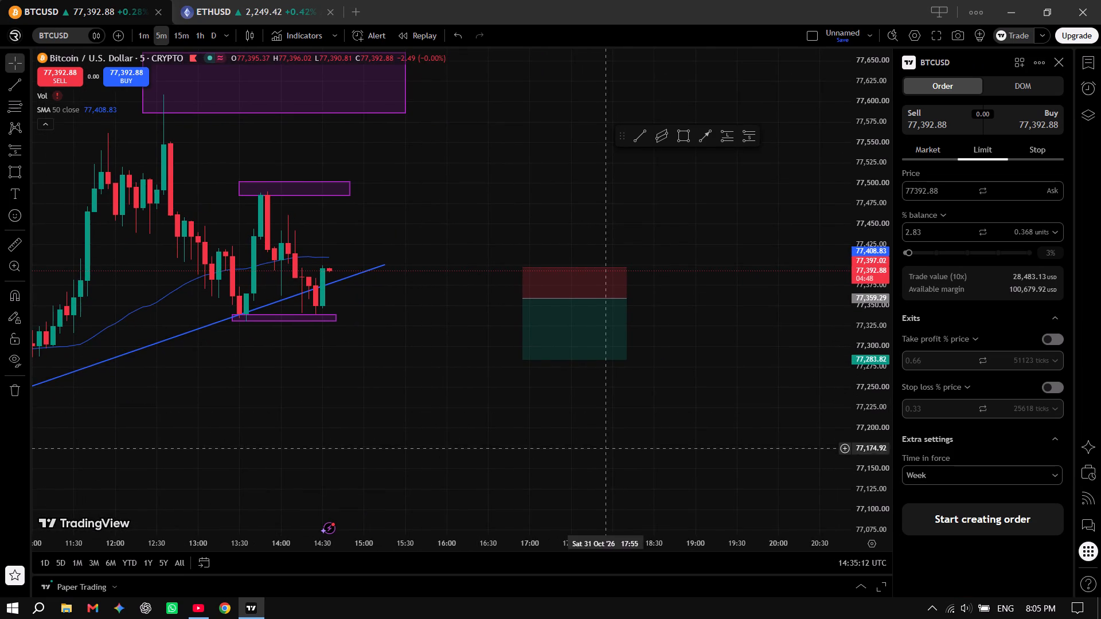
pyautogui.moveTo(572, 323); pyautogui.dragTo(388, 293)
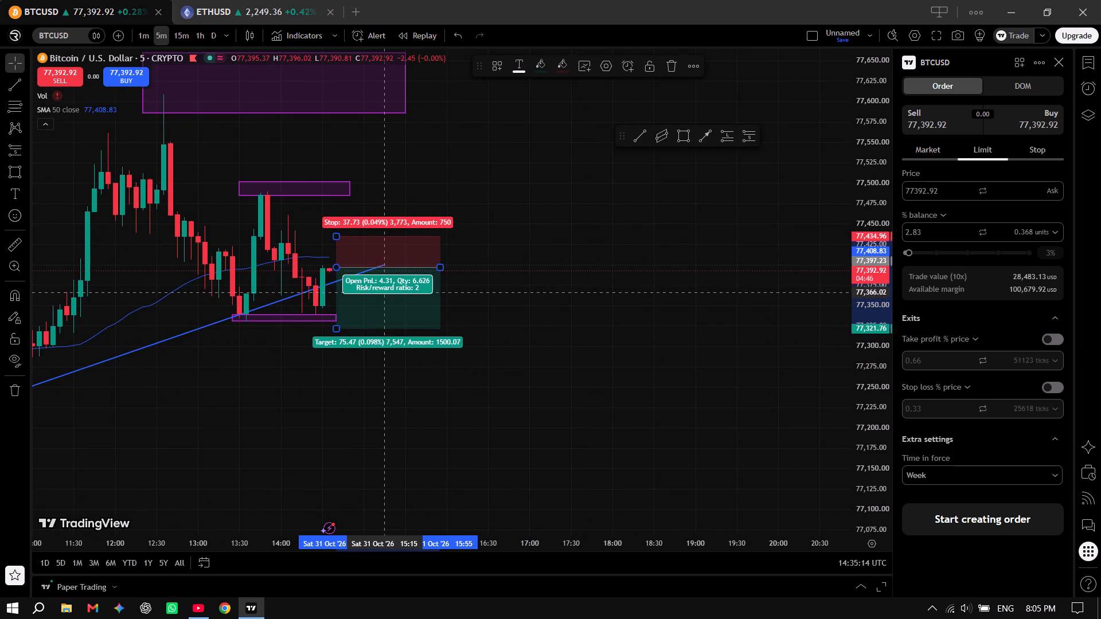
pyautogui.moveTo(388, 293); pyautogui.dragTo(384, 296)
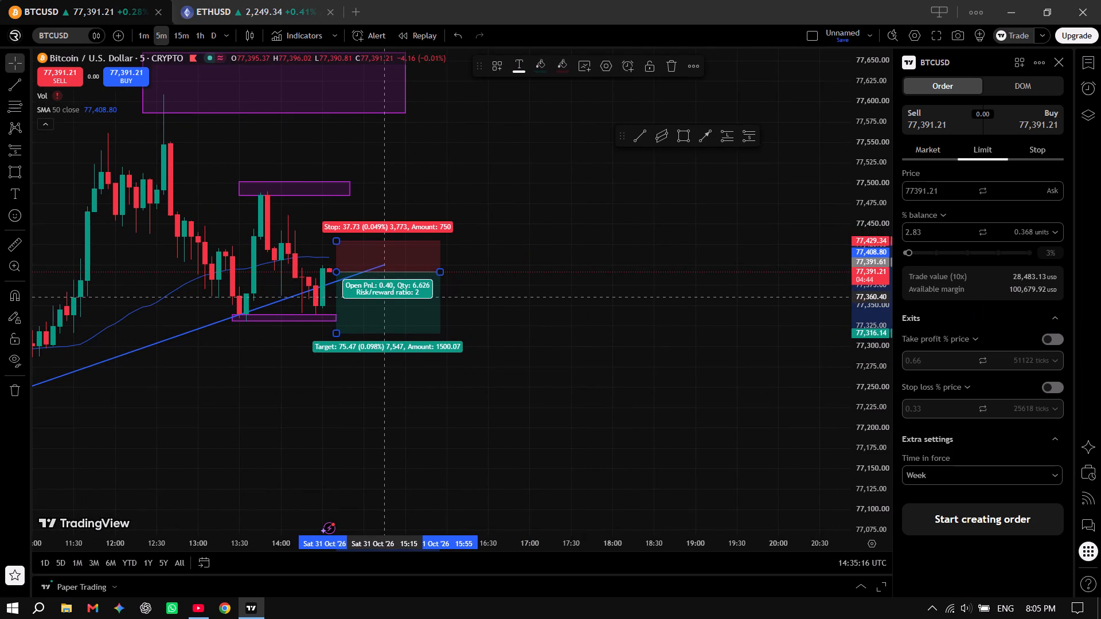
pyautogui.moveTo(384, 296); pyautogui.dragTo(385, 296)
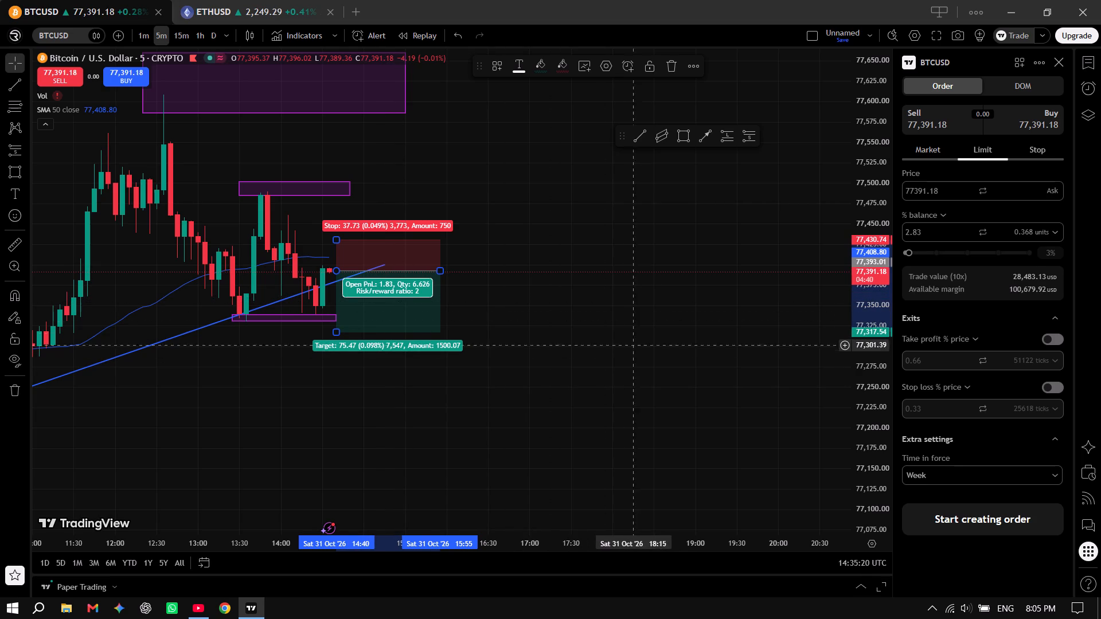
# Size the BTCUSD limit order by Risk % balance and set the risk to 2.
pyautogui.moveTo(927, 232); pyautogui.dragTo(870, 227)
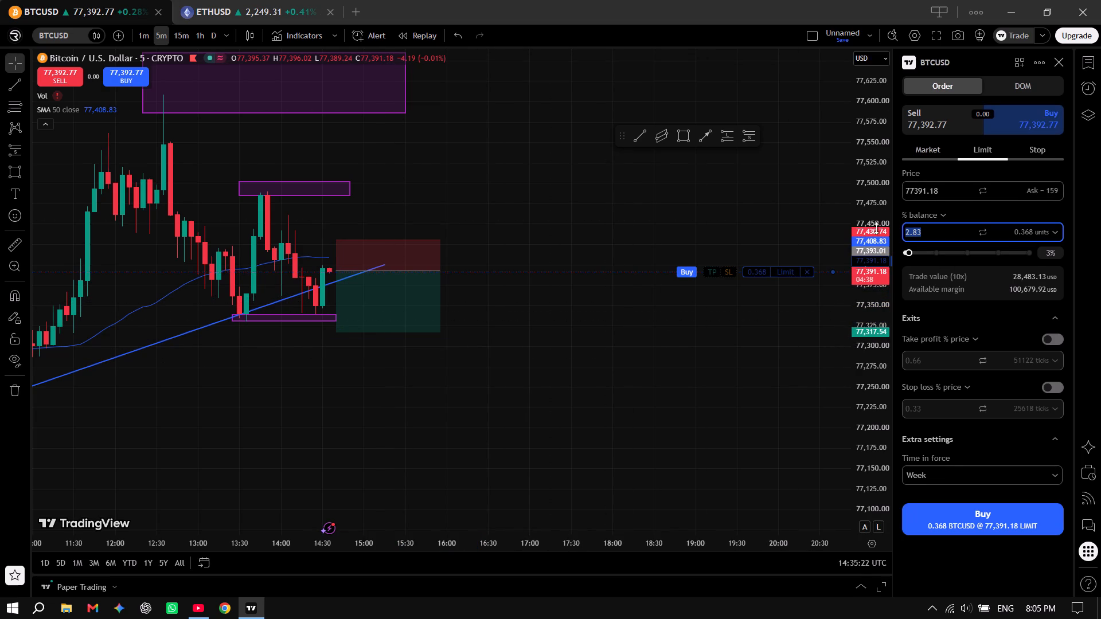
pyautogui.click(970, 231)
pyautogui.click(929, 216)
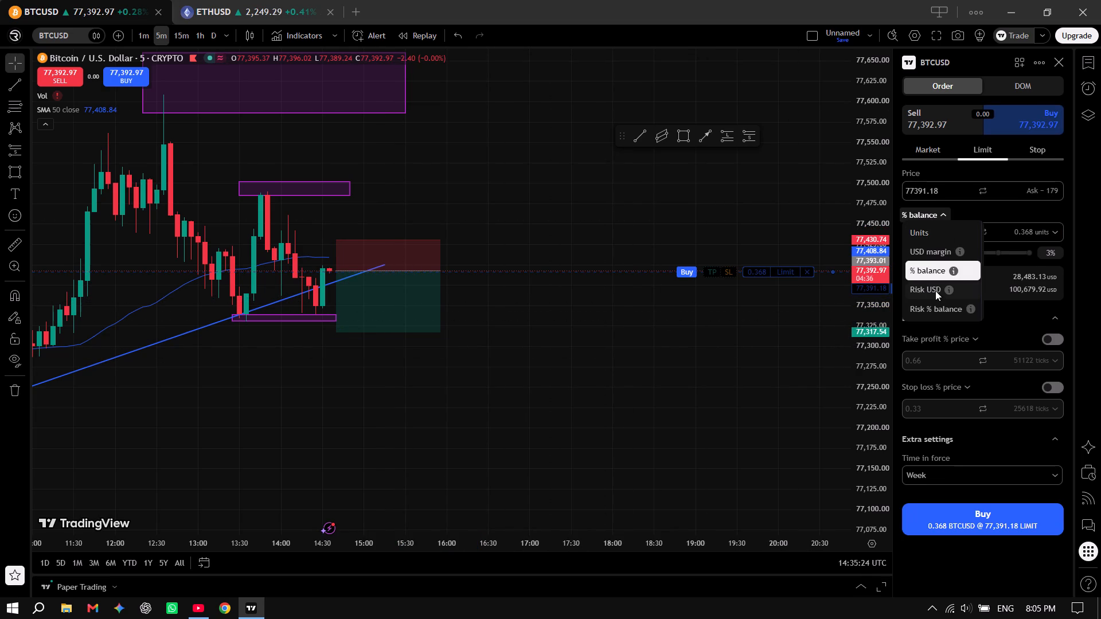
pyautogui.click(926, 306)
pyautogui.moveTo(927, 230); pyautogui.dragTo(926, 230)
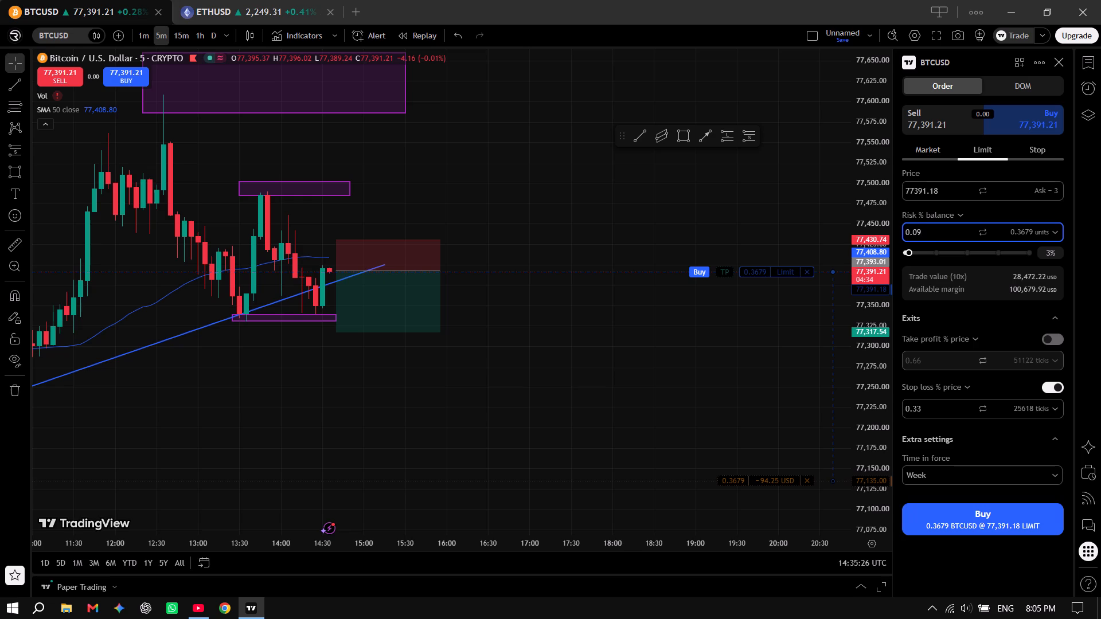
pyautogui.moveTo(926, 230); pyautogui.dragTo(909, 230)
pyautogui.click(936, 230)
pyautogui.click(940, 232)
pyautogui.moveTo(932, 233); pyautogui.dragTo(903, 233)
pyautogui.tripleClick(928, 233)
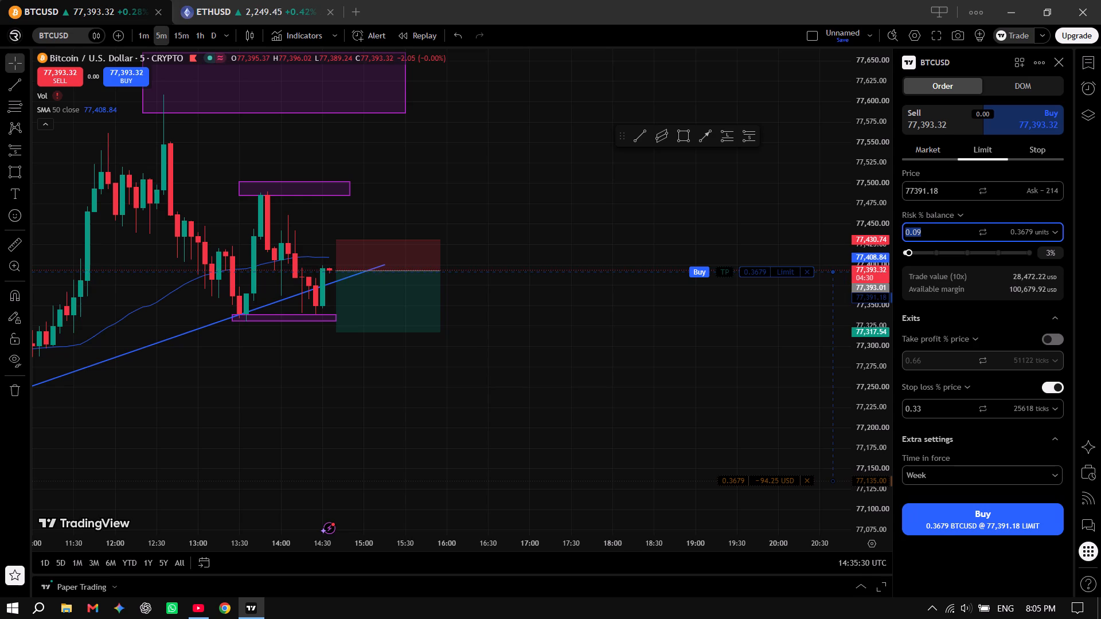
pyautogui.press('2')
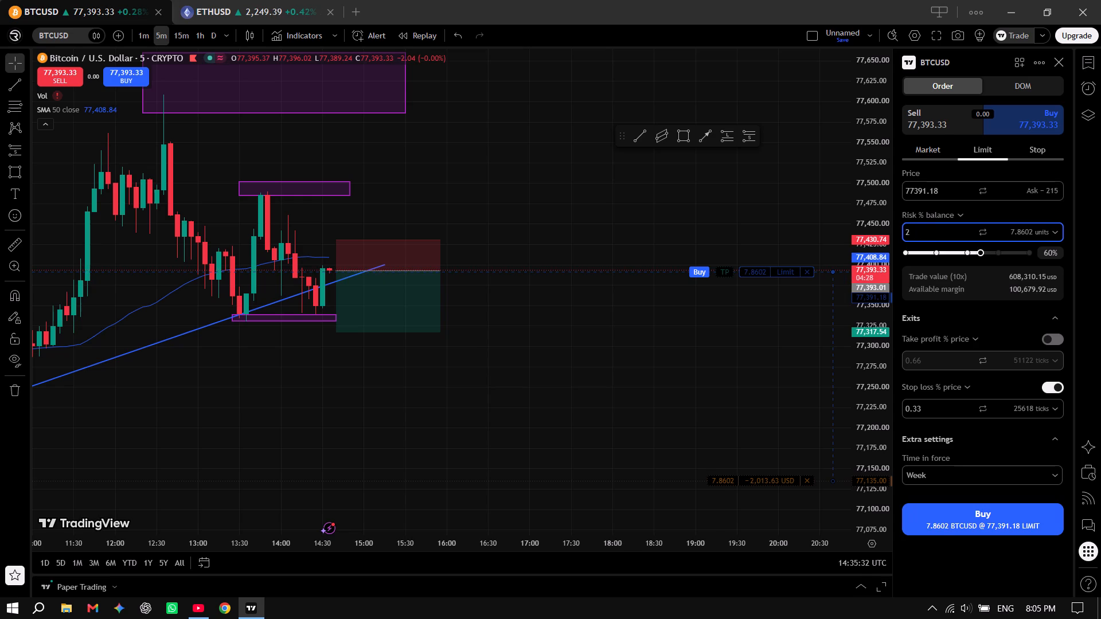
pyautogui.click(1008, 215)
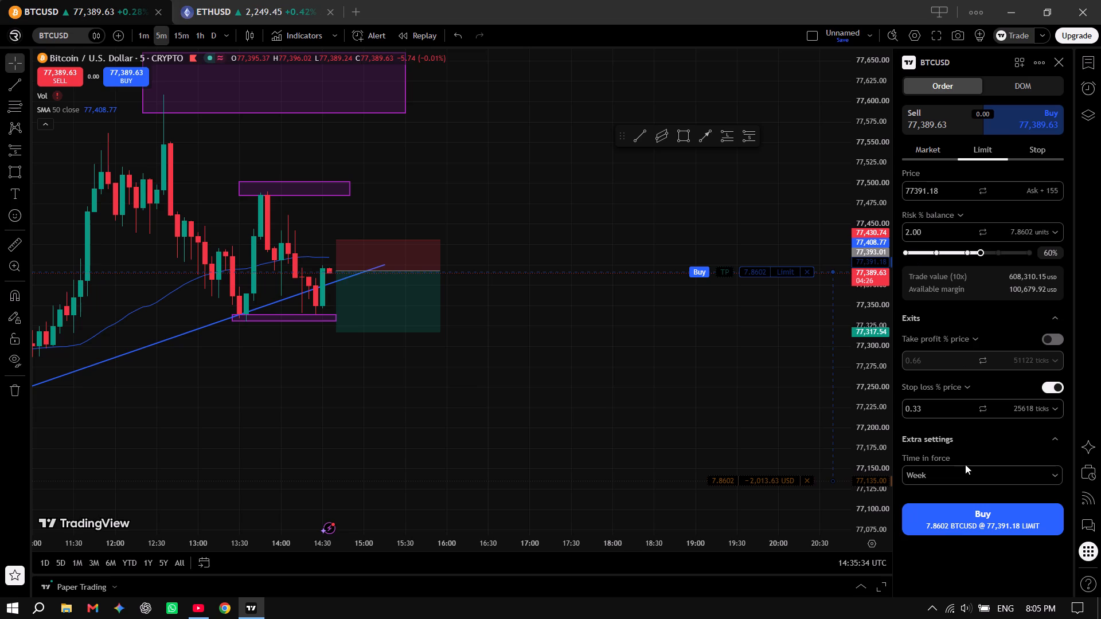
# Switch the order to the sell side and submit the BTCUSD limit order at 77,391.18.
pyautogui.click(920, 115)
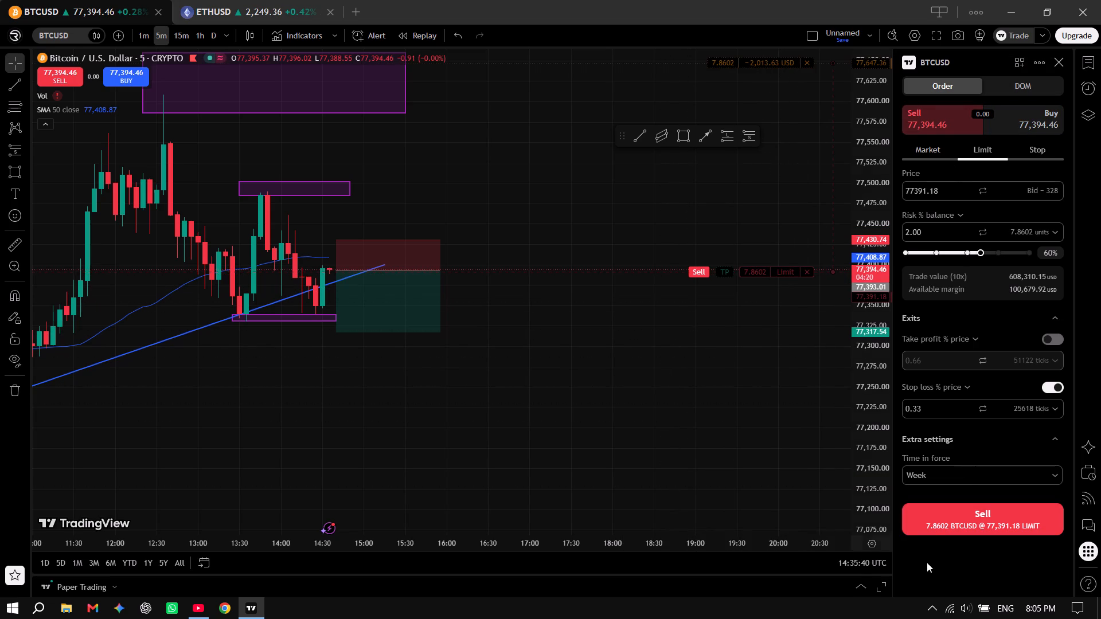
pyautogui.click(934, 531)
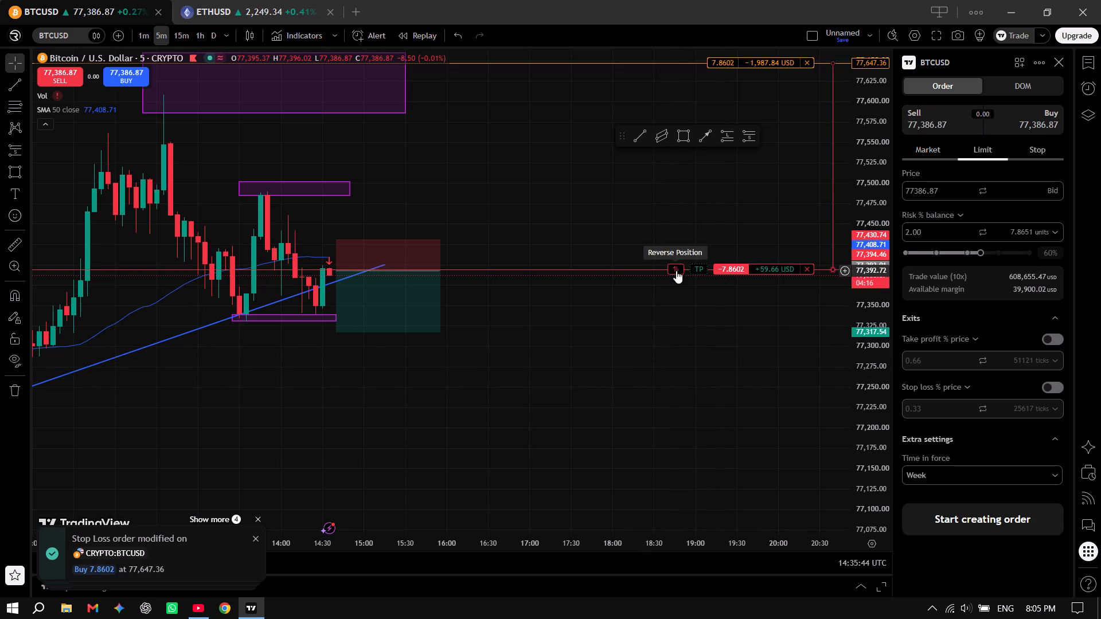
# Open the Paper Trading account details to view the open BTCUSD short position.
pyautogui.moveTo(676, 271); pyautogui.dragTo(713, 307)
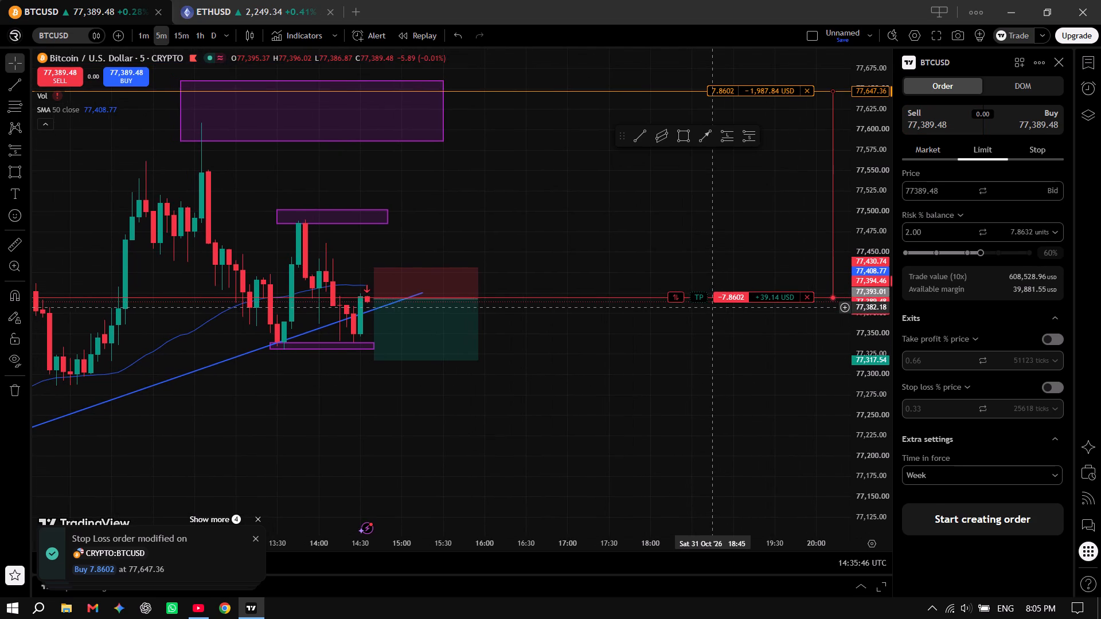
pyautogui.moveTo(569, 346); pyautogui.dragTo(733, 398)
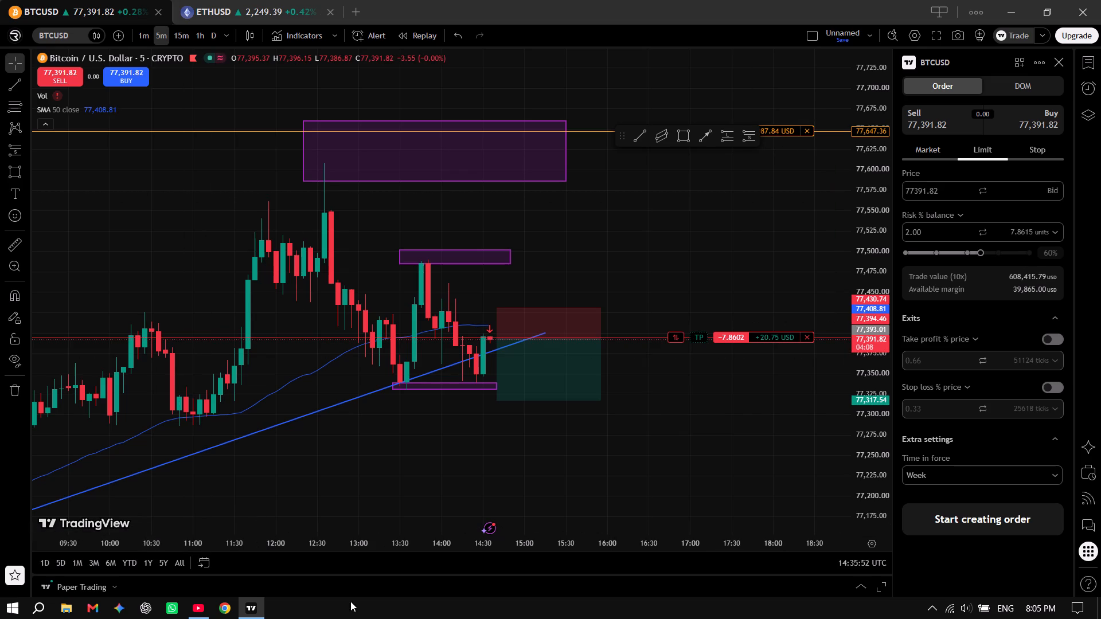
pyautogui.click(78, 587)
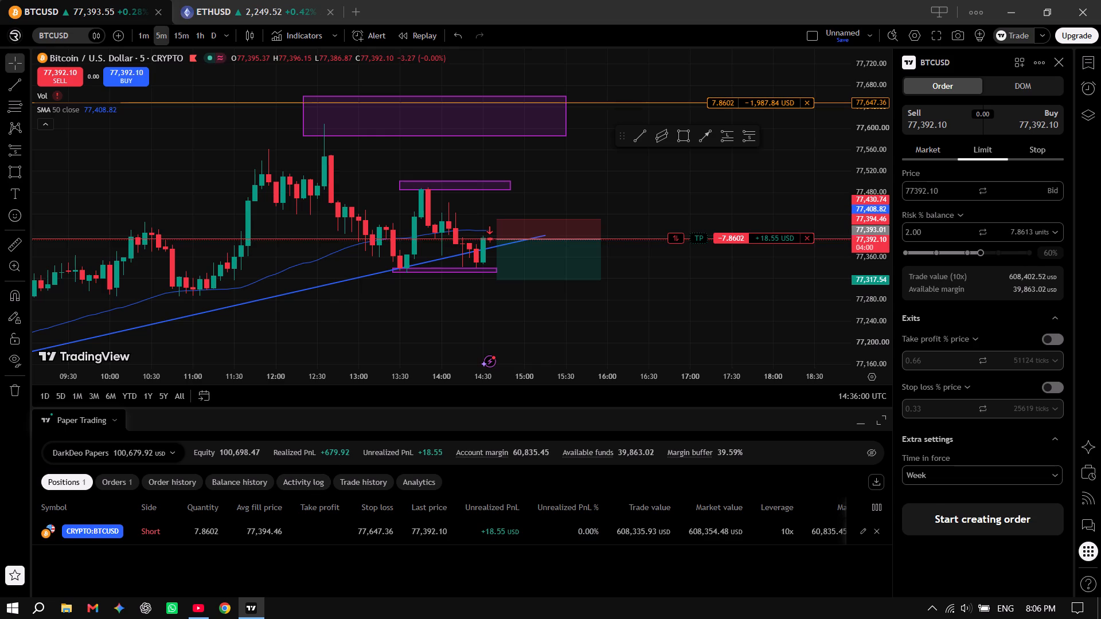
# Move the short position's stop loss to 77,488.31, near the middle purple zone, and confirm the change.
pyautogui.moveTo(756, 281); pyautogui.dragTo(704, 326)
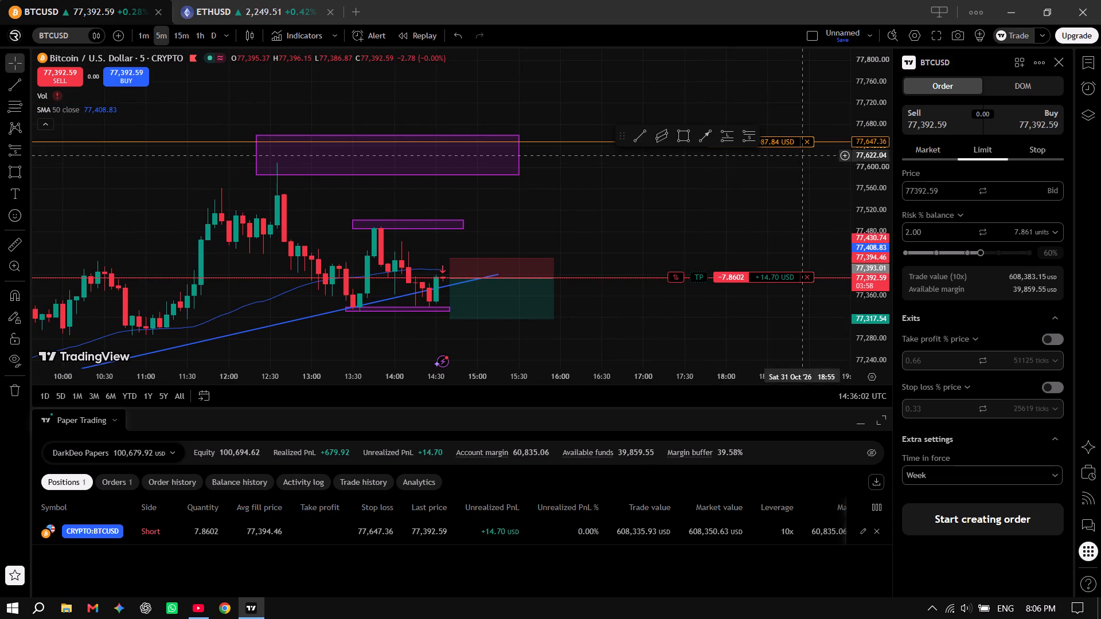
pyautogui.moveTo(779, 143); pyautogui.dragTo(778, 183)
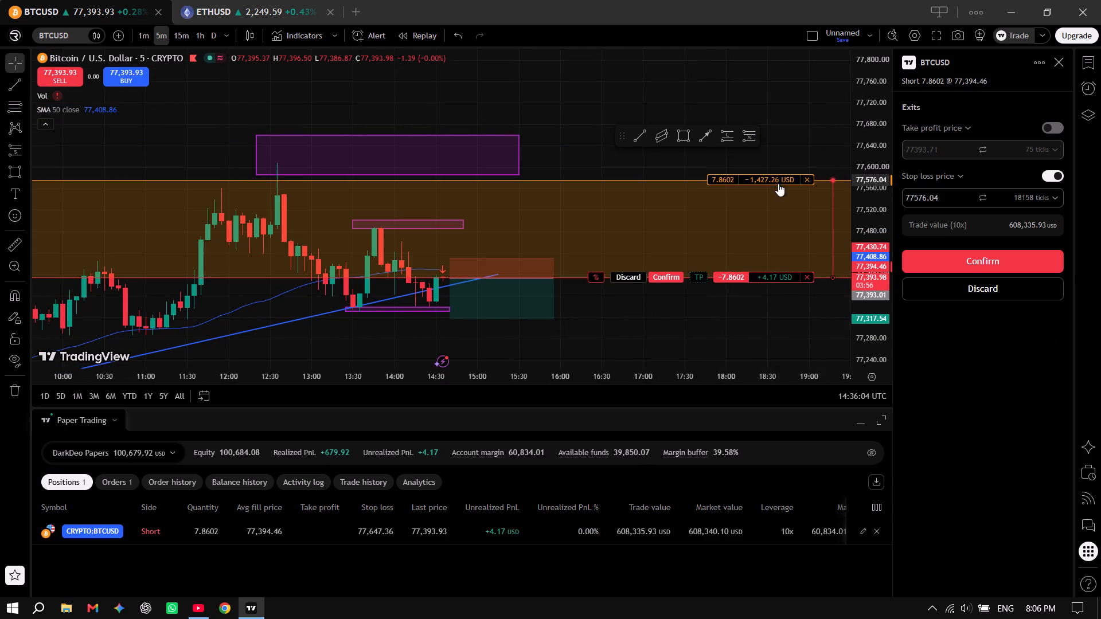
pyautogui.moveTo(778, 183); pyautogui.dragTo(765, 256)
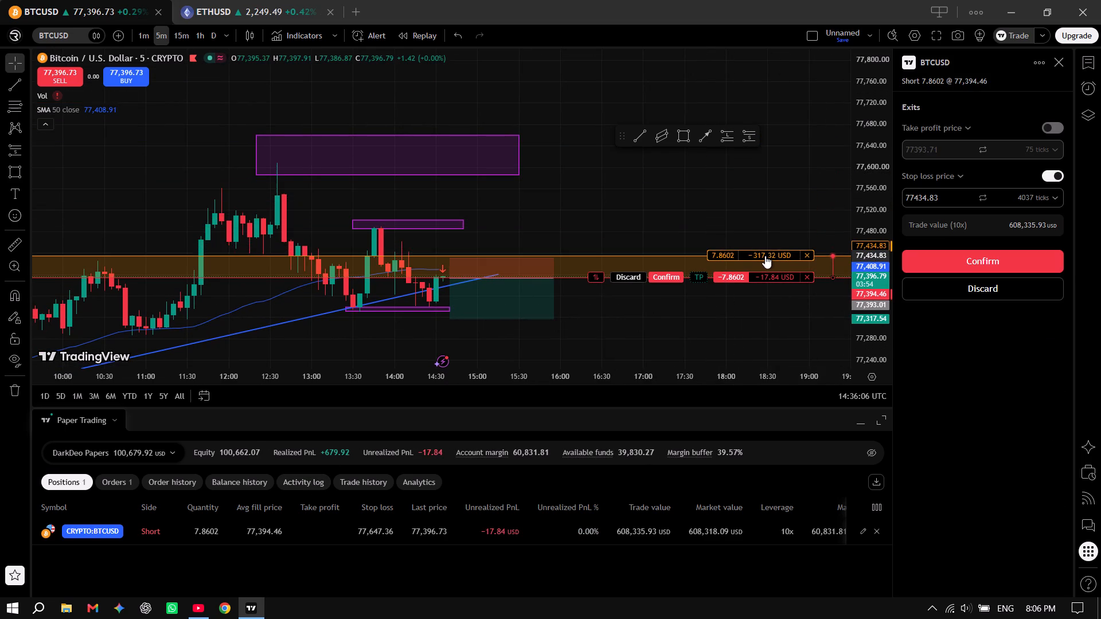
pyautogui.moveTo(765, 256); pyautogui.dragTo(767, 227)
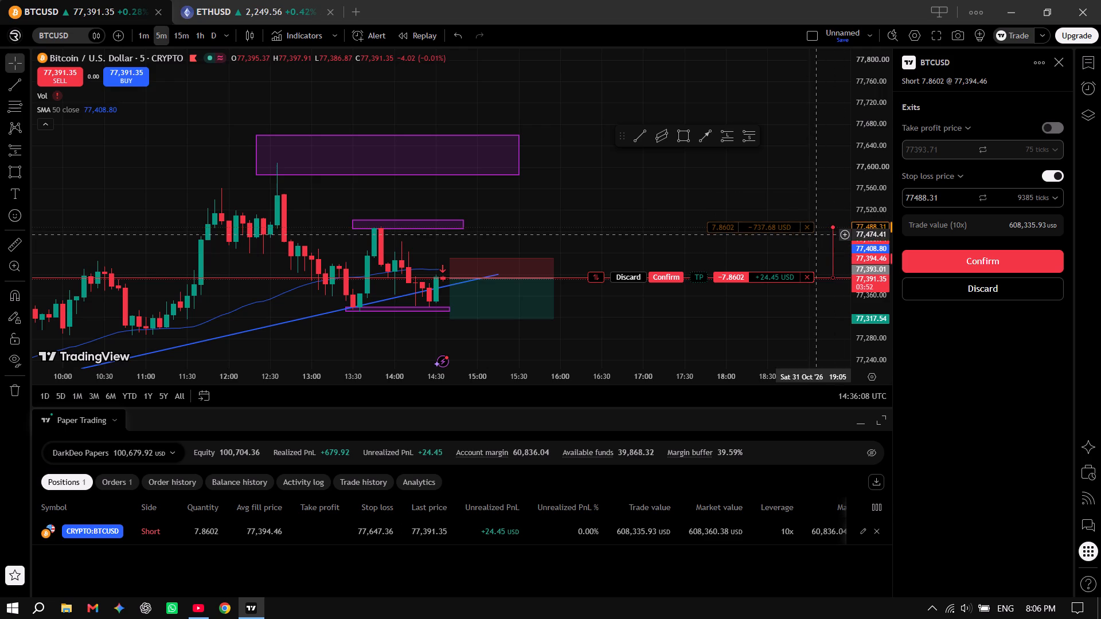
pyautogui.click(671, 278)
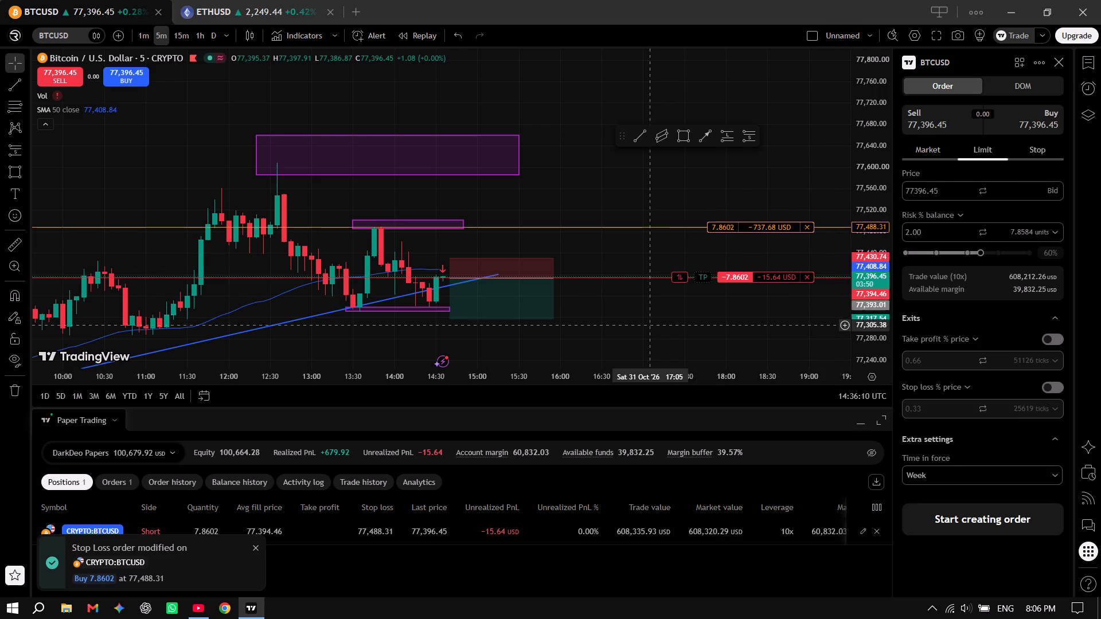
# Remove the stop loss from the BTCUSD short position and confirm the change.
pyautogui.click(807, 226)
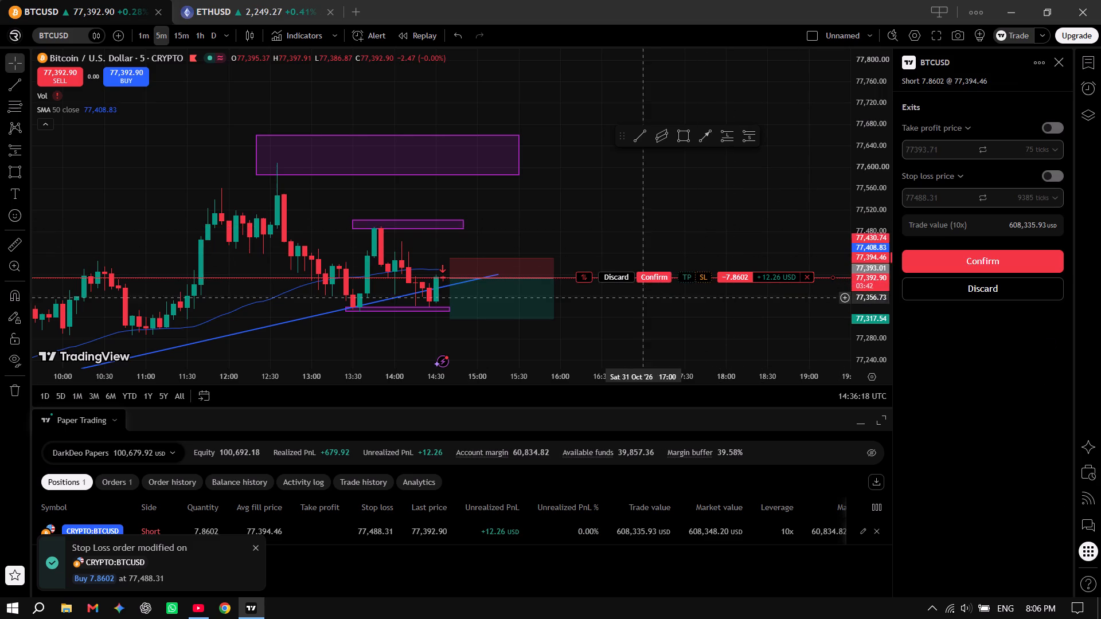
pyautogui.click(657, 278)
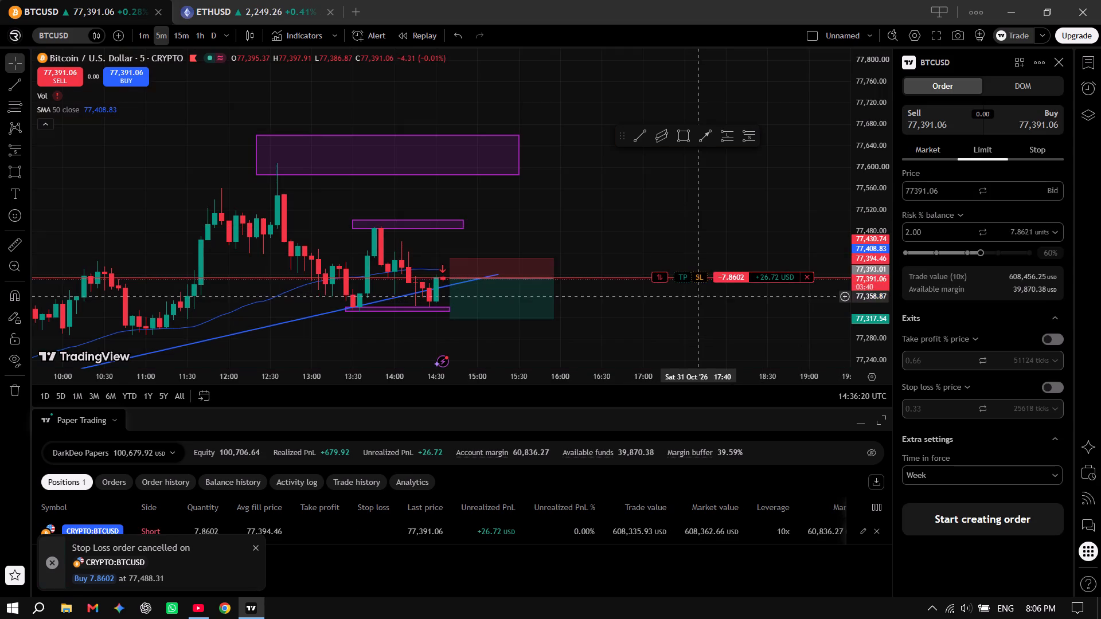
# Set the short position's stop loss to 77,428.41 and take profit to 77,336.41, and confirm both exits.
pyautogui.moveTo(700, 279); pyautogui.dragTo(701, 259)
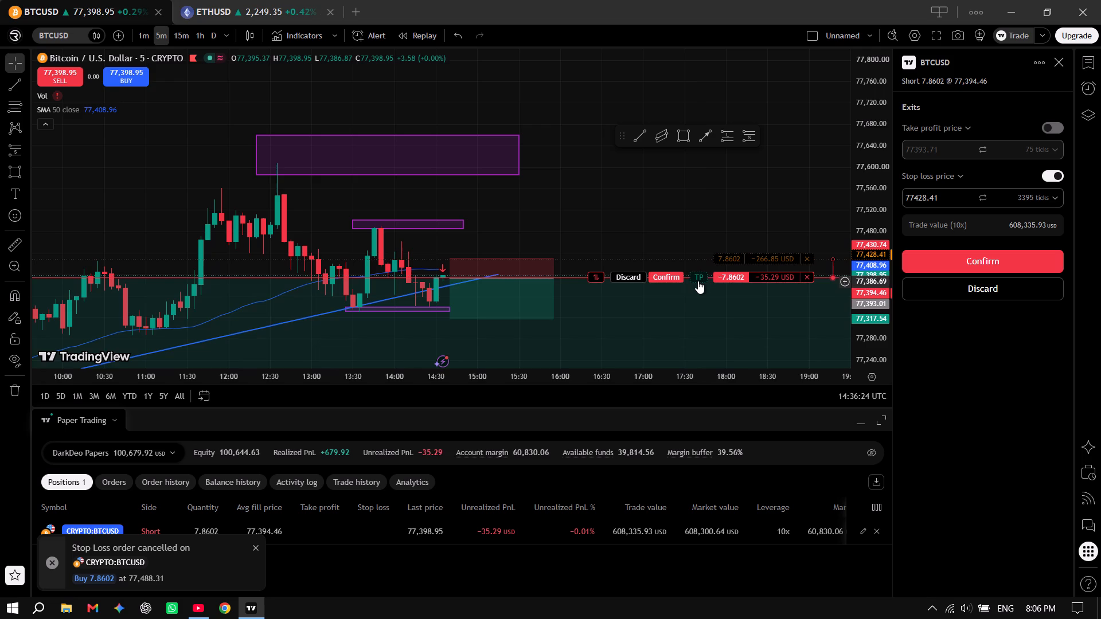
pyautogui.moveTo(698, 279); pyautogui.dragTo(692, 317)
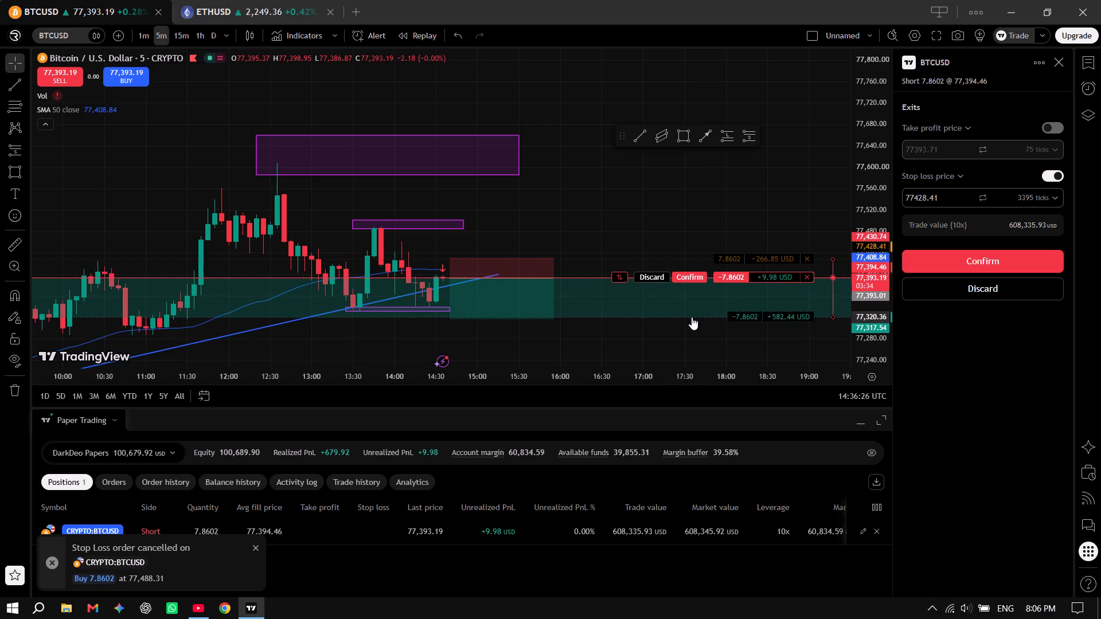
pyautogui.moveTo(692, 317); pyautogui.dragTo(693, 308)
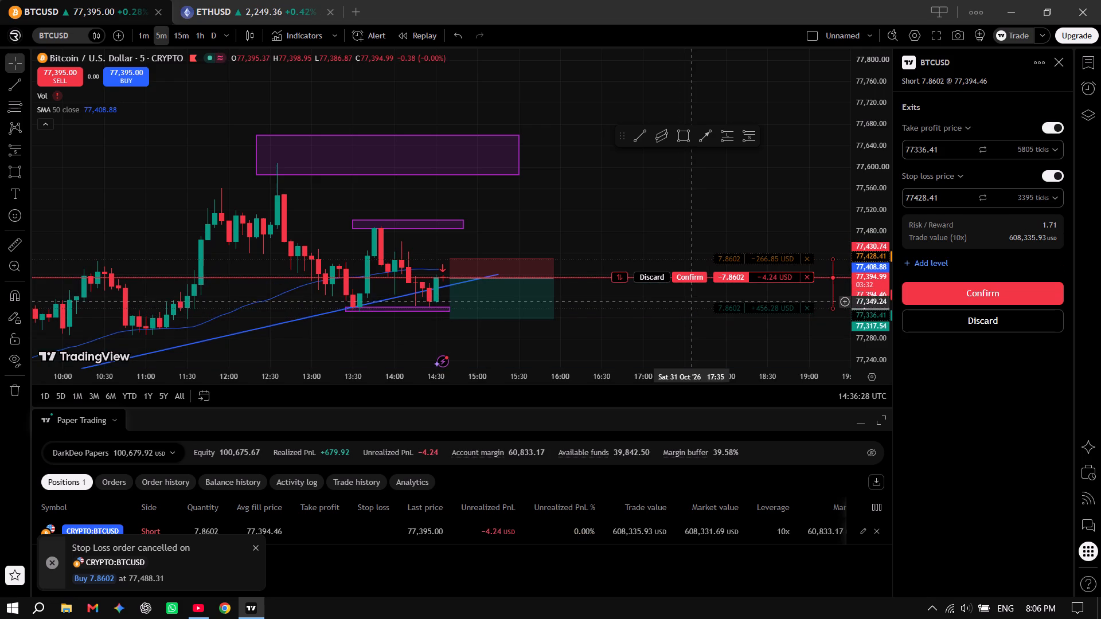
pyautogui.click(692, 276)
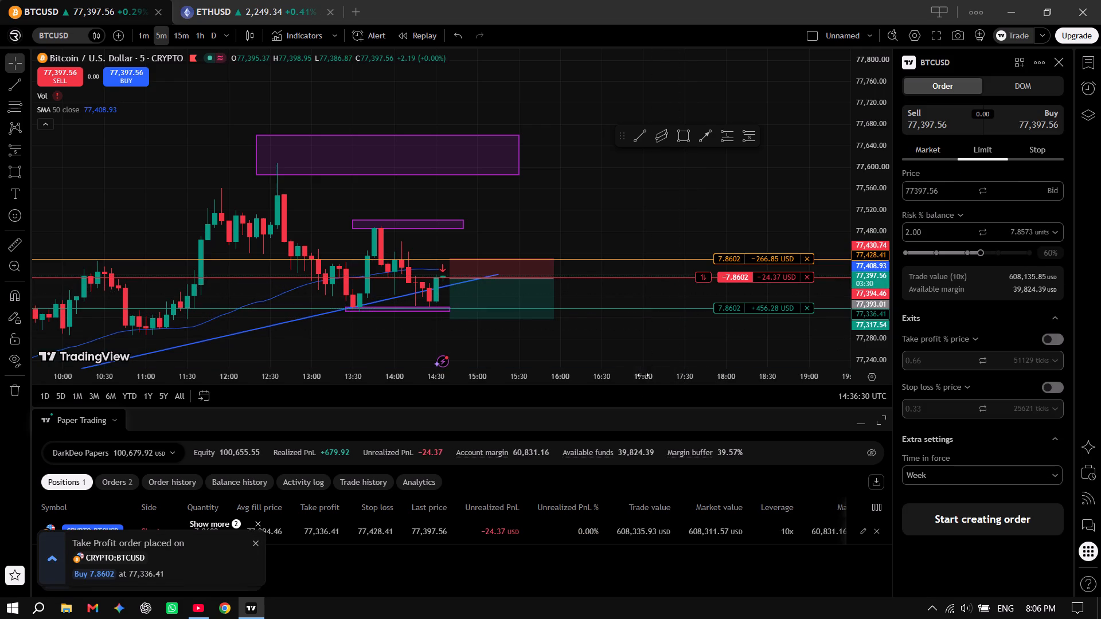
# Examine the BTCUSD 5-minute candles around the short position's entry, stop loss and take profit lines.
pyautogui.scroll(-2, 475, 333)
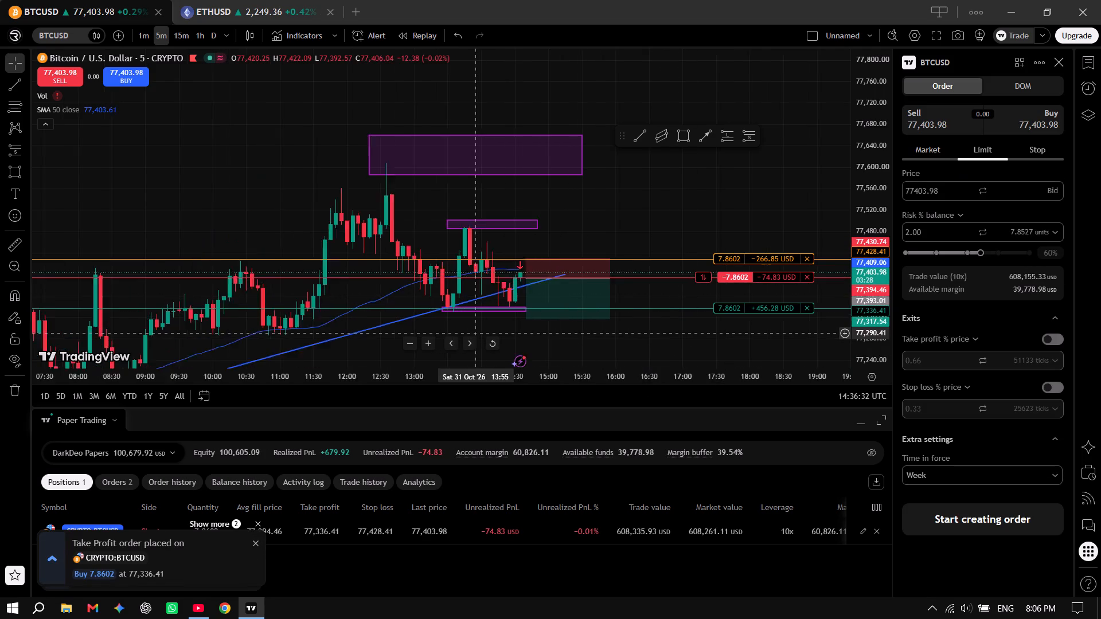
pyautogui.scroll(-1, 475, 333)
pyautogui.scroll(2, 549, 269)
pyautogui.scroll(7, 873, 285)
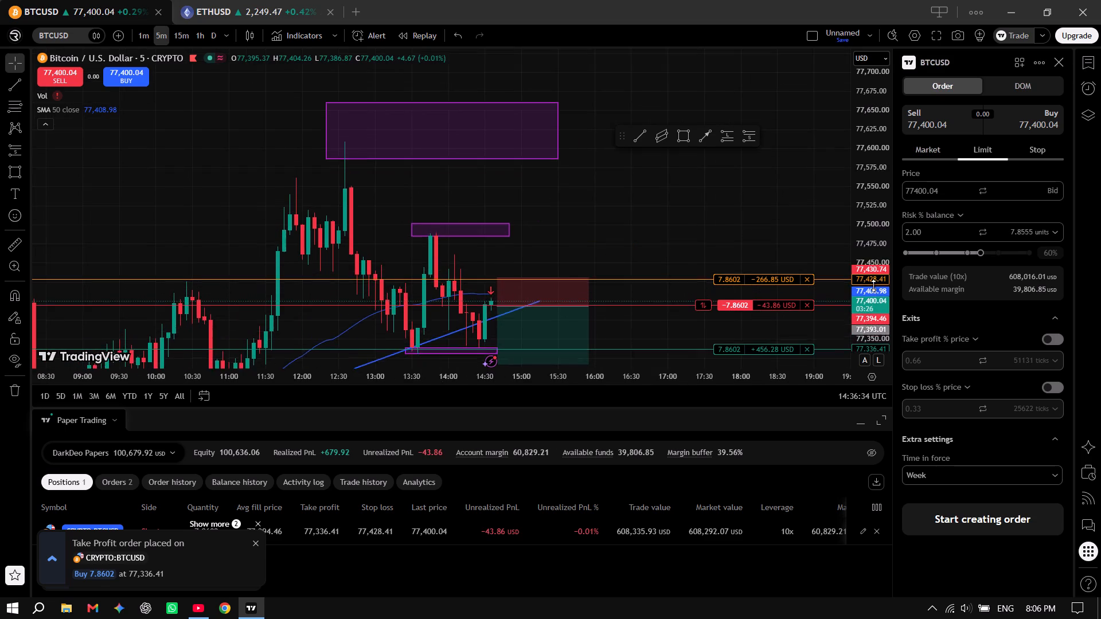
pyautogui.scroll(3, 873, 285)
pyautogui.scroll(-4, 517, 319)
pyautogui.moveTo(674, 337); pyautogui.dragTo(658, 198)
pyautogui.hotkey('ctrl', 'z')
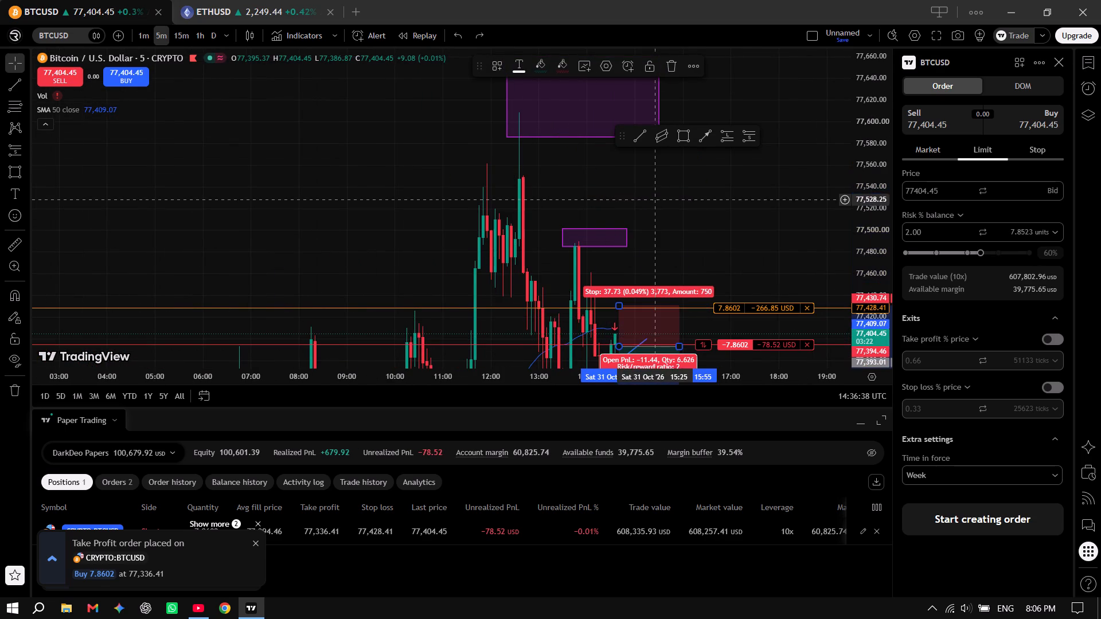
pyautogui.moveTo(749, 240); pyautogui.dragTo(755, 93)
pyautogui.moveTo(661, 324); pyautogui.dragTo(603, 312)
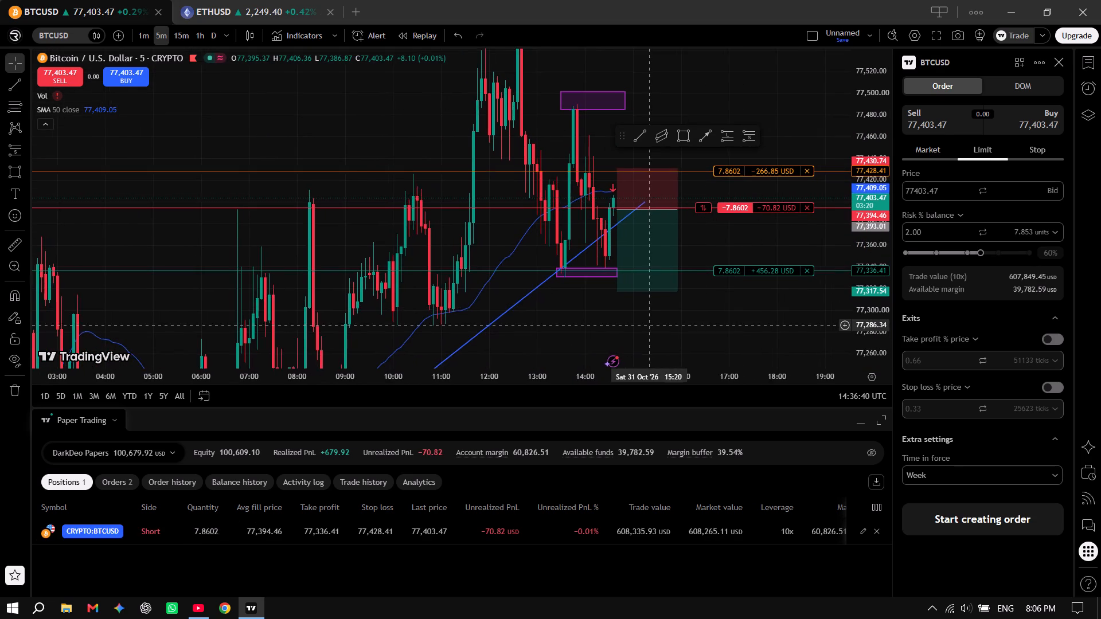
pyautogui.moveTo(603, 312); pyautogui.dragTo(554, 311)
pyautogui.scroll(3, 544, 288)
pyautogui.moveTo(538, 301); pyautogui.dragTo(635, 354)
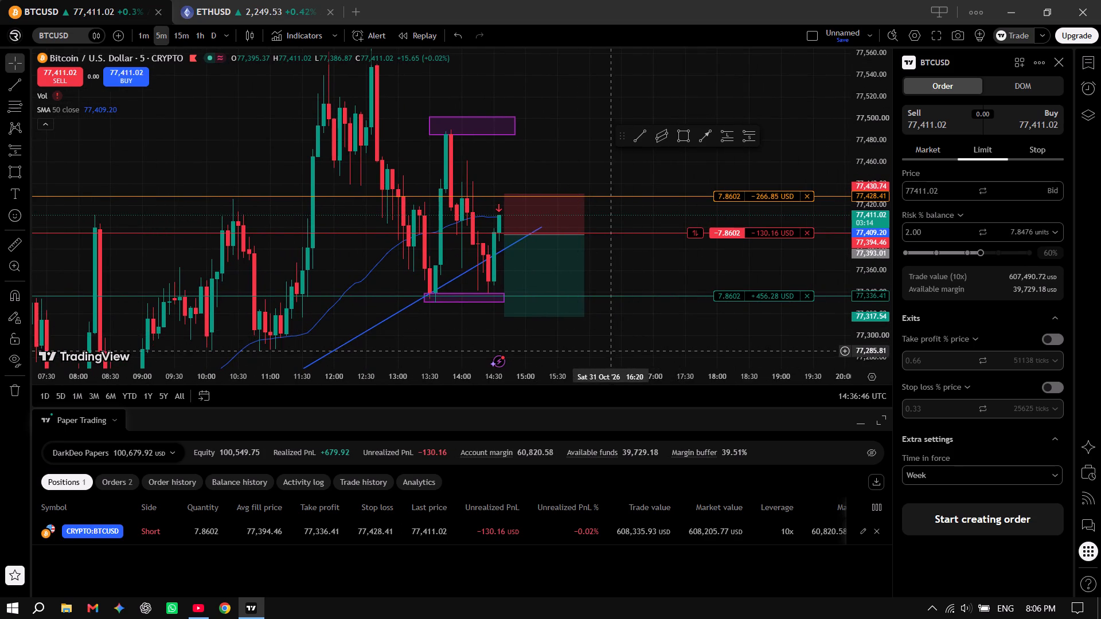
pyautogui.moveTo(669, 340); pyautogui.dragTo(584, 335)
pyautogui.scroll(1, 584, 335)
pyautogui.moveTo(500, 330); pyautogui.dragTo(655, 340)
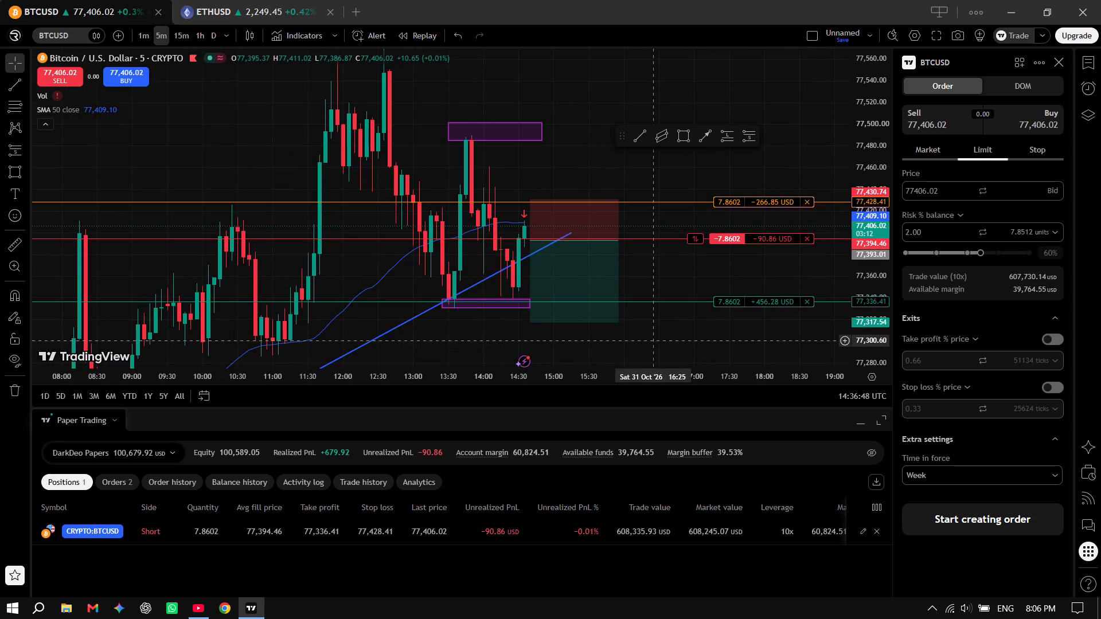
pyautogui.scroll(2, 642, 340)
pyautogui.moveTo(647, 328); pyautogui.dragTo(599, 333)
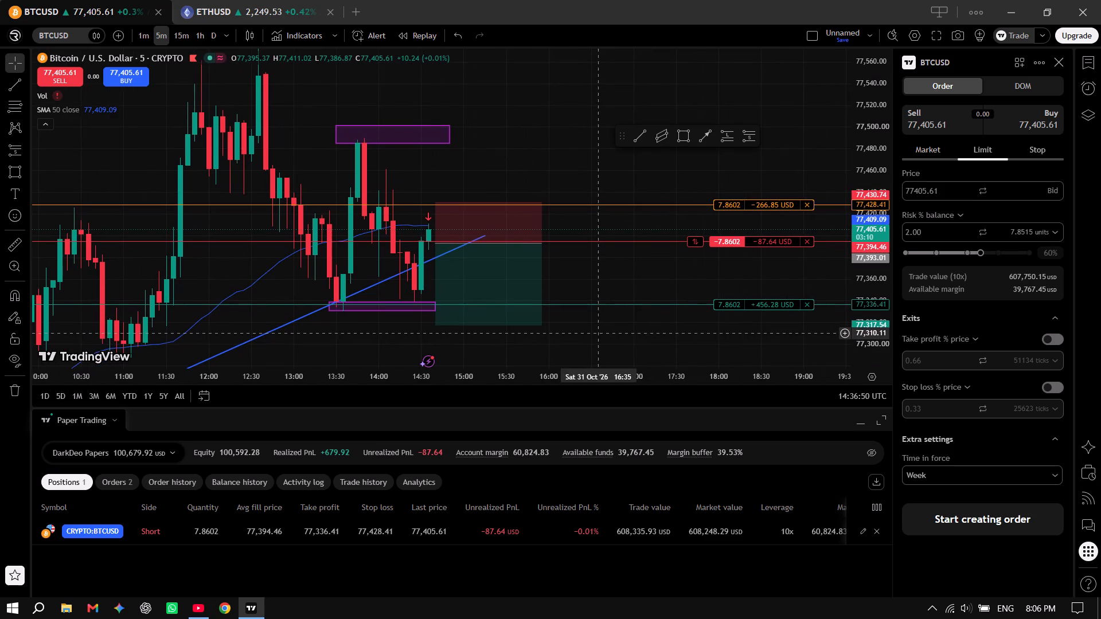
# Collapse the Paper Trading account details to enlarge the BTCUSD chart.
pyautogui.click(854, 424)
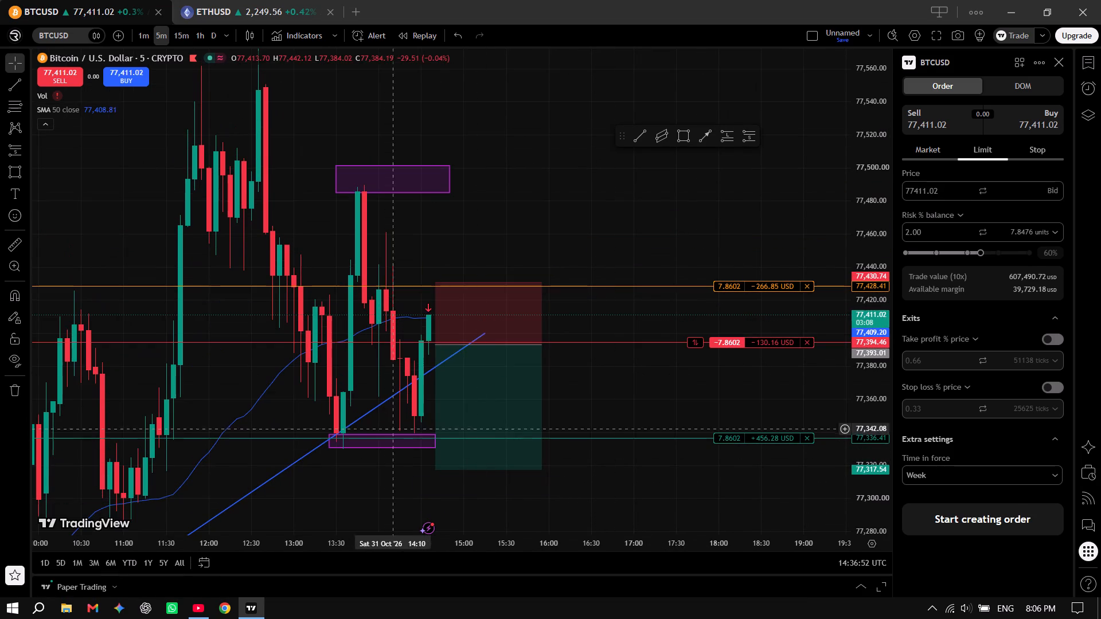
pyautogui.moveTo(613, 491); pyautogui.dragTo(592, 461)
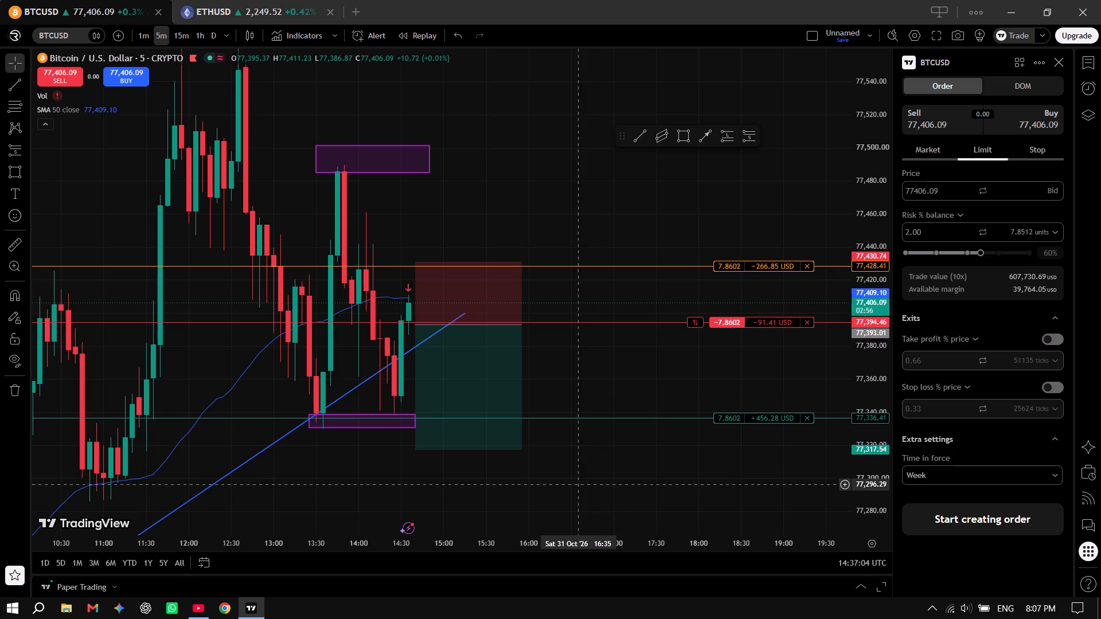
# Reopen the Paper Trading account details to check the open BTCUSD short position, and collapse them again.
pyautogui.click(87, 588)
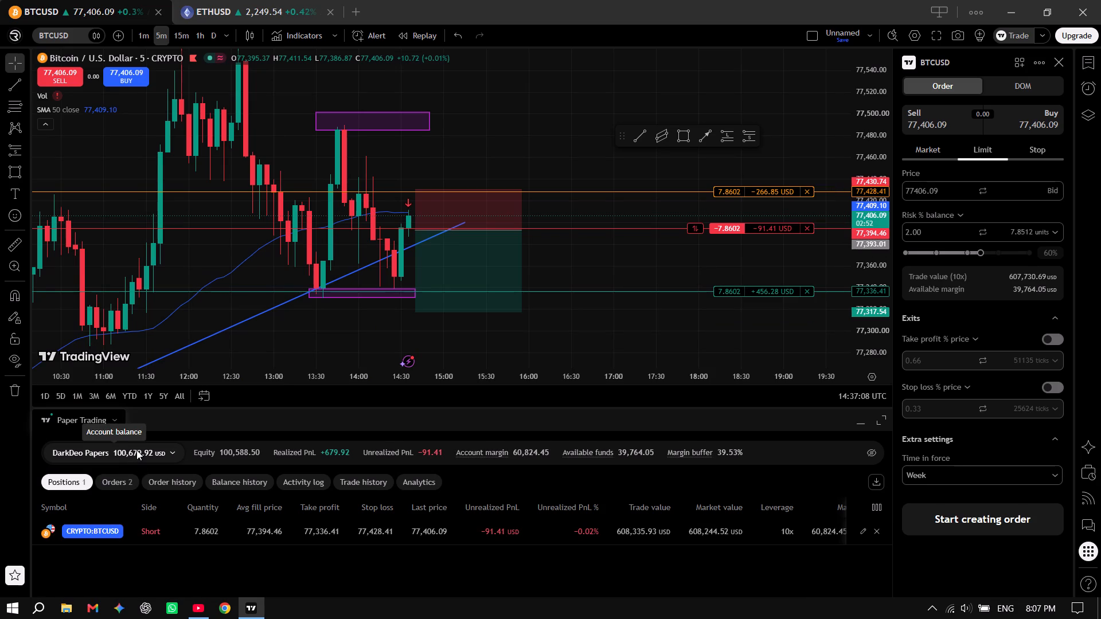
pyautogui.click(63, 418)
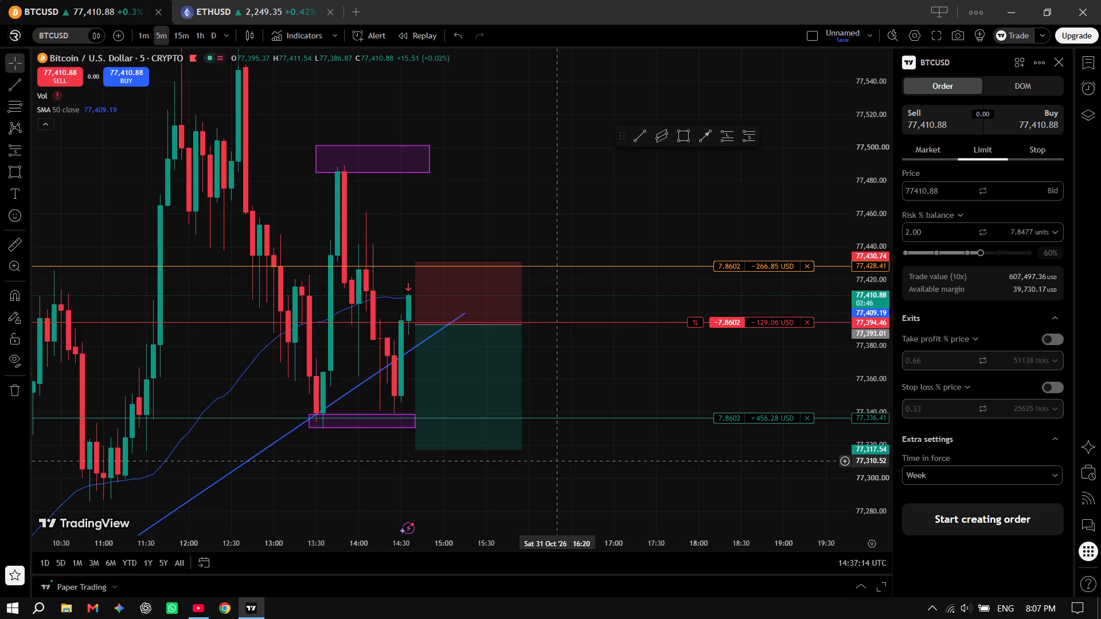
# Adjust the short position drawing's target to 77,337.23 and its stop to 77,428.80, near the live exit order lines.
pyautogui.scroll(3, 650, 484)
pyautogui.moveTo(581, 487); pyautogui.dragTo(716, 417)
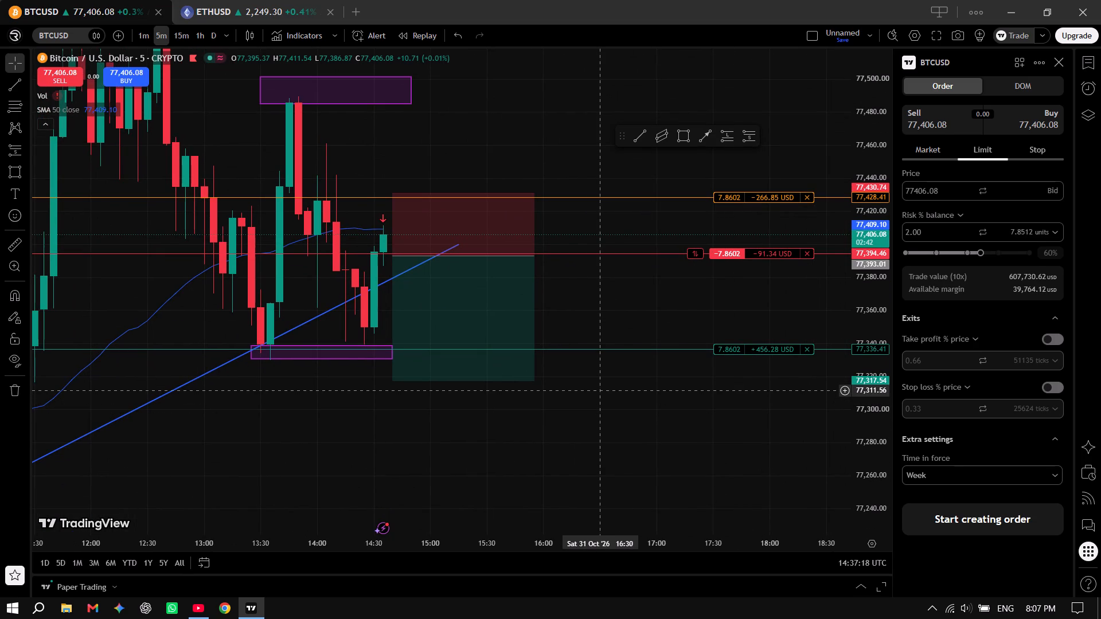
pyautogui.moveTo(749, 398); pyautogui.dragTo(643, 410)
pyautogui.moveTo(525, 417); pyautogui.dragTo(627, 436)
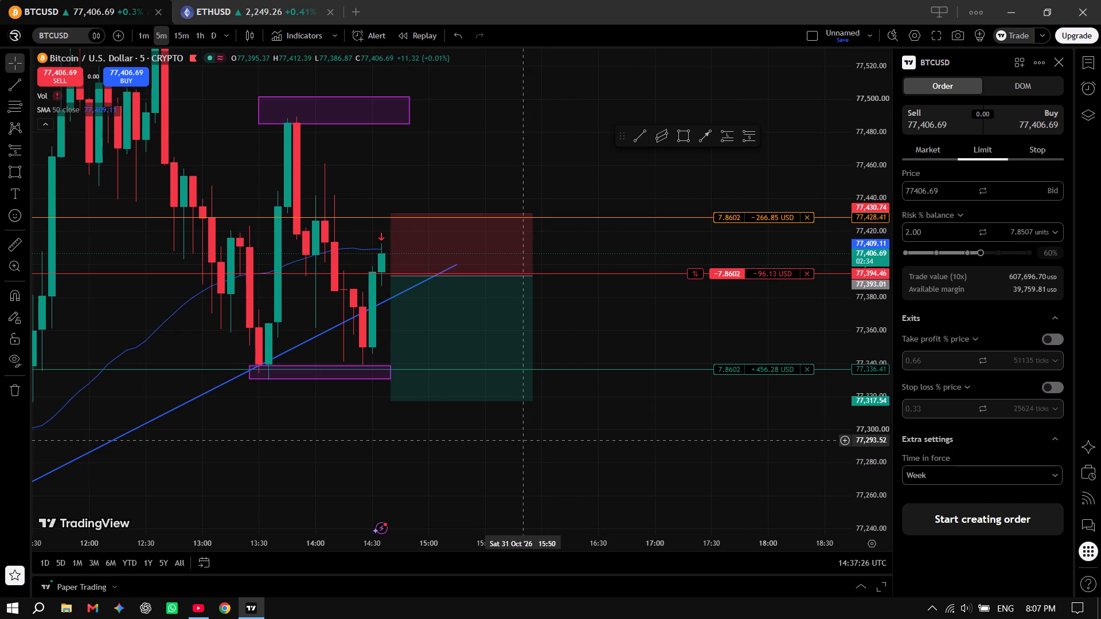
pyautogui.click(439, 376)
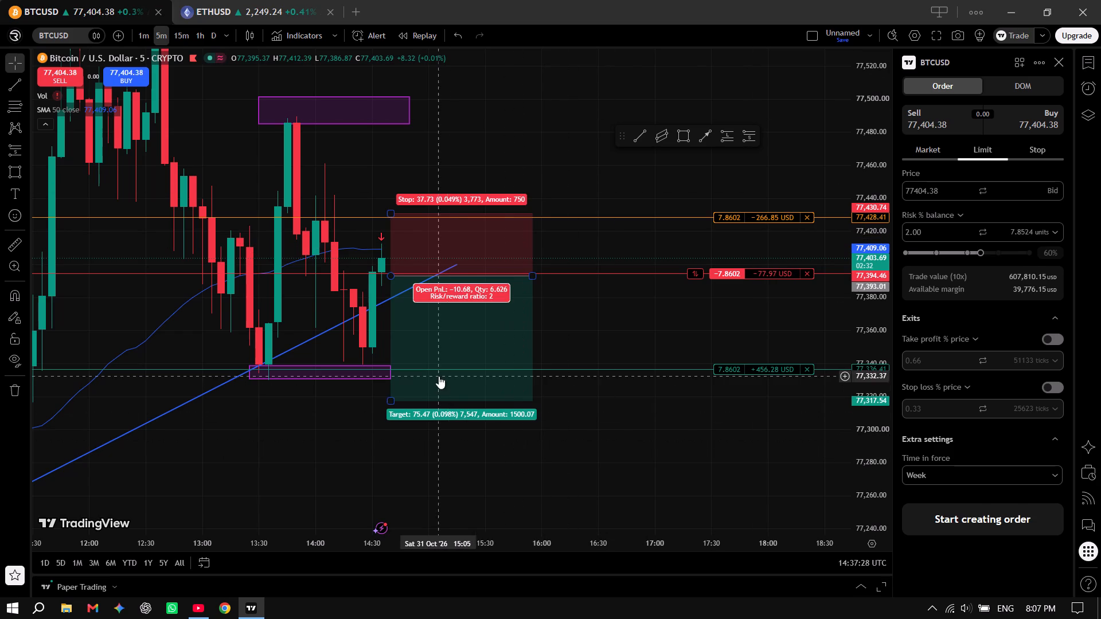
pyautogui.moveTo(389, 402); pyautogui.dragTo(402, 366)
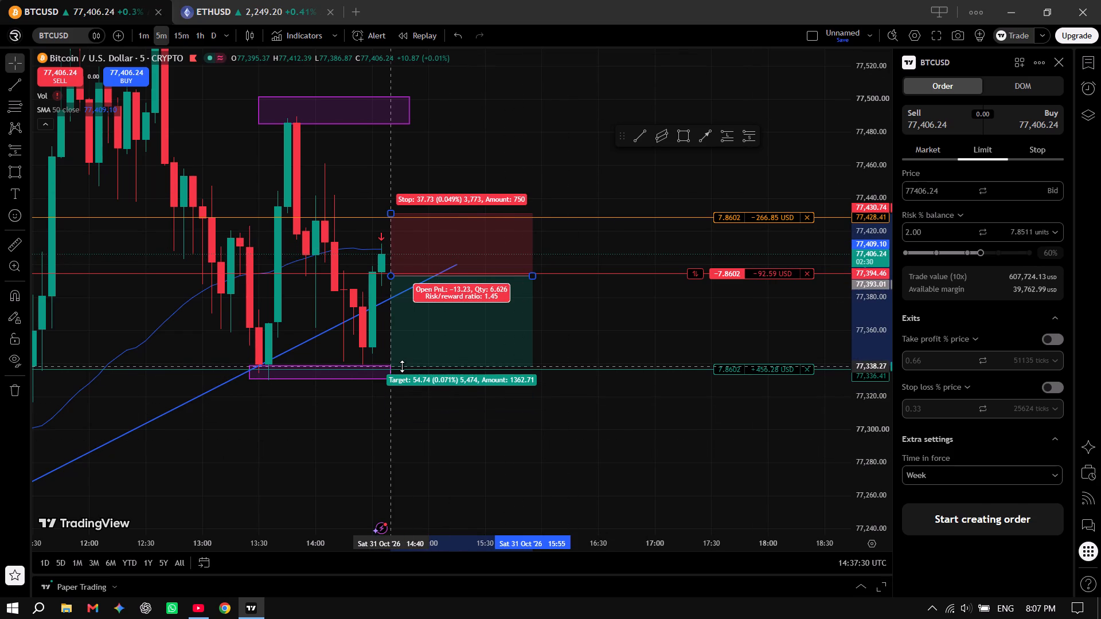
pyautogui.moveTo(402, 366); pyautogui.dragTo(397, 368)
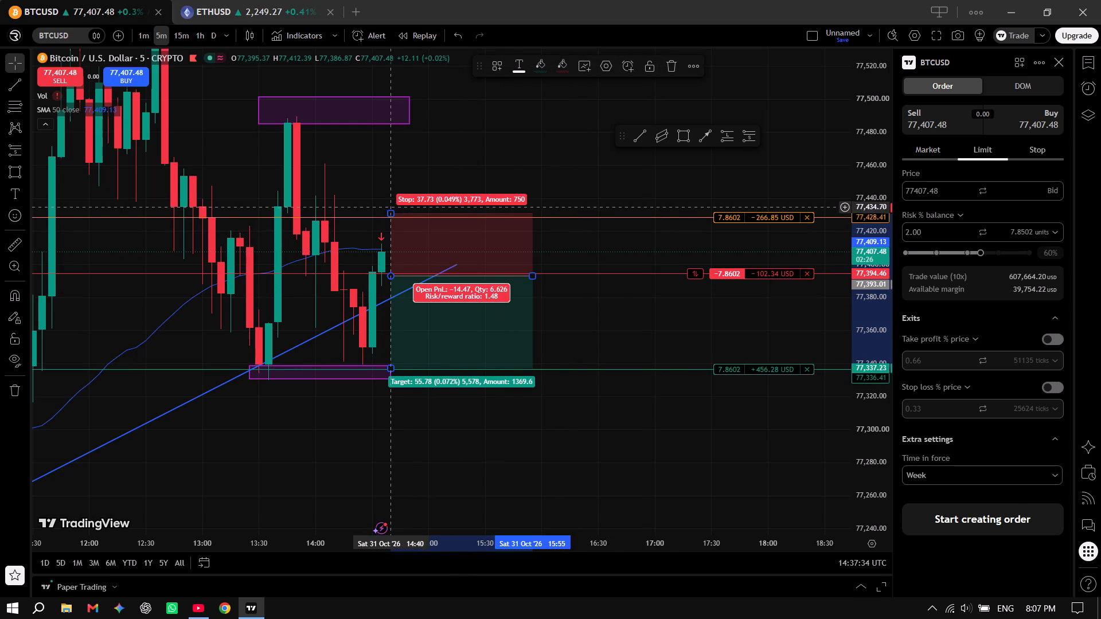
pyautogui.moveTo(389, 211); pyautogui.dragTo(389, 217)
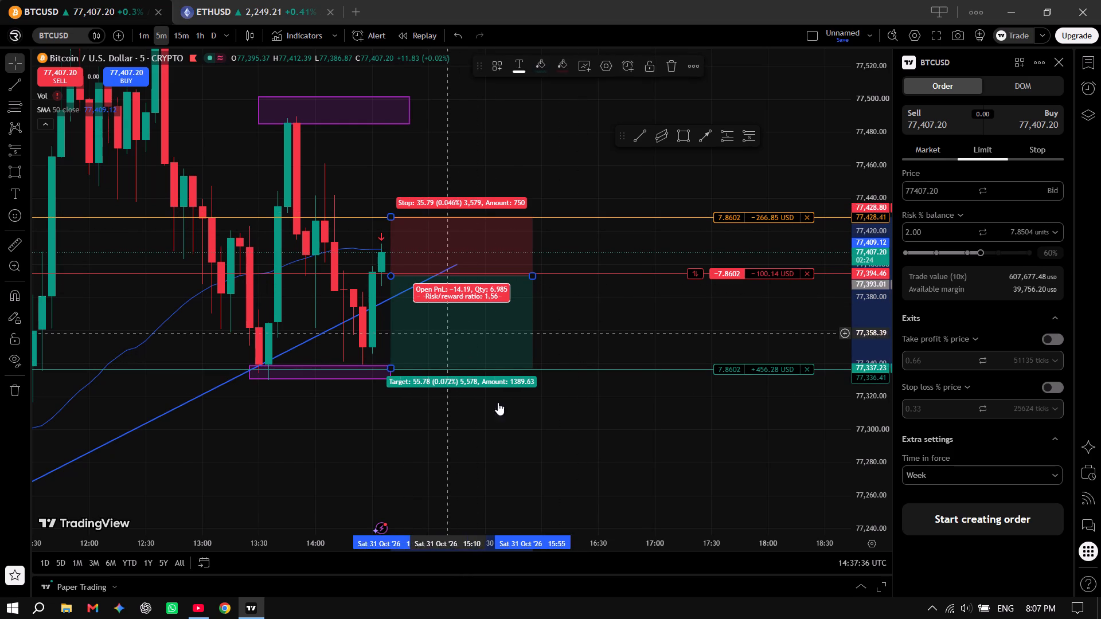
# Extend the end of the short position drawing to about 16:35.
pyautogui.click(605, 460)
pyautogui.click(481, 322)
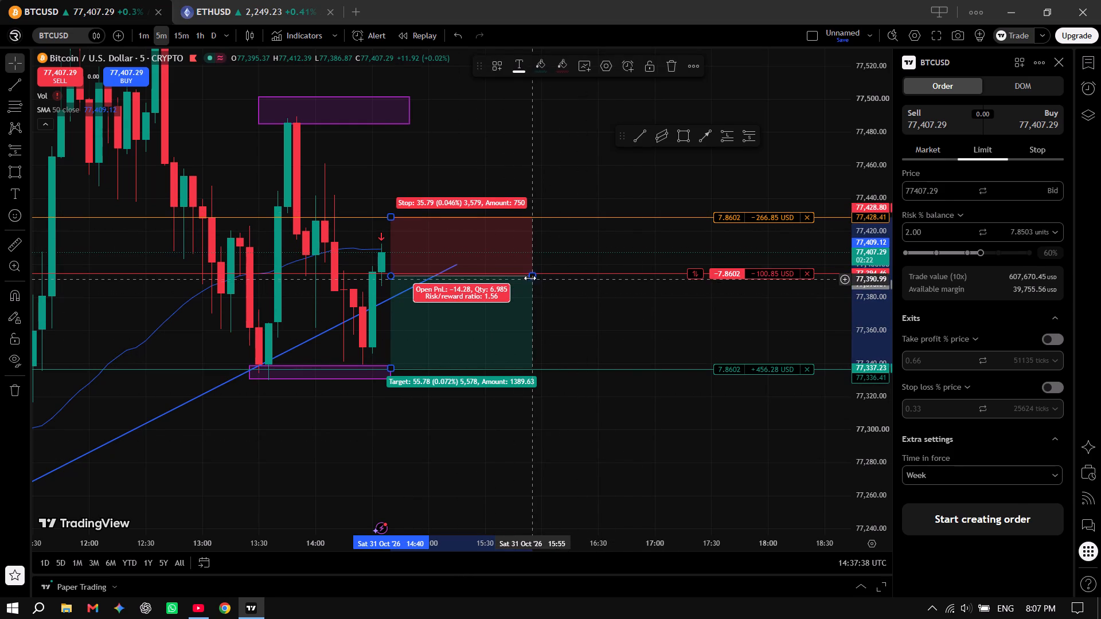
pyautogui.moveTo(530, 276); pyautogui.dragTo(605, 268)
pyautogui.click(579, 416)
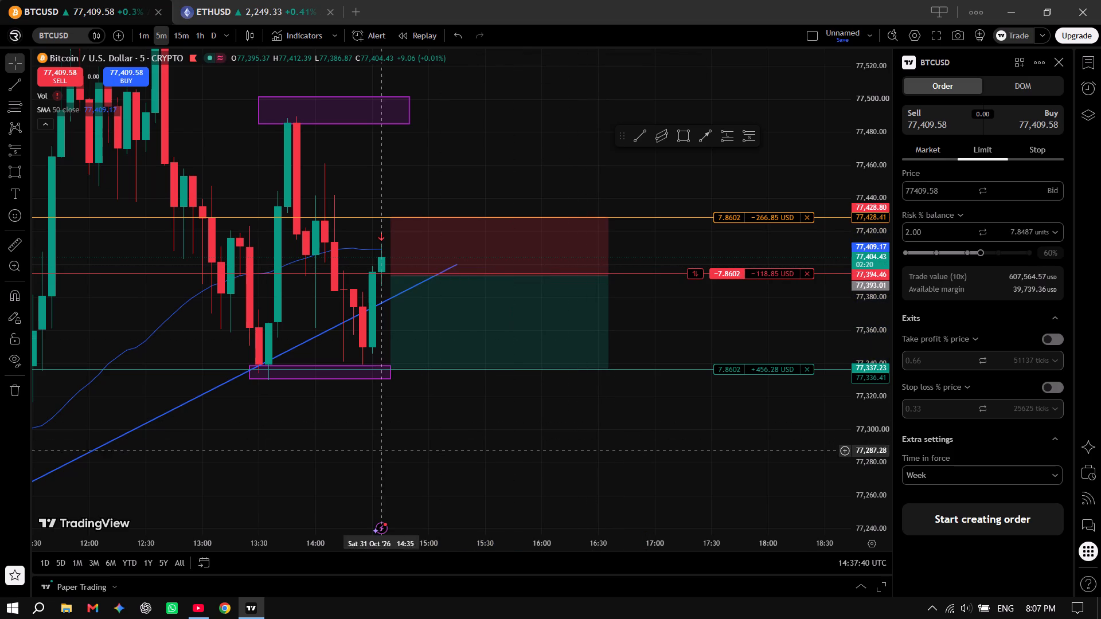
# Move the short position drawing to start at 14:30 with its entry at 77,394.75, near the live position line.
pyautogui.scroll(-2, 357, 463)
pyautogui.moveTo(603, 342); pyautogui.dragTo(585, 339)
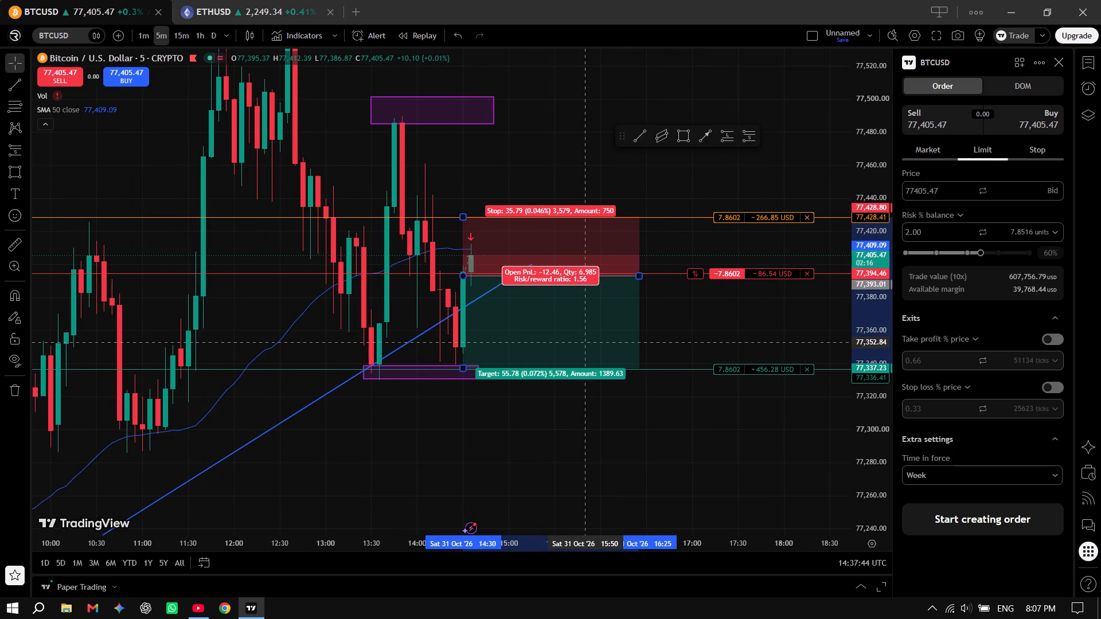
pyautogui.moveTo(585, 339); pyautogui.dragTo(585, 338)
pyautogui.click(586, 440)
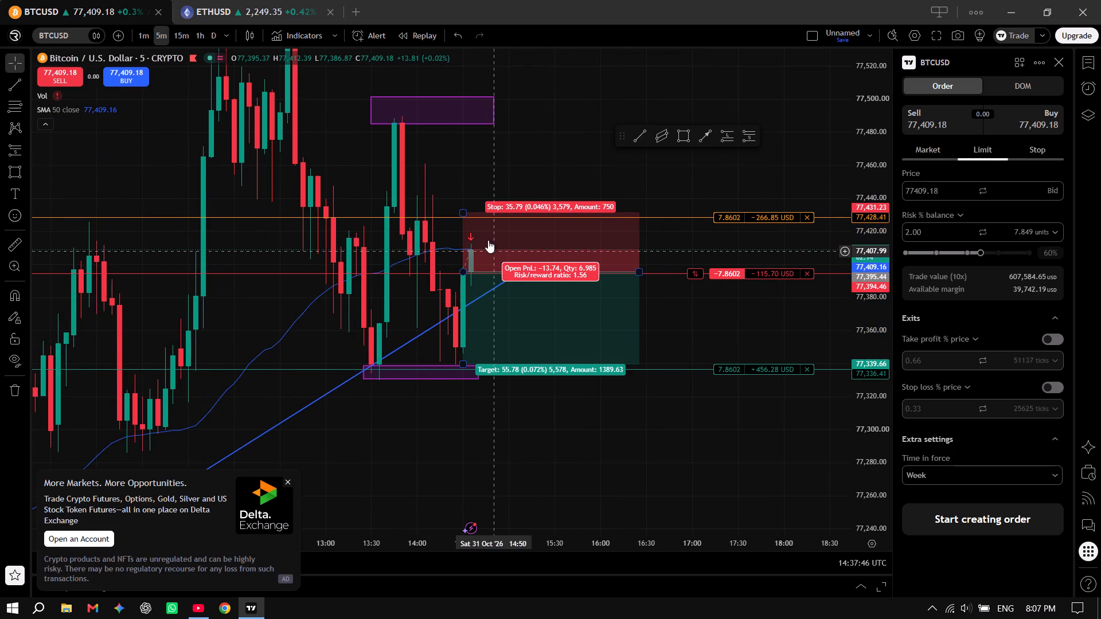
pyautogui.click(623, 330)
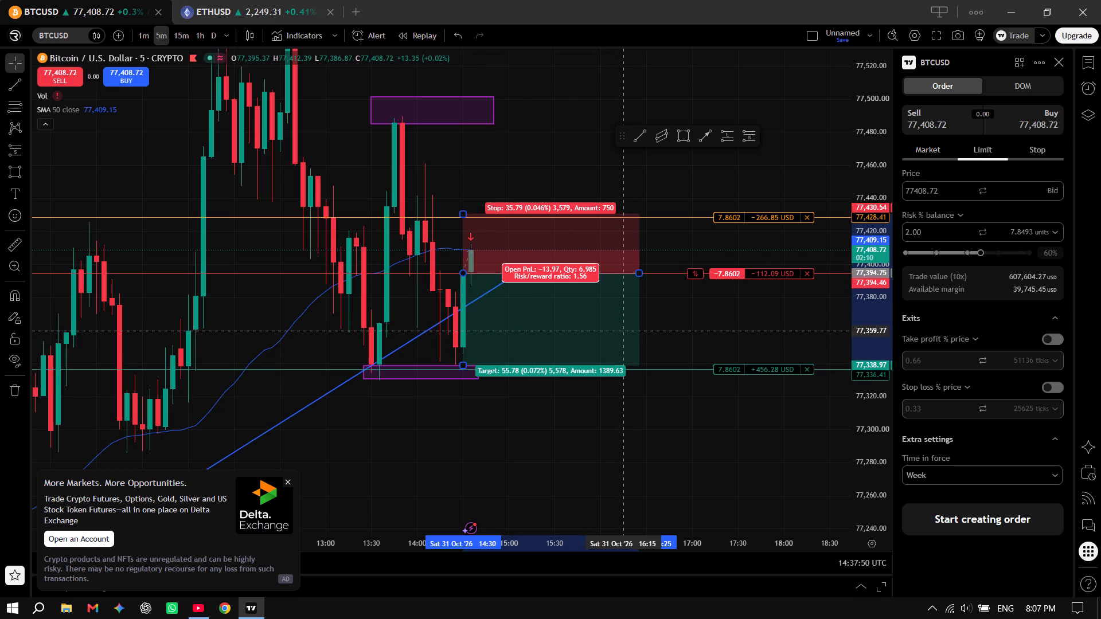
# Set the short position drawing's stop level to 77,428.11, near the stop loss order line.
pyautogui.moveTo(462, 212); pyautogui.dragTo(462, 214)
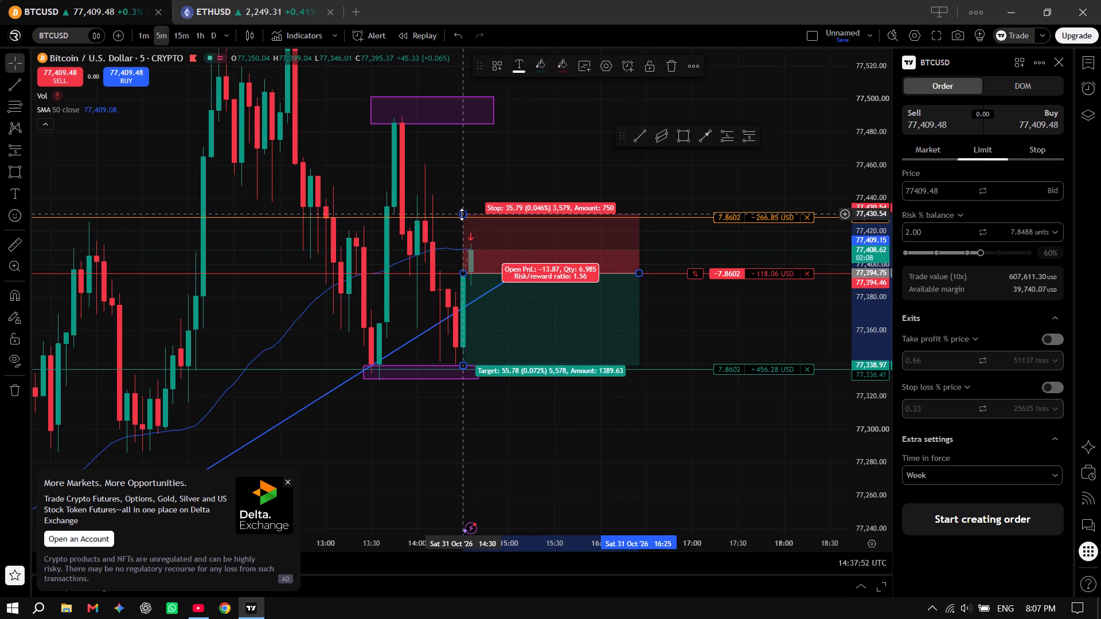
pyautogui.moveTo(462, 214); pyautogui.dragTo(462, 218)
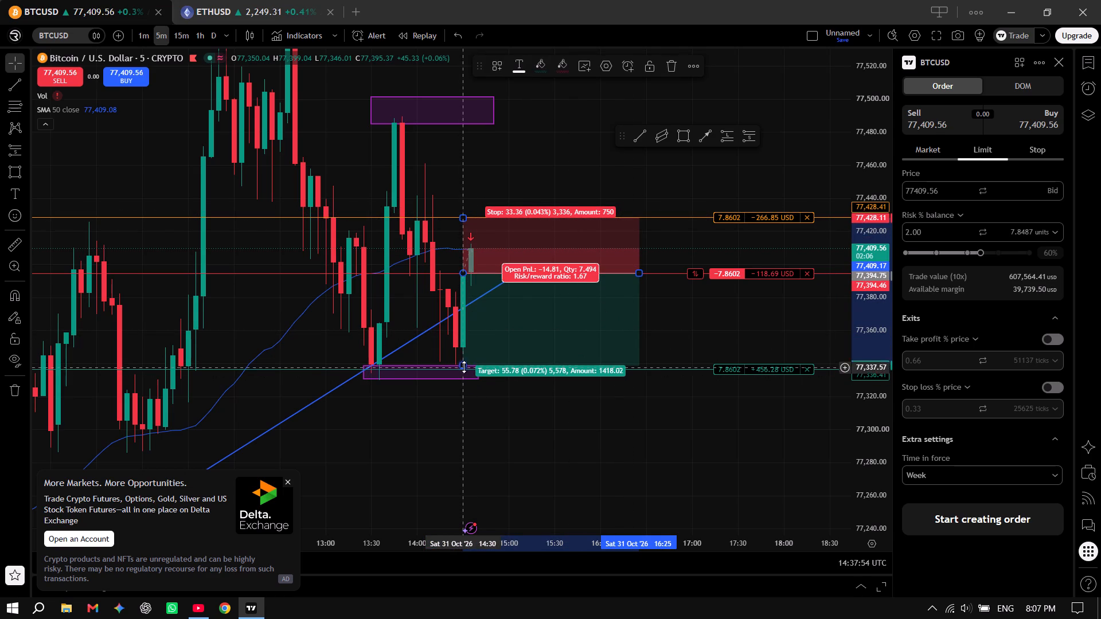
pyautogui.click(690, 507)
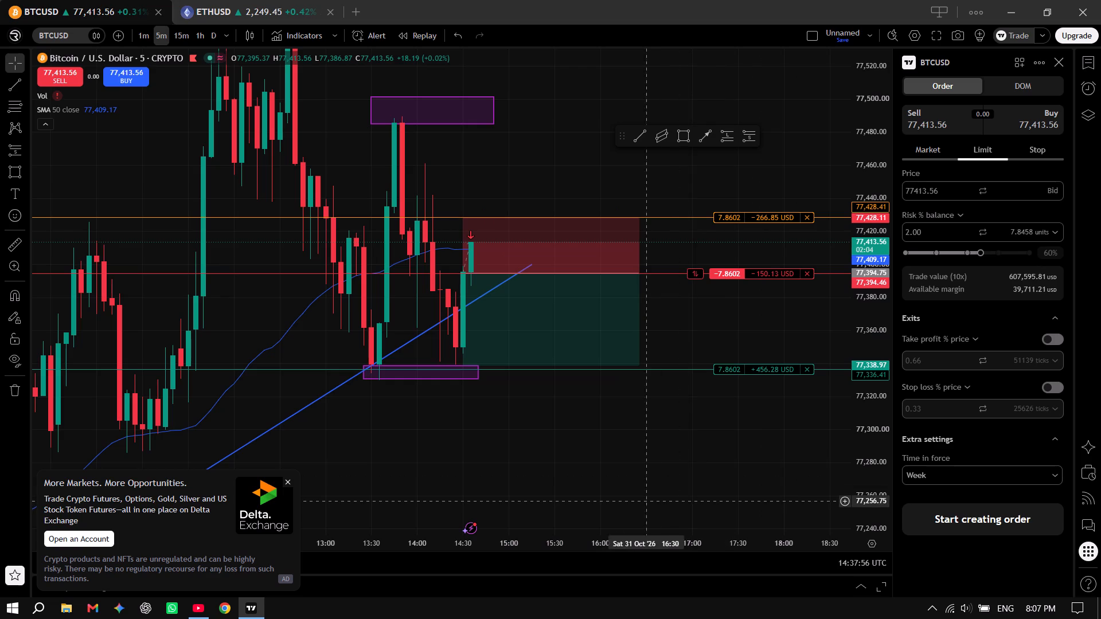
# Set the short position drawing's target level to 77,336.88, near the take profit order line.
pyautogui.moveTo(775, 471); pyautogui.dragTo(656, 475)
pyautogui.scroll(-1, 509, 465)
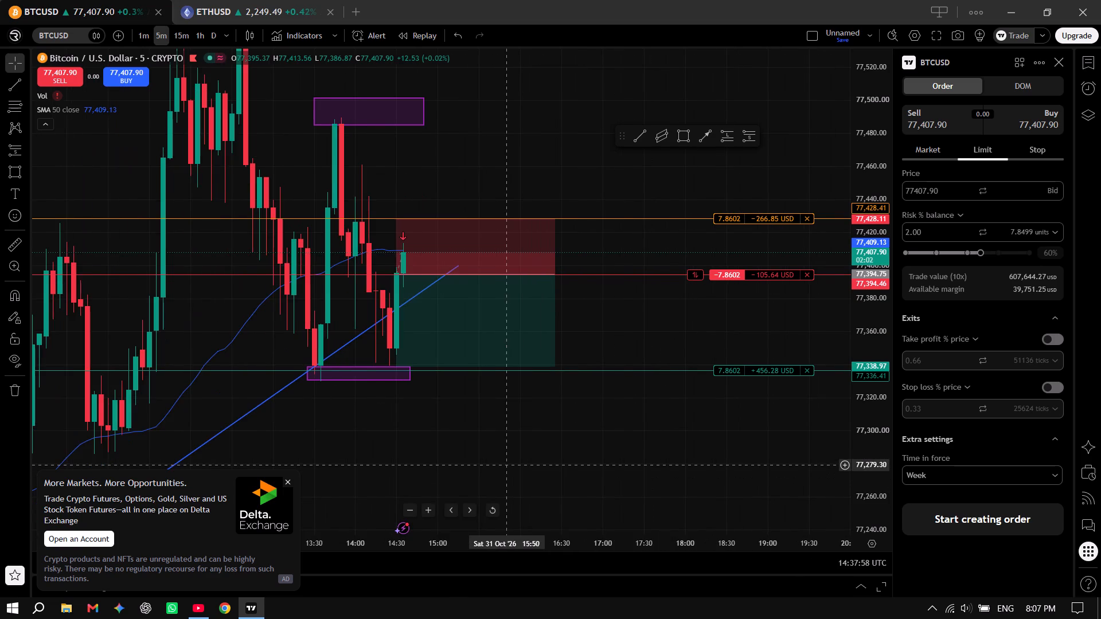
pyautogui.scroll(1, 509, 465)
pyautogui.scroll(-2, 509, 465)
pyautogui.click(521, 348)
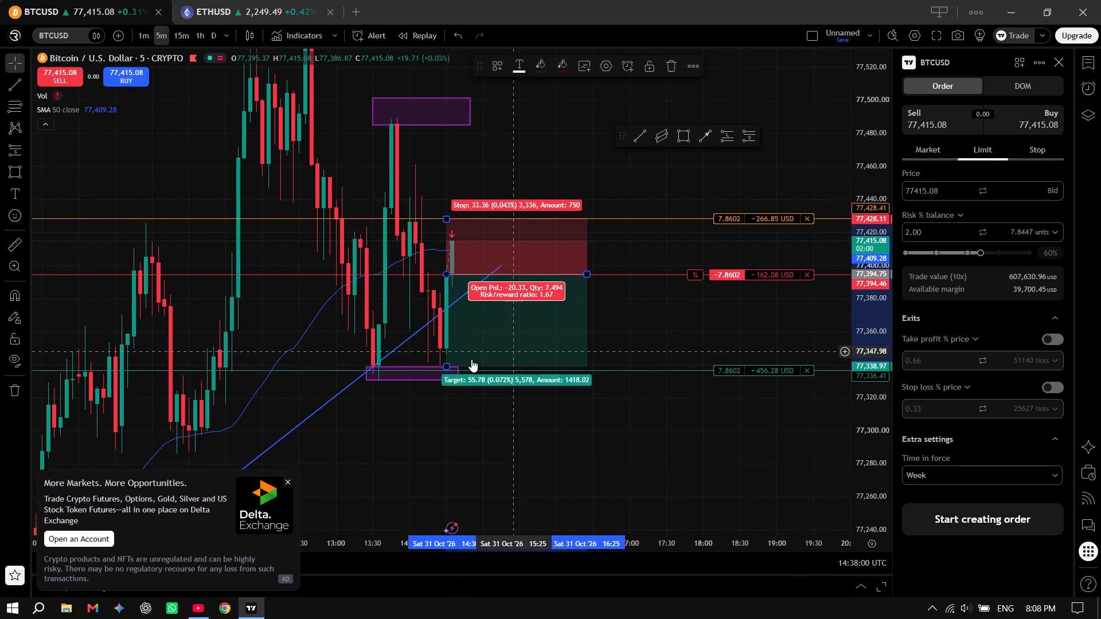
pyautogui.click(447, 366)
pyautogui.moveTo(655, 459); pyautogui.dragTo(661, 460)
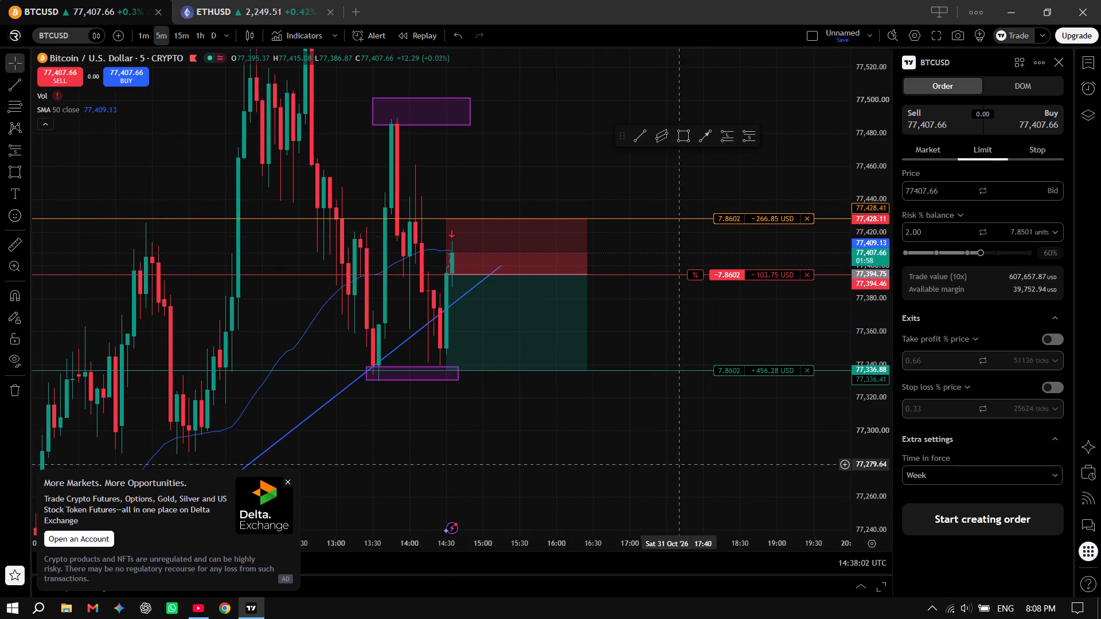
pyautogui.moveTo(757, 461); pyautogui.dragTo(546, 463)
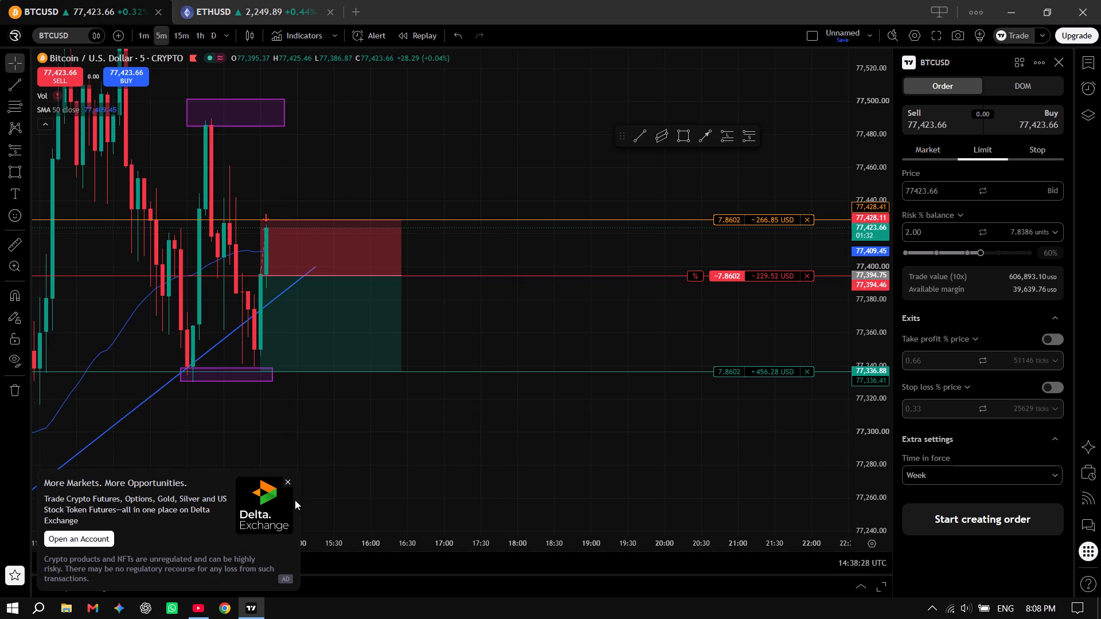
# Dismiss the advertisement covering the lower part of the chart.
pyautogui.click(289, 478)
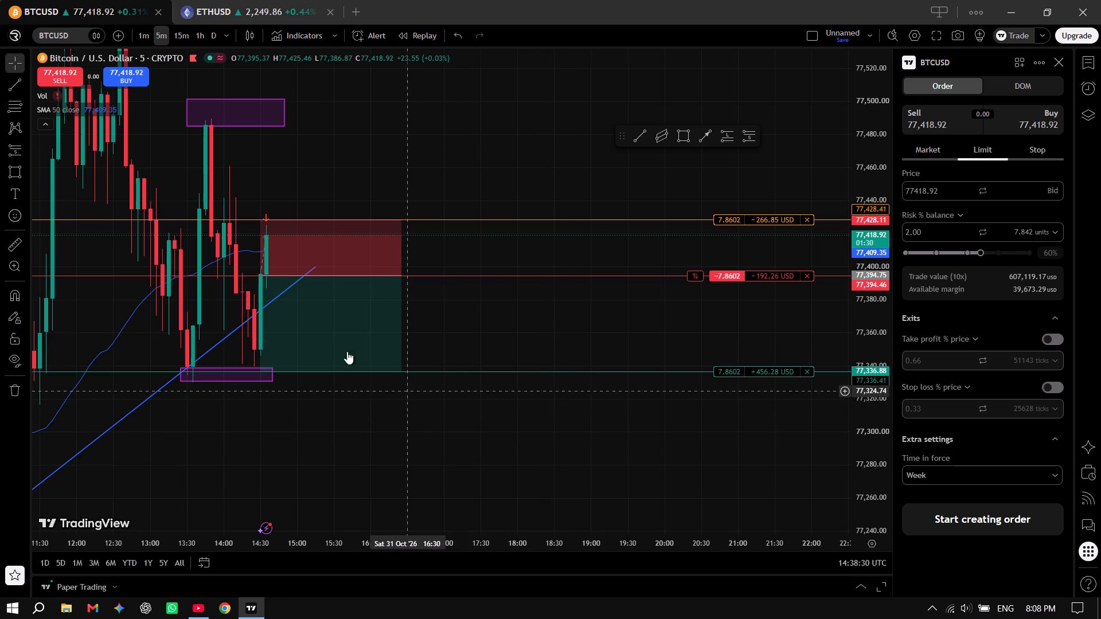
# Check the trading psychology video on YouTube and return to the BTCUSD chart in TradingView.
pyautogui.click(202, 602)
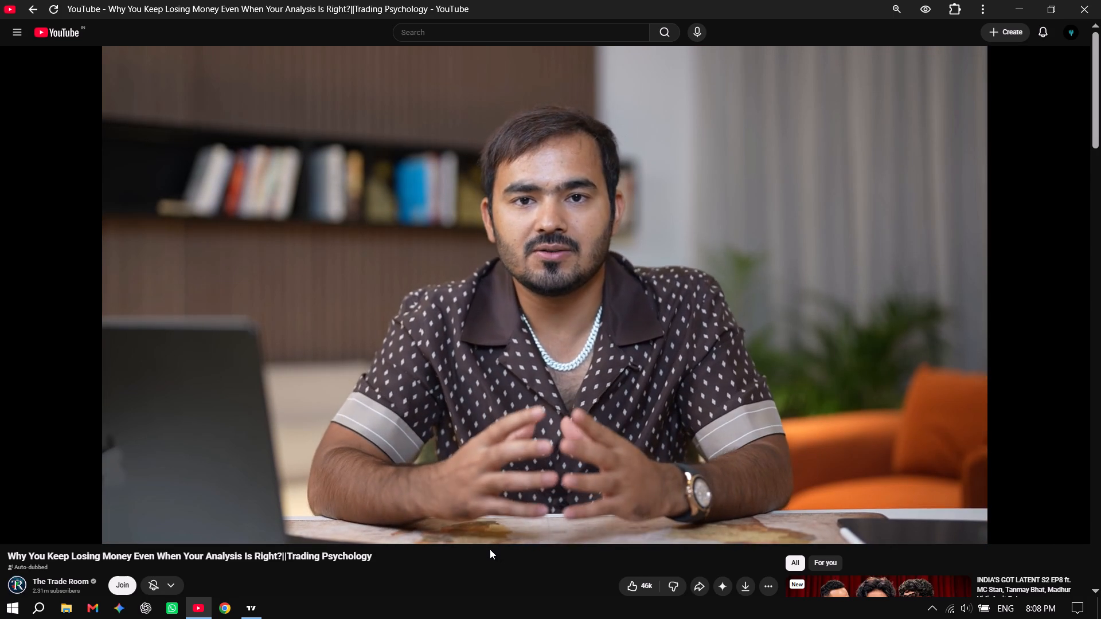
pyautogui.click(248, 608)
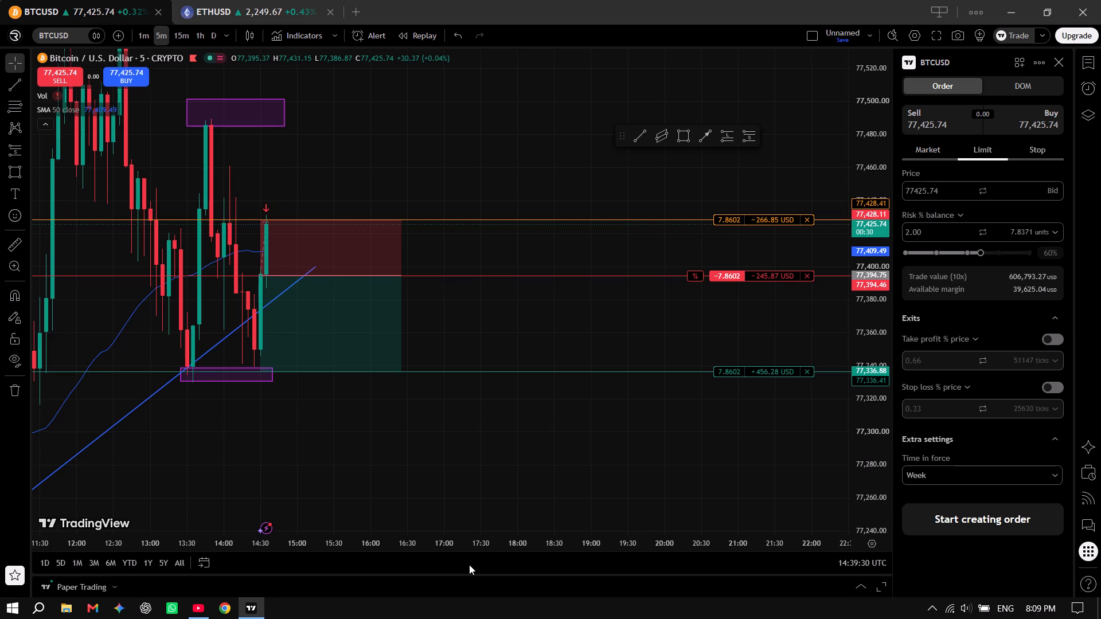
# Show the paper trading account's open positions and watch the BTCUSD short against its stop loss and take profit levels.
pyautogui.scroll(4, 474, 311)
pyautogui.moveTo(278, 320); pyautogui.dragTo(583, 305)
pyautogui.scroll(-3, 573, 326)
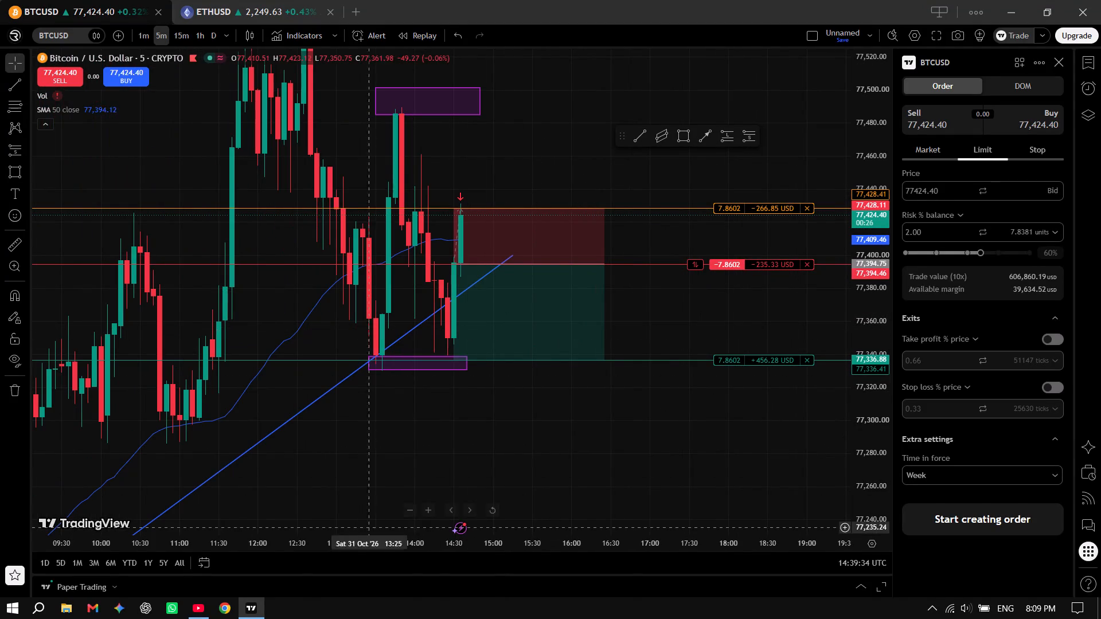
pyautogui.click(73, 589)
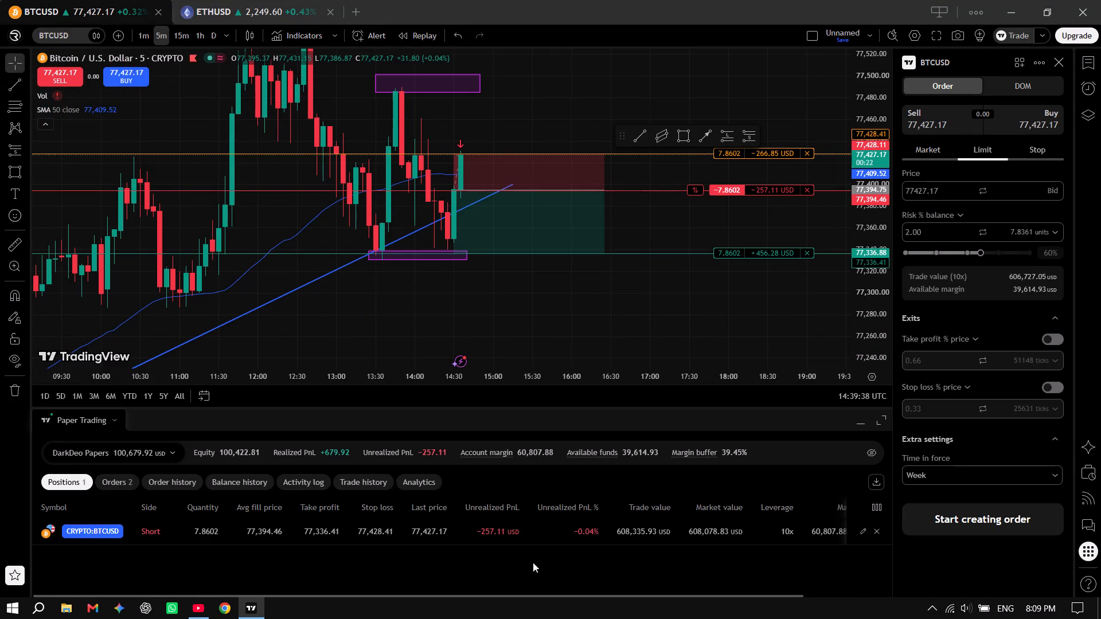
pyautogui.moveTo(677, 280); pyautogui.dragTo(596, 334)
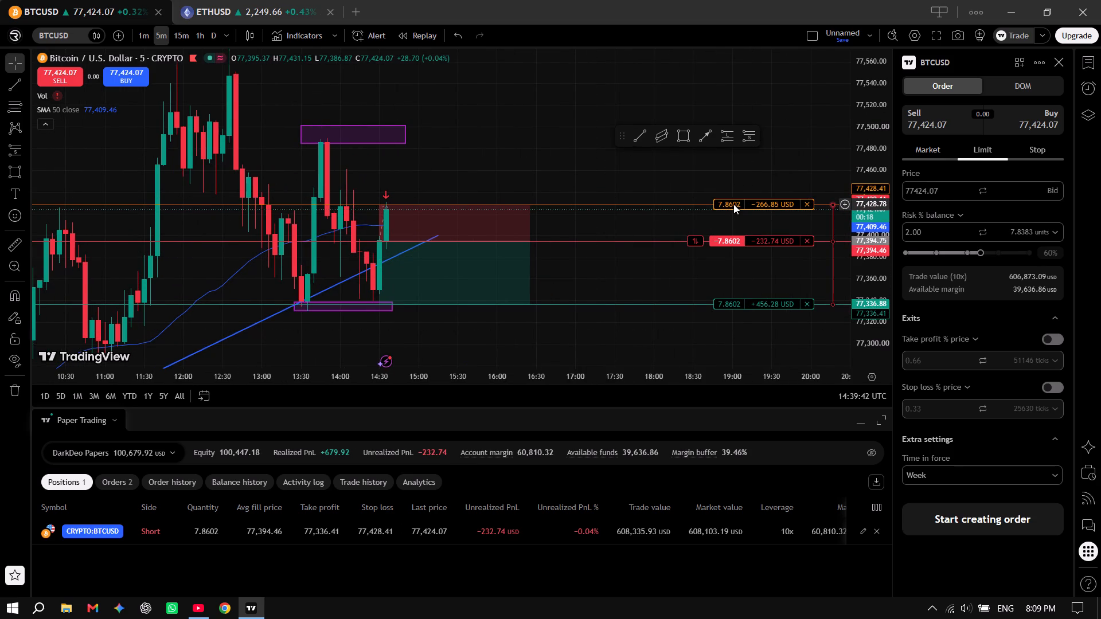
pyautogui.scroll(2, 460, 236)
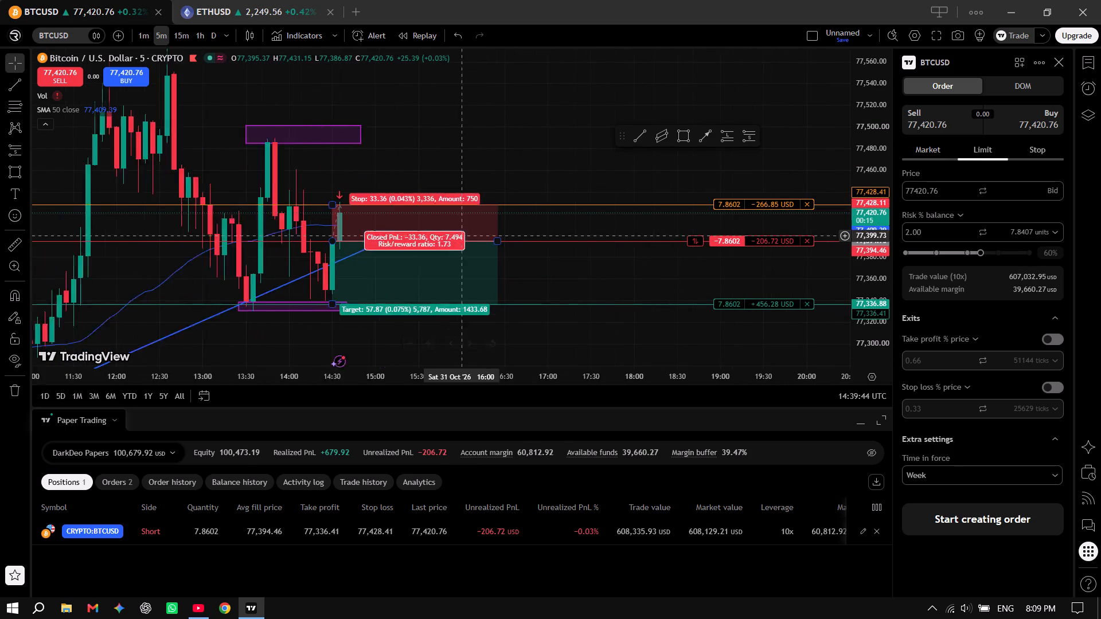
pyautogui.scroll(2, 459, 236)
pyautogui.moveTo(467, 218); pyautogui.dragTo(682, 211)
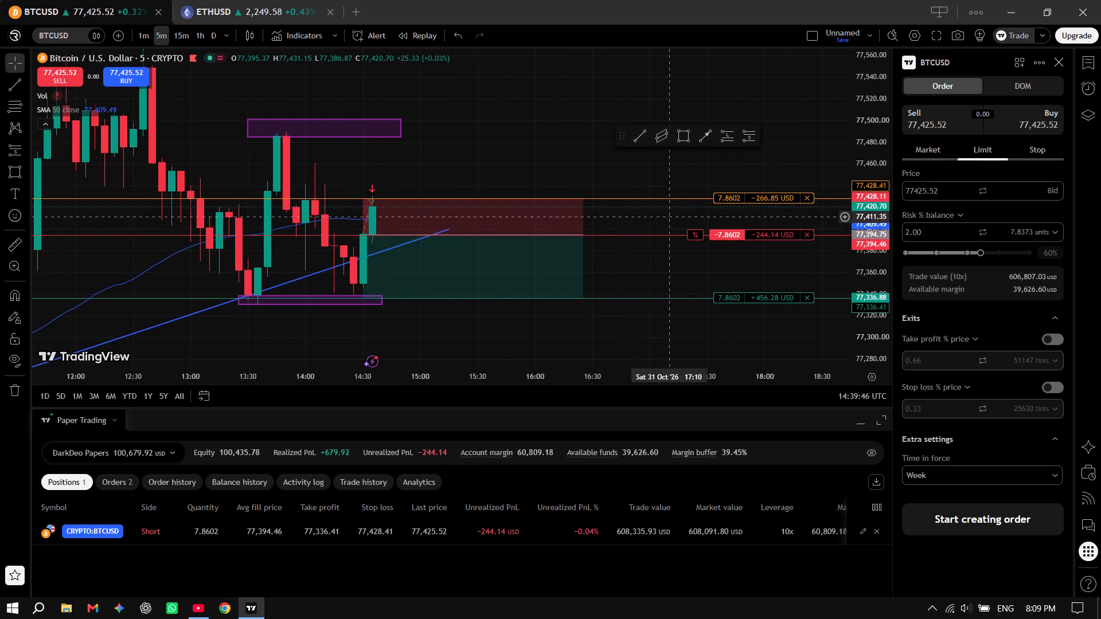
pyautogui.scroll(-2, 503, 322)
pyautogui.scroll(5, 501, 326)
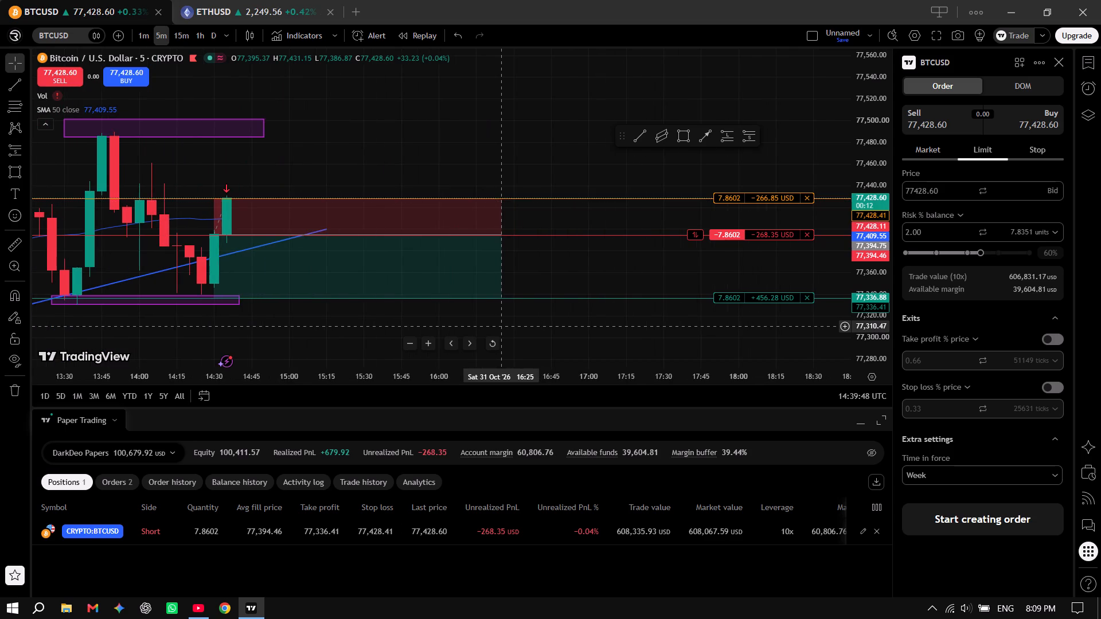
pyautogui.moveTo(463, 330); pyautogui.dragTo(619, 327)
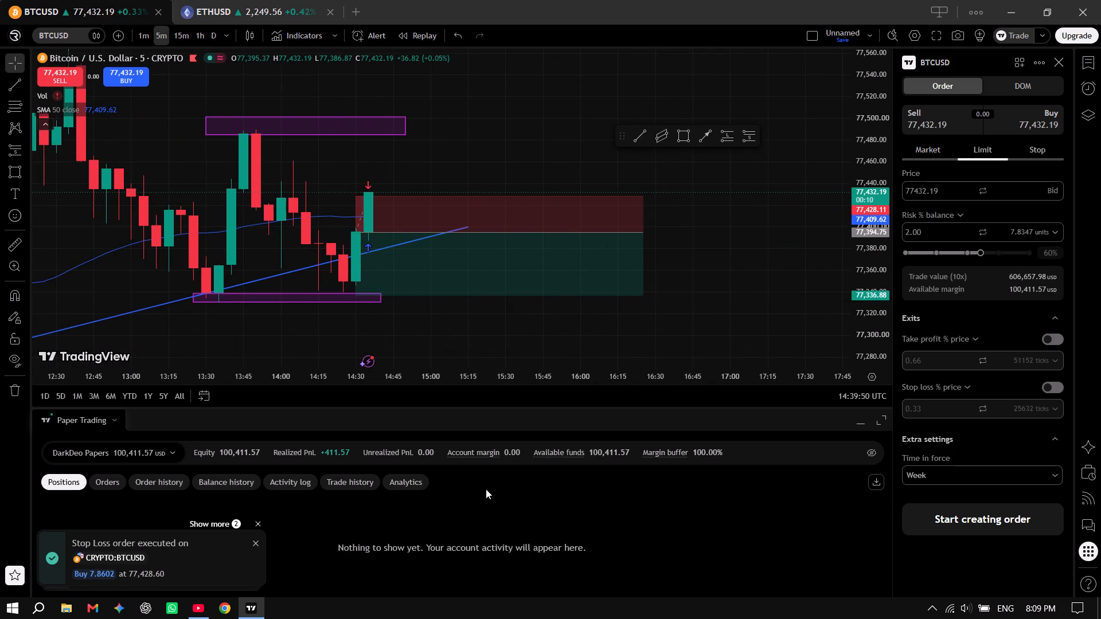
# Review the paper trading account's realized PnL, order history, balance history and activity log, ending on its positions.
pyautogui.click(333, 456)
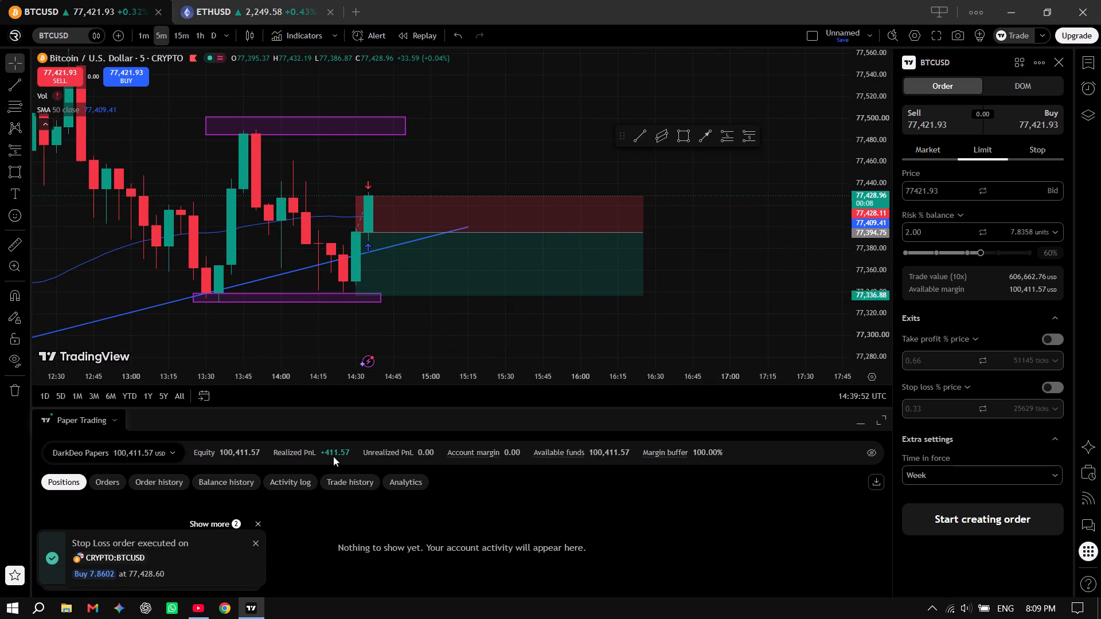
pyautogui.click(308, 455)
pyautogui.click(413, 440)
pyautogui.click(389, 458)
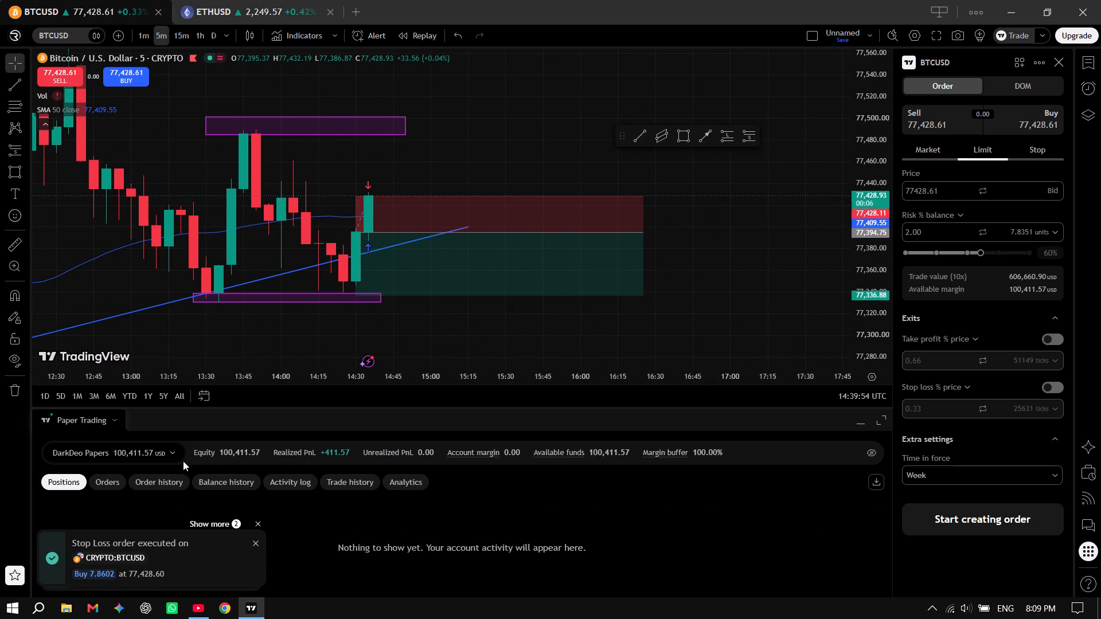
pyautogui.click(161, 483)
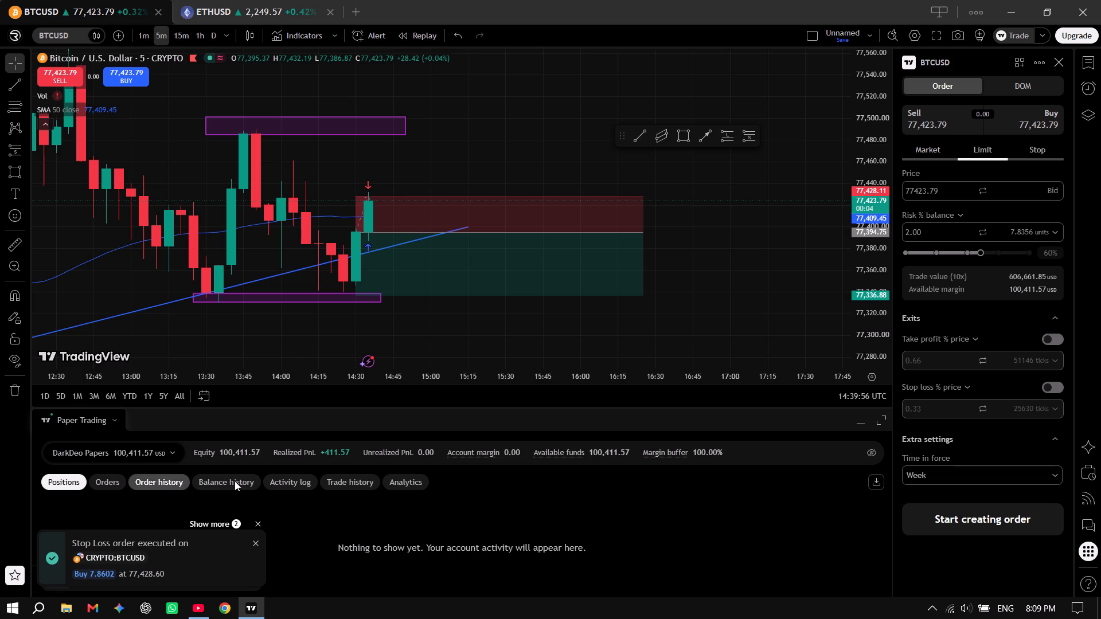
pyautogui.click(235, 481)
pyautogui.click(286, 481)
pyautogui.click(219, 481)
pyautogui.scroll(-1, 494, 522)
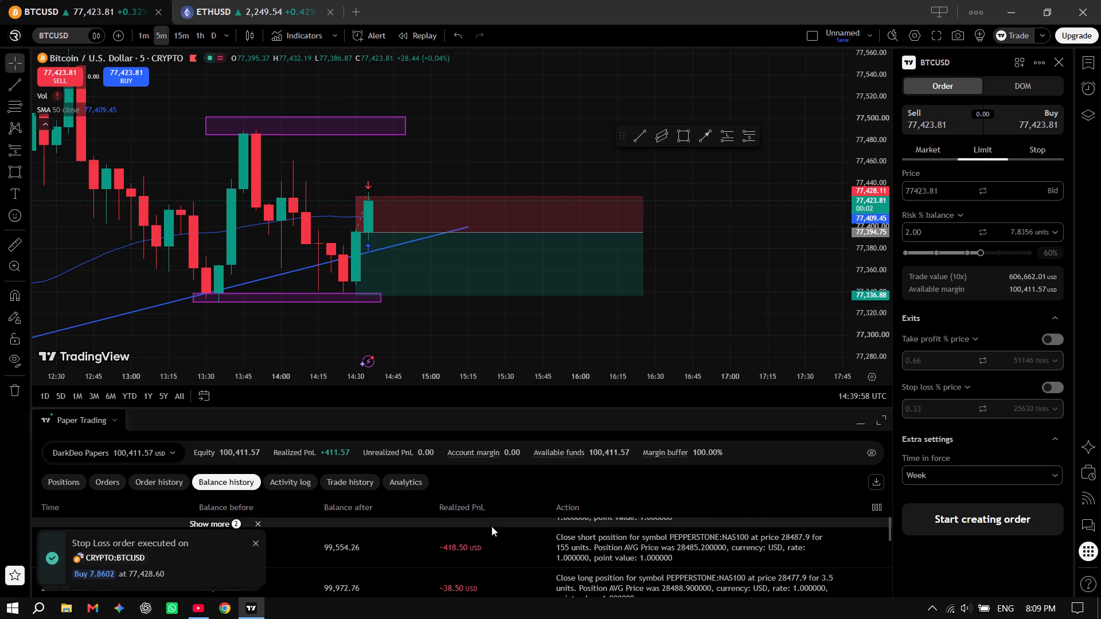
pyautogui.scroll(2, 482, 566)
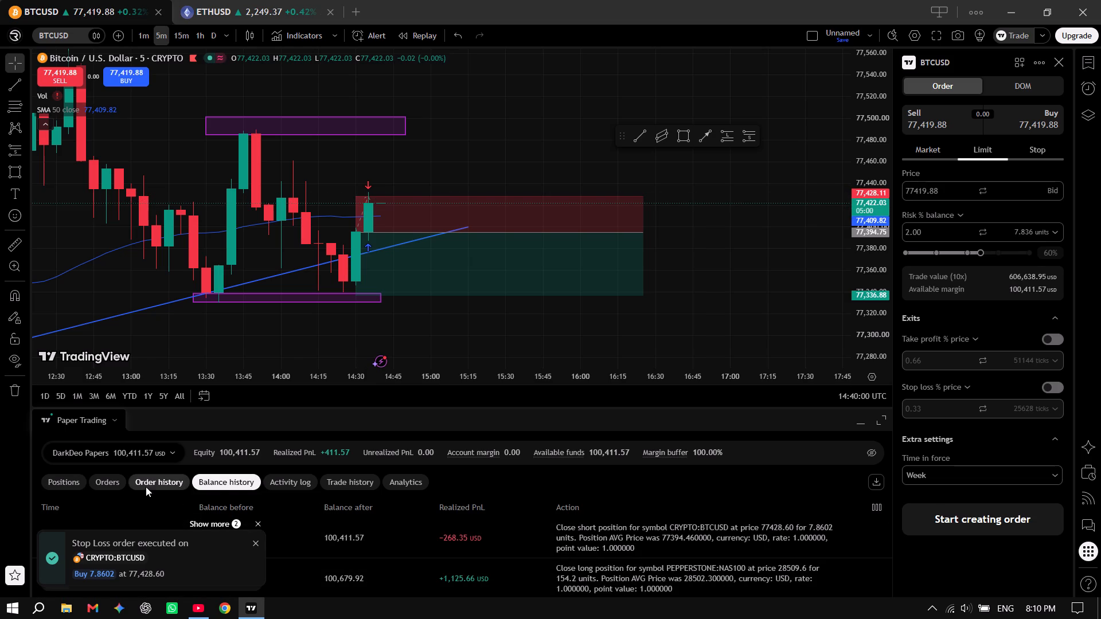
pyautogui.click(146, 487)
pyautogui.click(61, 483)
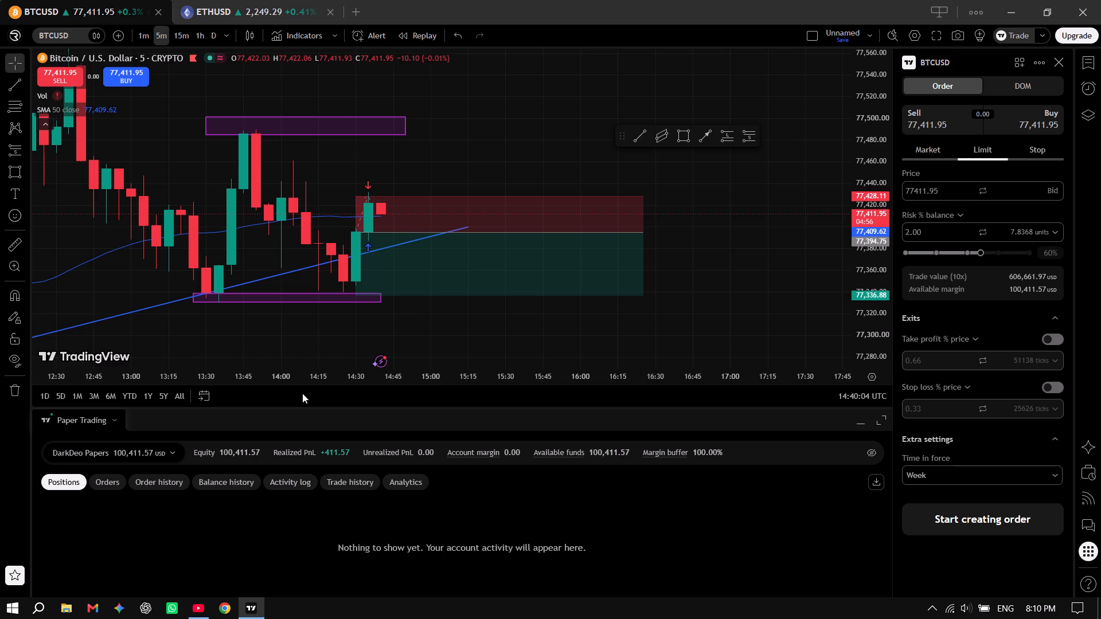
# Shorten the BTCUSD short position drawing so that it ends at 14:55.
pyautogui.scroll(-2, 643, 297)
pyautogui.scroll(5, 671, 290)
pyautogui.click(474, 254)
pyautogui.moveTo(580, 234); pyautogui.dragTo(415, 238)
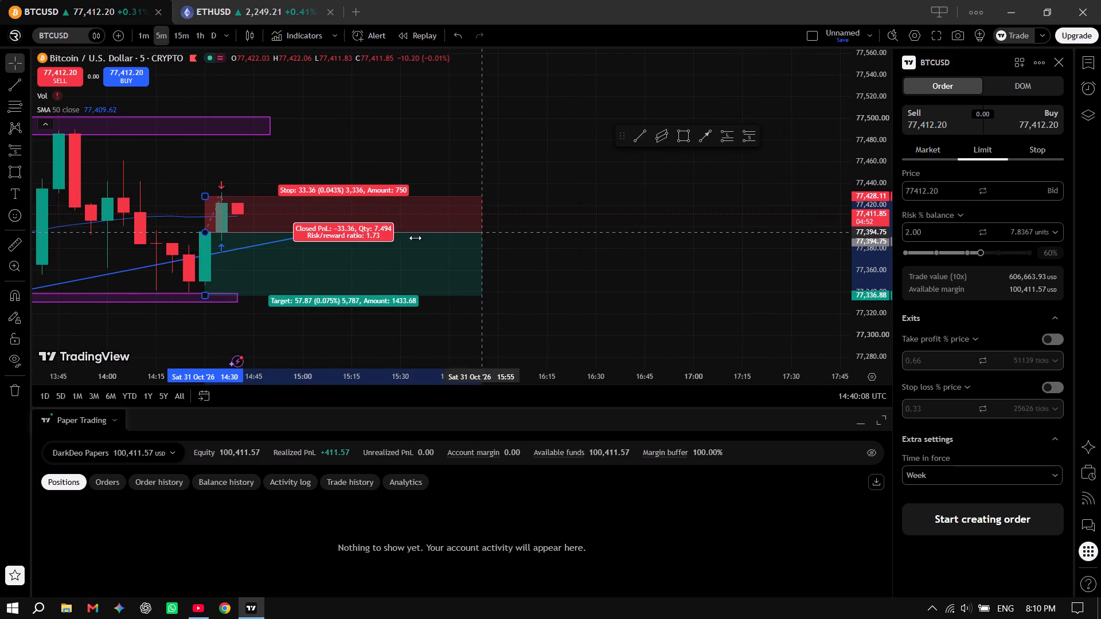
pyautogui.moveTo(415, 238); pyautogui.dragTo(286, 240)
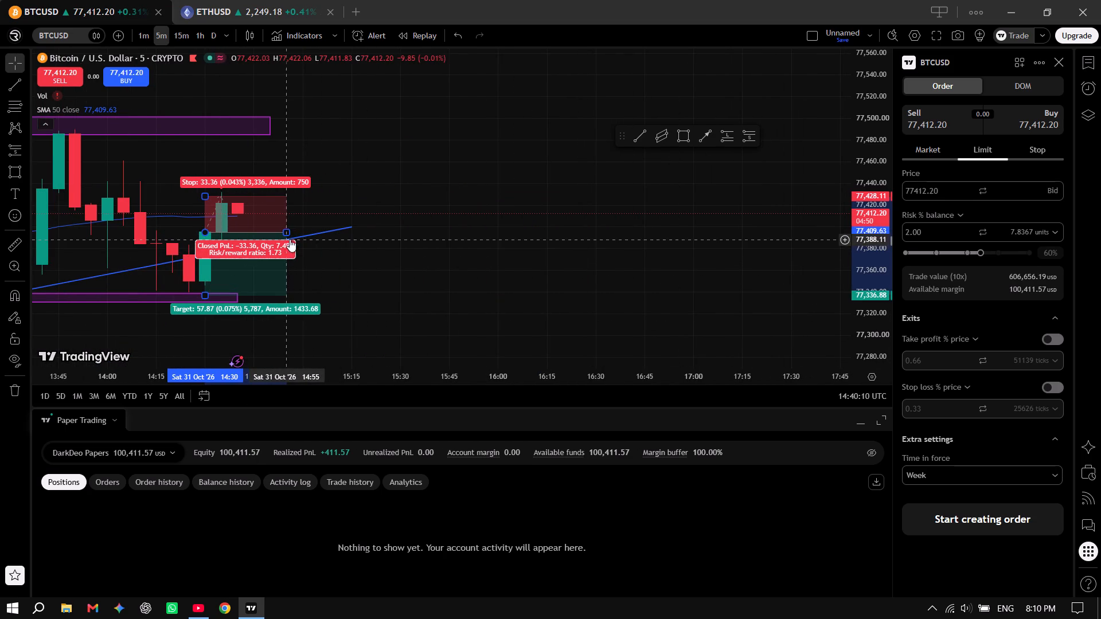
pyautogui.moveTo(521, 240); pyautogui.dragTo(536, 240)
# Examine the BTCUSD 5-minute price action around the purple zones, the rising trendline and the short position drawing.
pyautogui.moveTo(589, 278); pyautogui.dragTo(751, 277)
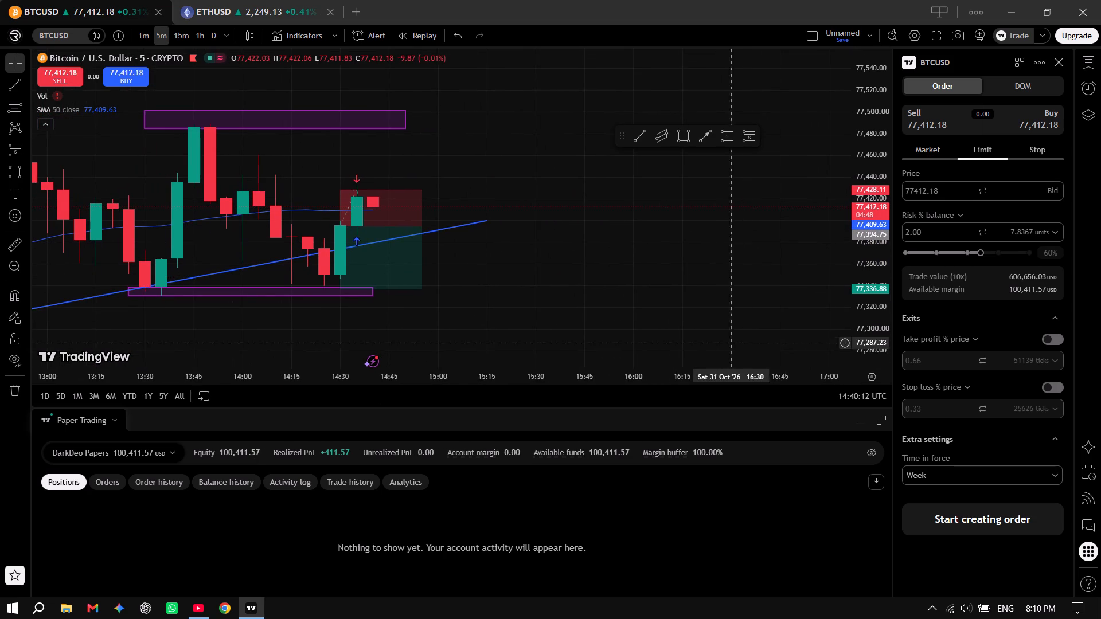
pyautogui.moveTo(612, 315); pyautogui.dragTo(659, 365)
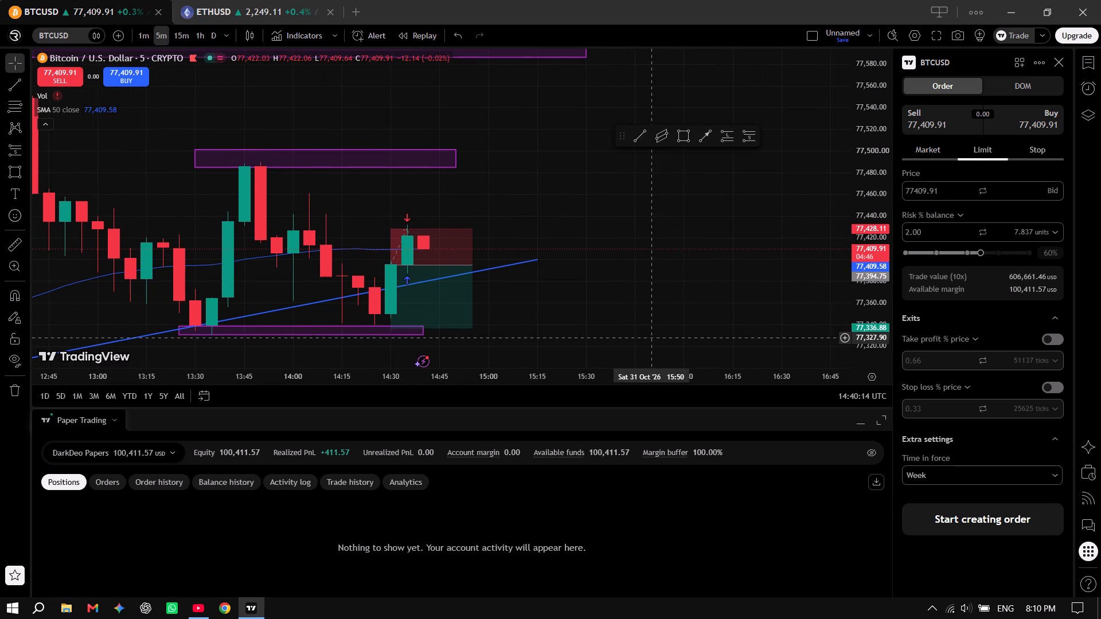
pyautogui.scroll(-1, 557, 240)
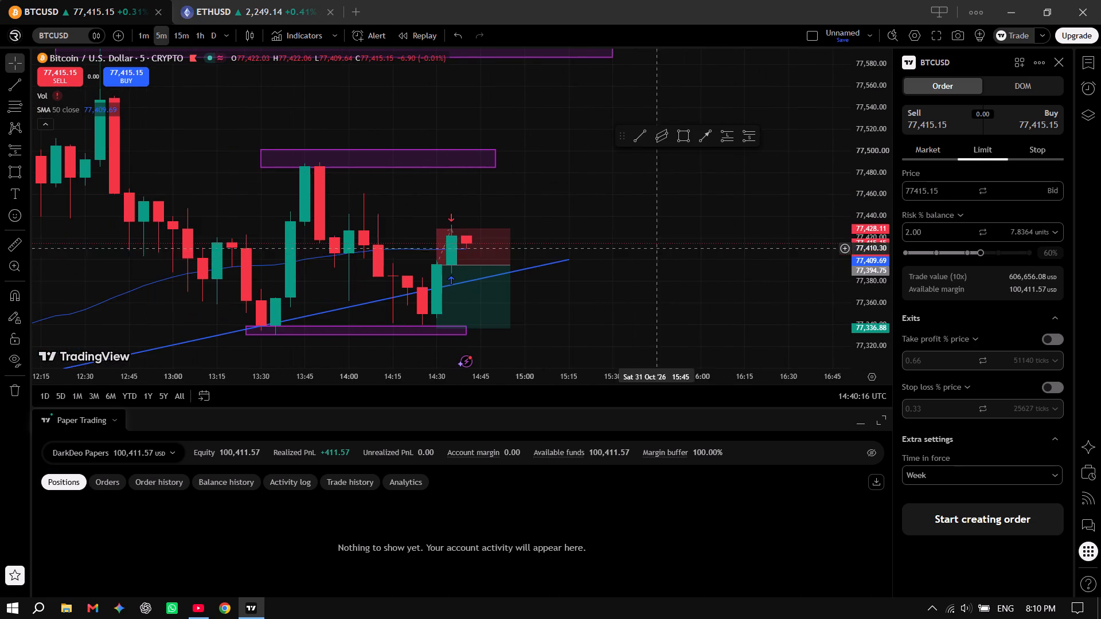
pyautogui.scroll(-15, 871, 201)
pyautogui.scroll(-3, 543, 319)
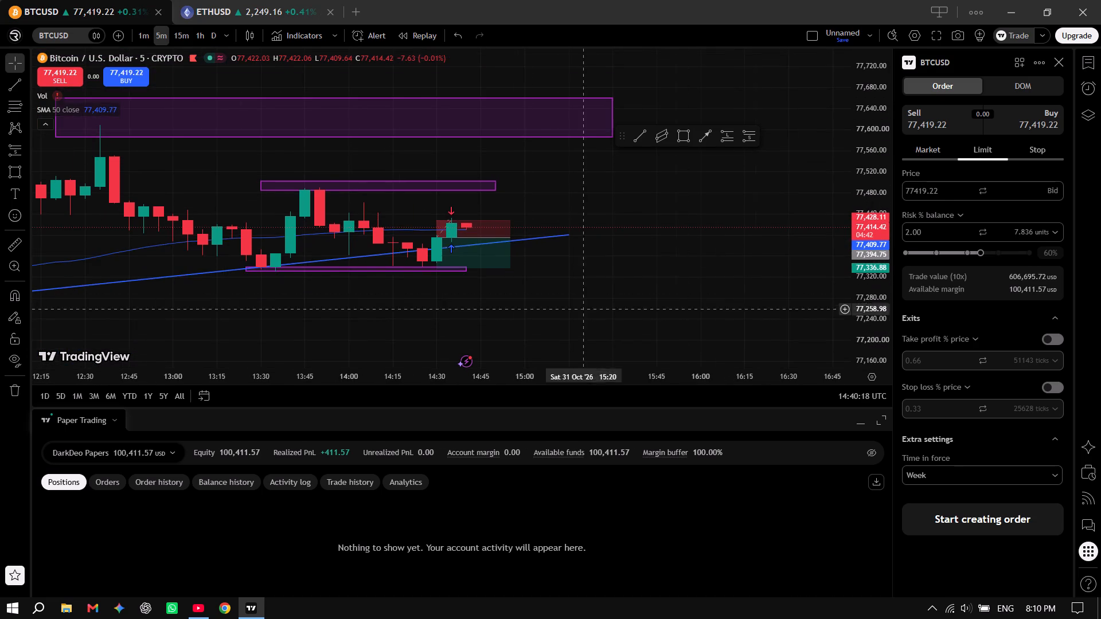
pyautogui.scroll(-3, 508, 331)
pyautogui.scroll(-4, 583, 318)
pyautogui.moveTo(706, 295); pyautogui.dragTo(379, 278)
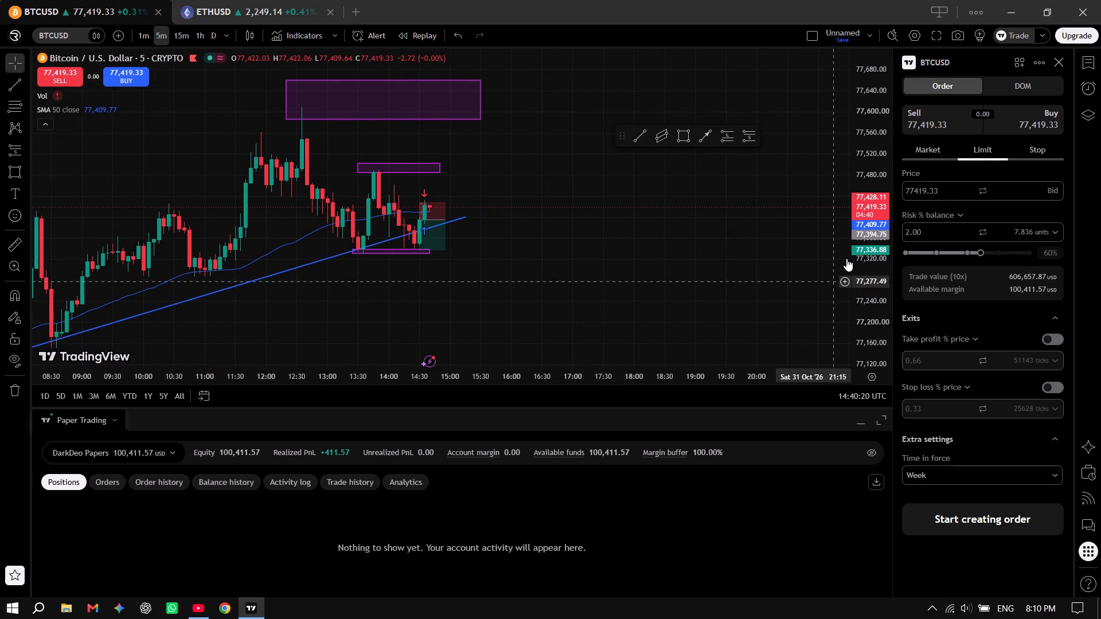
pyautogui.scroll(9, 870, 246)
pyautogui.scroll(4, 475, 266)
pyautogui.moveTo(431, 278); pyautogui.dragTo(727, 279)
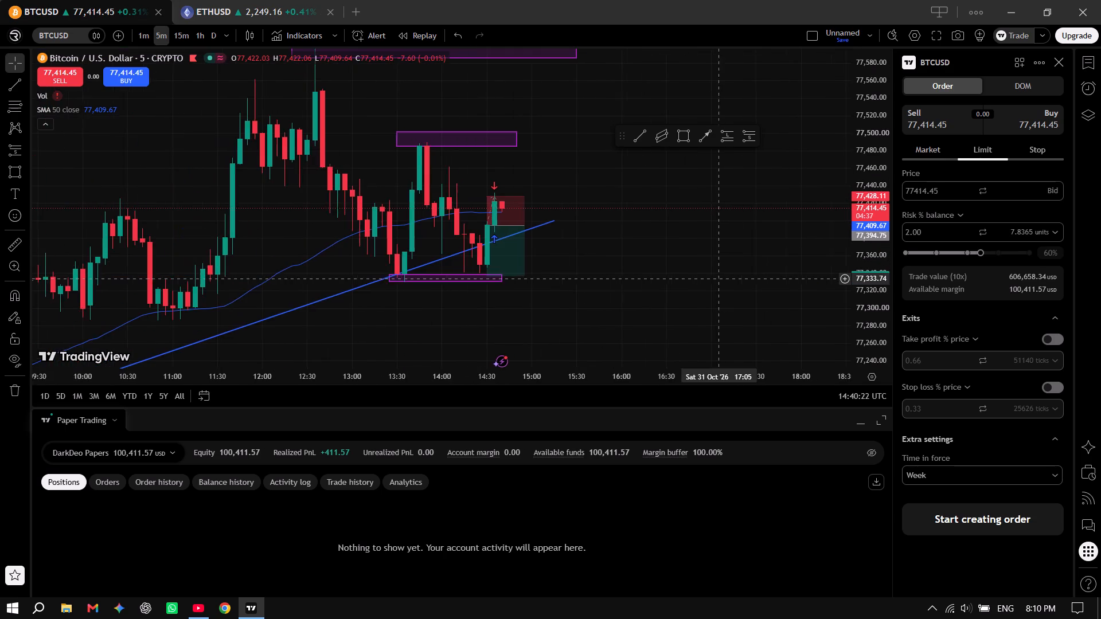
pyautogui.moveTo(727, 279); pyautogui.dragTo(727, 282)
pyautogui.moveTo(611, 319); pyautogui.dragTo(501, 320)
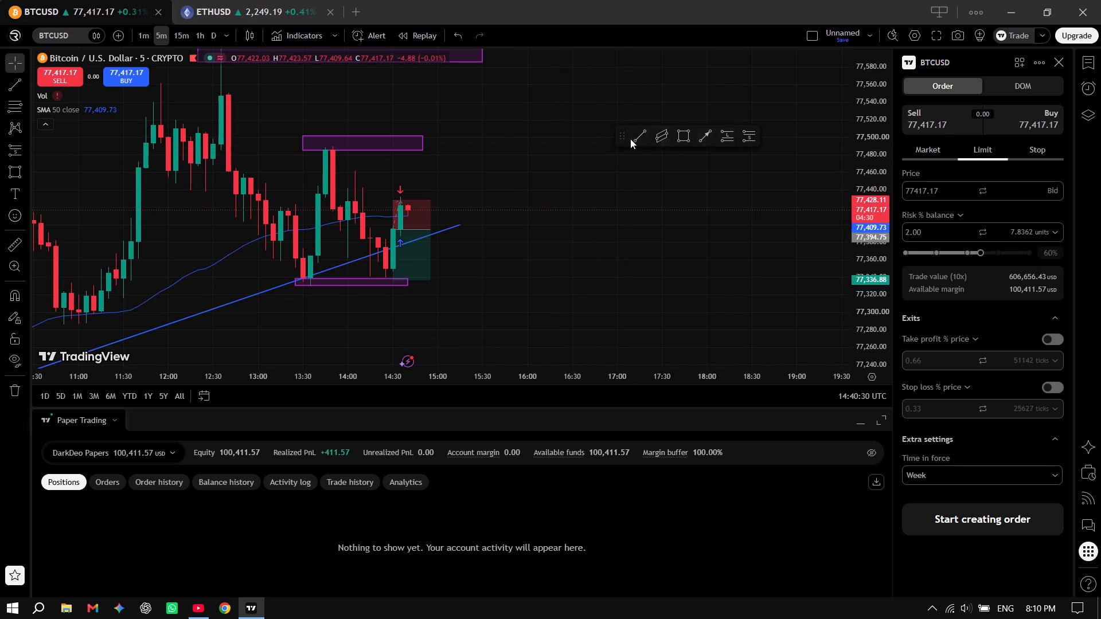
# Move the floating set of favorite drawing tools higher up on the BTCUSD chart.
pyautogui.moveTo(623, 138); pyautogui.dragTo(631, 95)
pyautogui.click(536, 146)
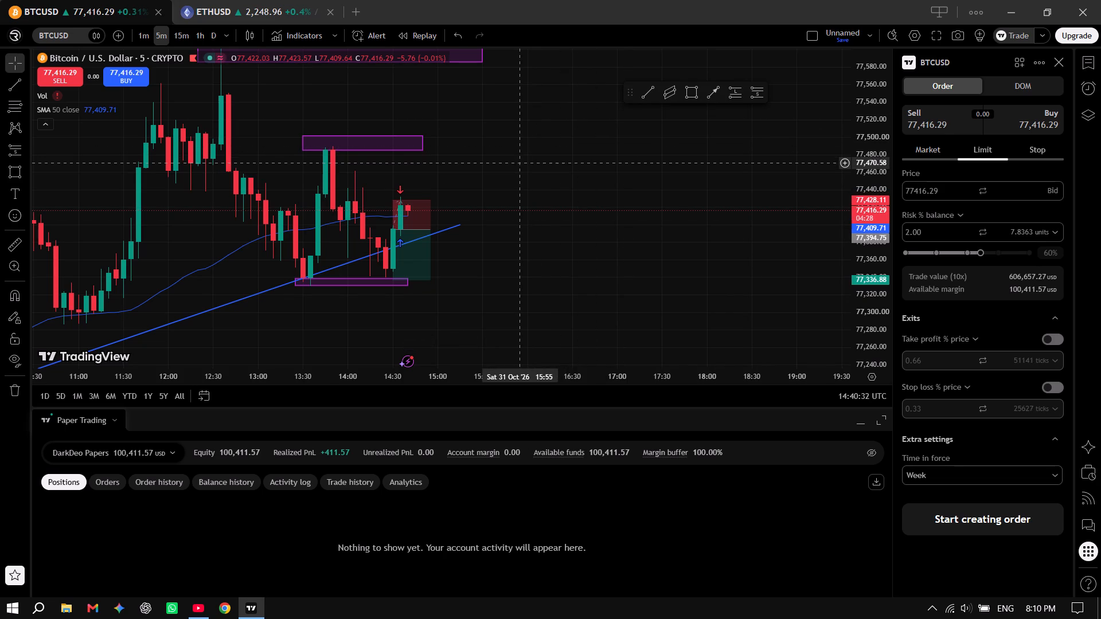
pyautogui.moveTo(503, 137); pyautogui.dragTo(382, 139)
# Switch to the ETHUSD chart and compress its price scale to span about 2,234 to 2,260.
pyautogui.click(221, 0)
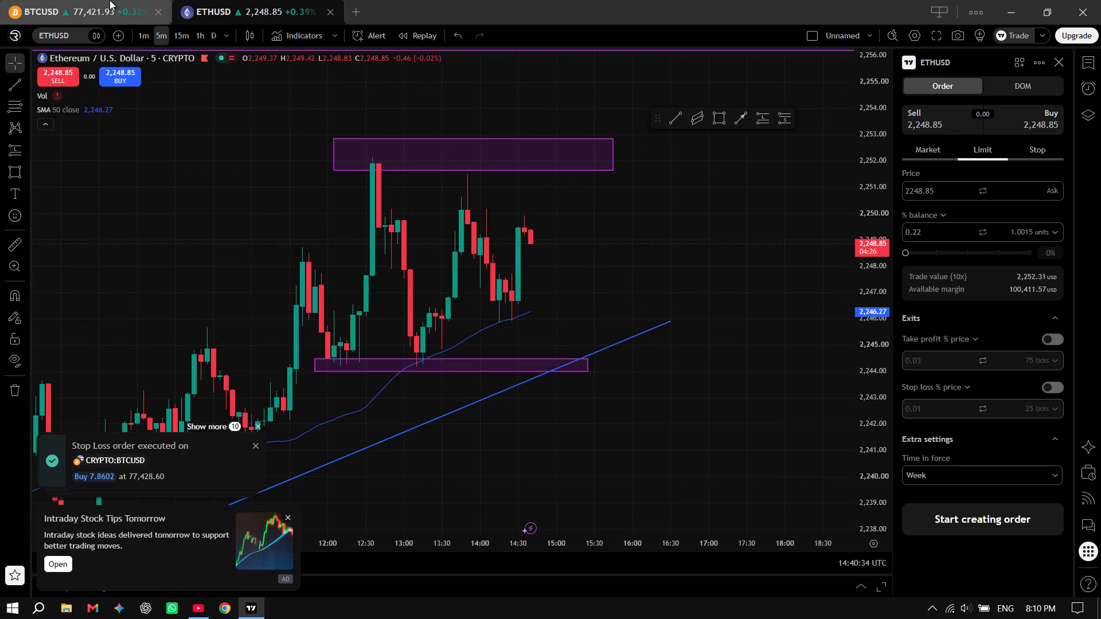
pyautogui.moveTo(882, 163); pyautogui.dragTo(874, 254)
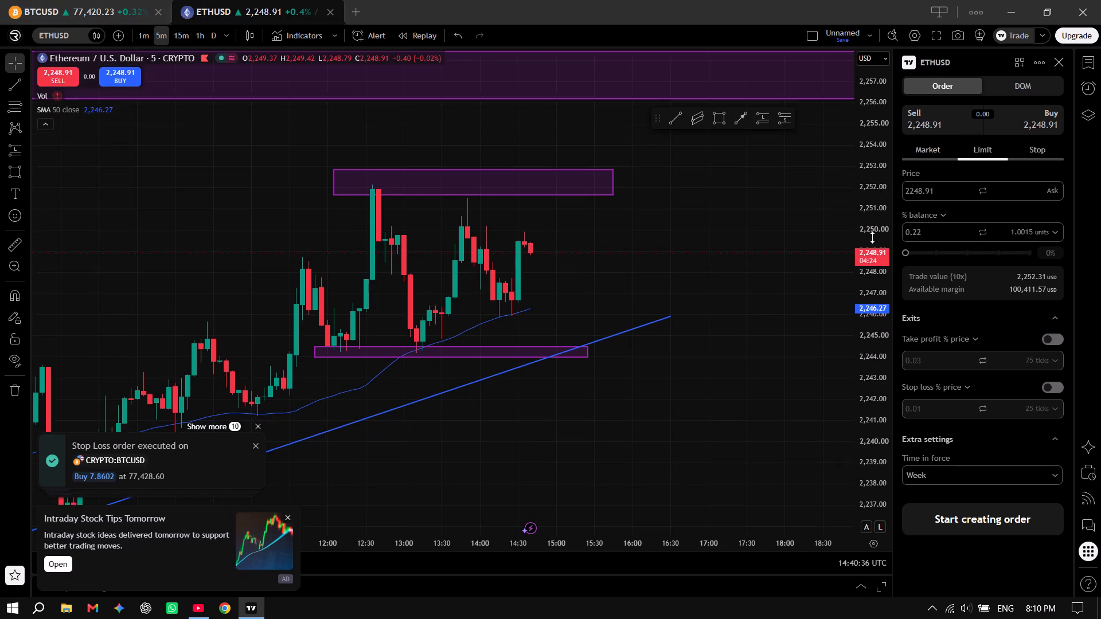
pyautogui.moveTo(872, 206); pyautogui.dragTo(875, 272)
# Dismiss the advertisement and all pending order notifications on the ETHUSD chart.
pyautogui.click(286, 515)
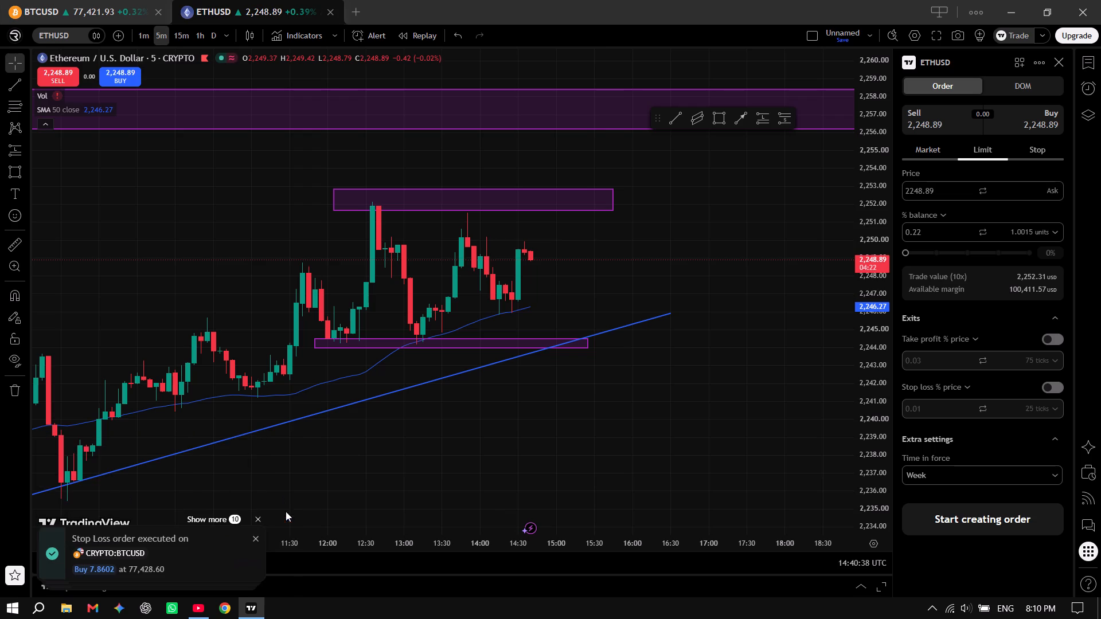
pyautogui.click(256, 516)
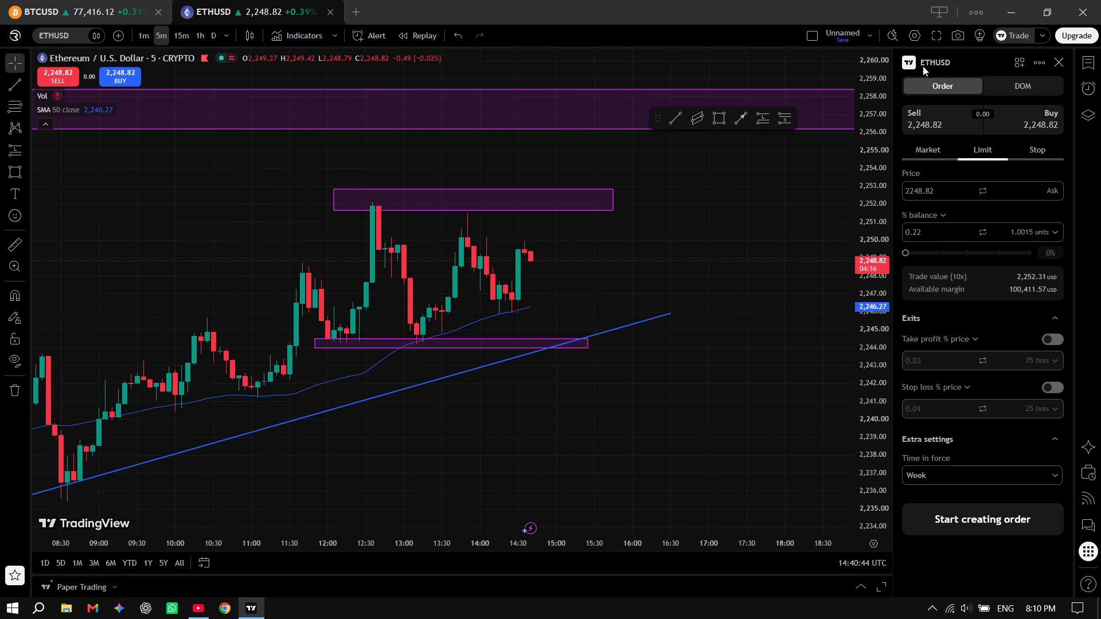
# Open the app settings and look through the Tabs and Video & Audio sections.
pyautogui.click(13, 32)
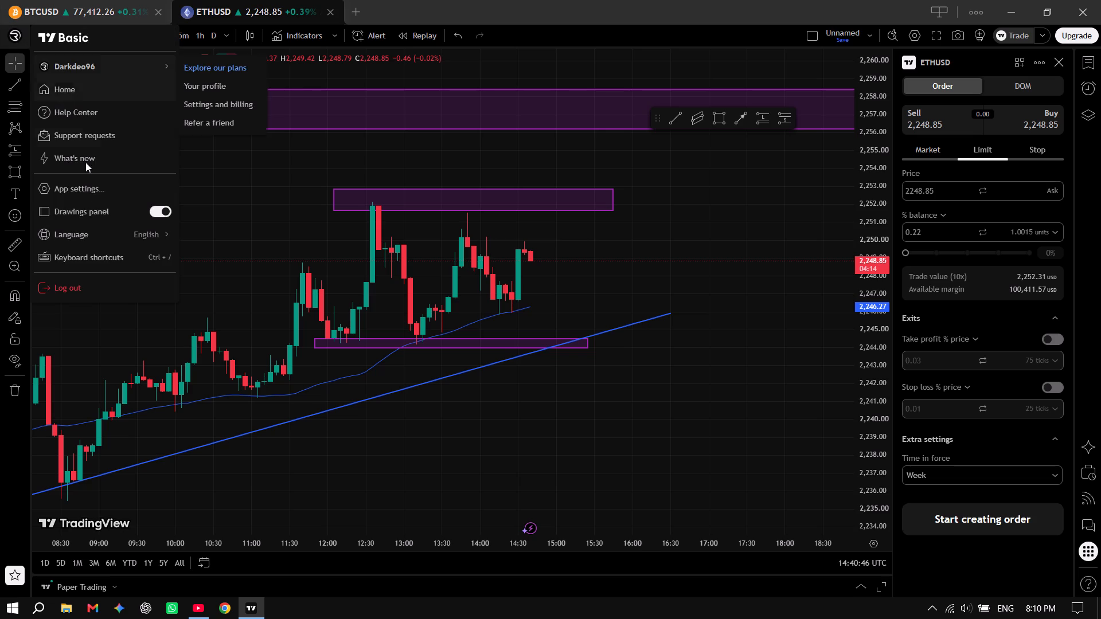
pyautogui.click(80, 187)
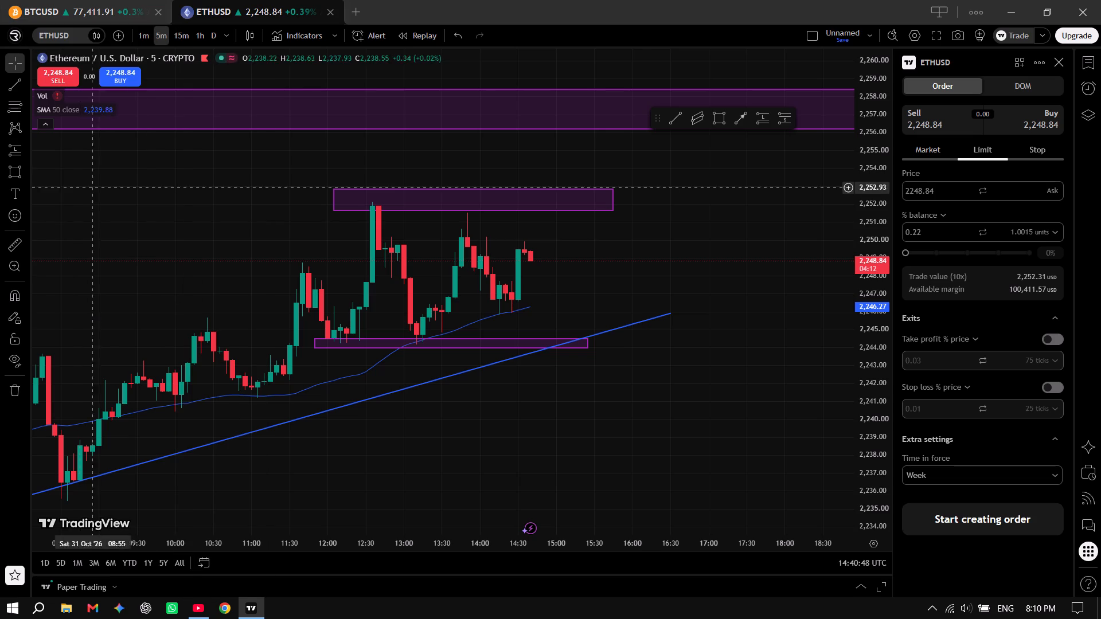
pyautogui.click(368, 169)
pyautogui.click(369, 198)
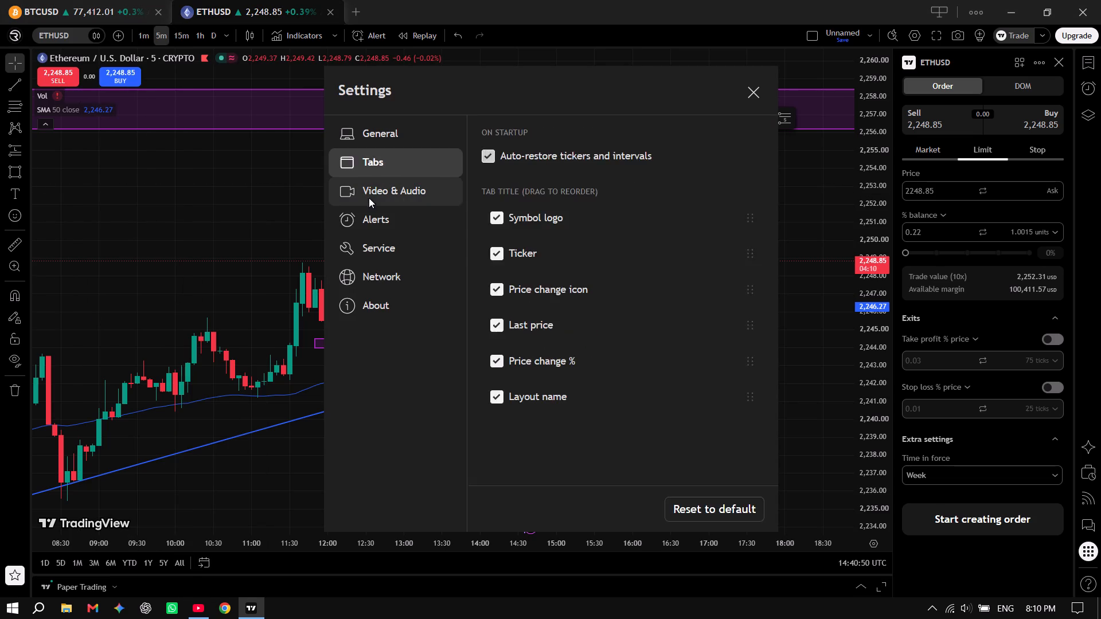
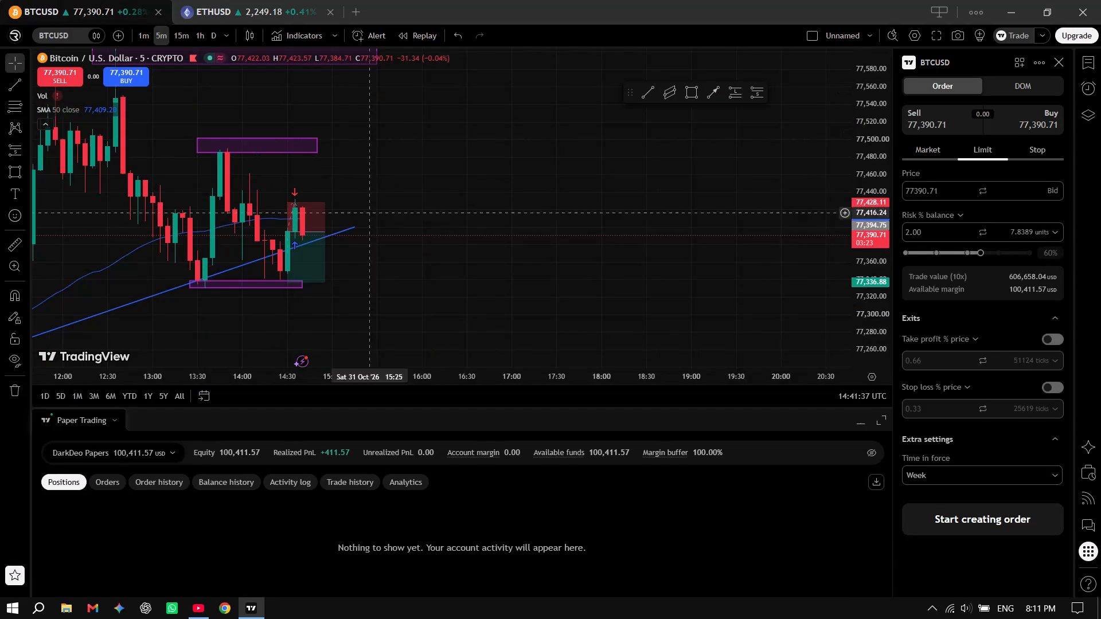
# Switch to the ETHUSD chart, check the trading psychology video on YouTube, and return to TradingView.
pyautogui.moveTo(473, 265); pyautogui.dragTo(635, 284)
pyautogui.click(270, 0)
pyautogui.hotkey('alt', 'Tab')
pyautogui.hotkey('alt', 'Tab')
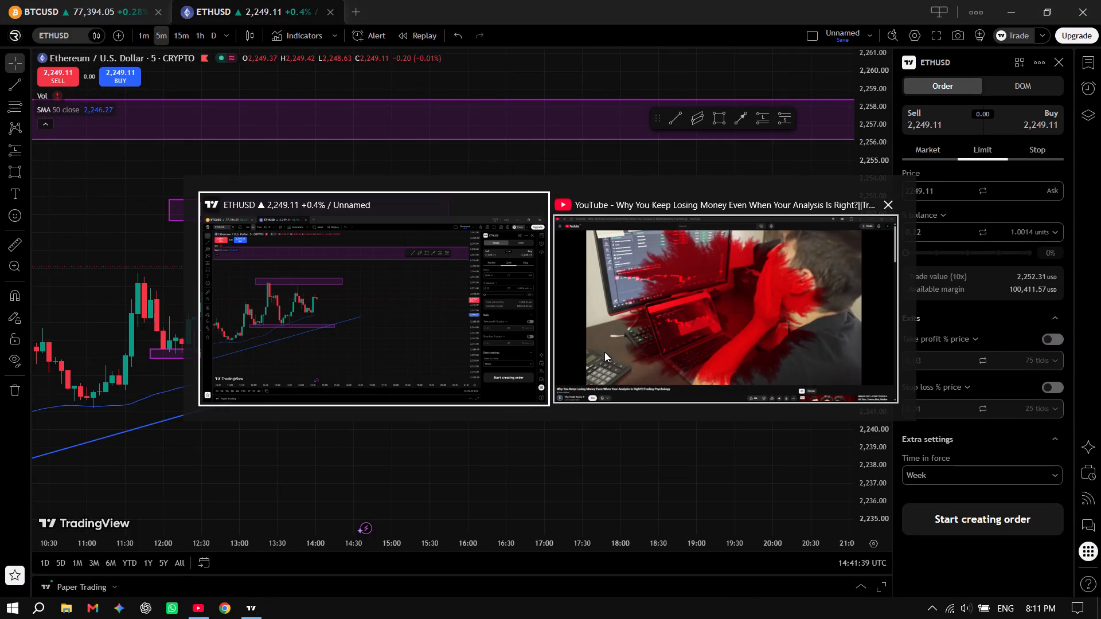
pyautogui.hotkey('alt', 'Tab')
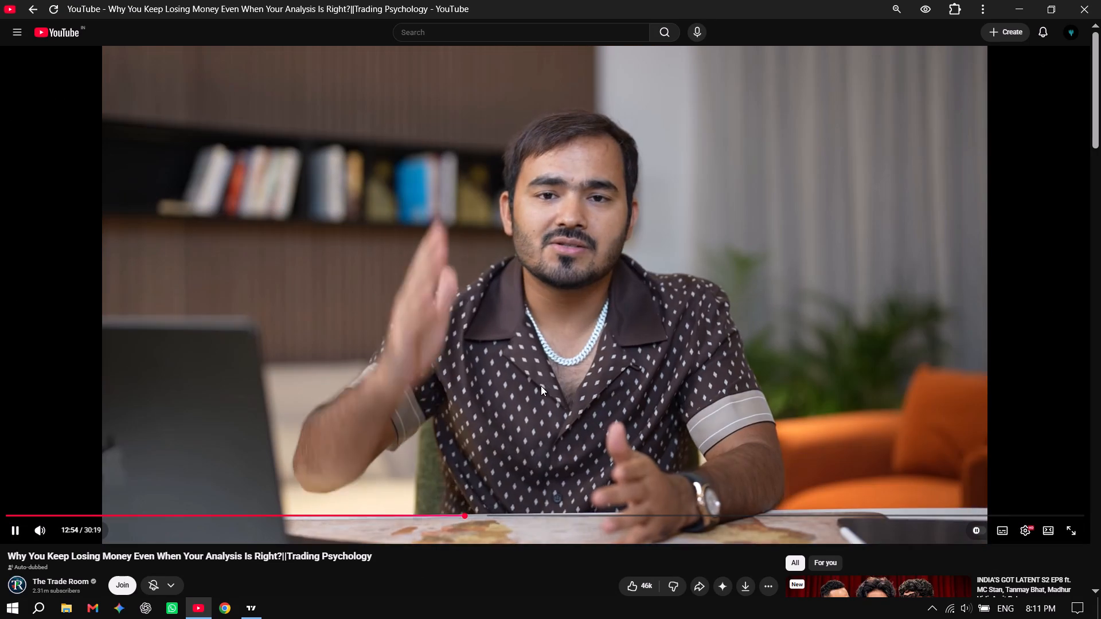
pyautogui.hotkey('alt', 'Tab')
# Compress the ETHUSD price scale to span about 2,232 to 2,260 around the recent candles and marked zones.
pyautogui.moveTo(720, 312); pyautogui.dragTo(720, 312)
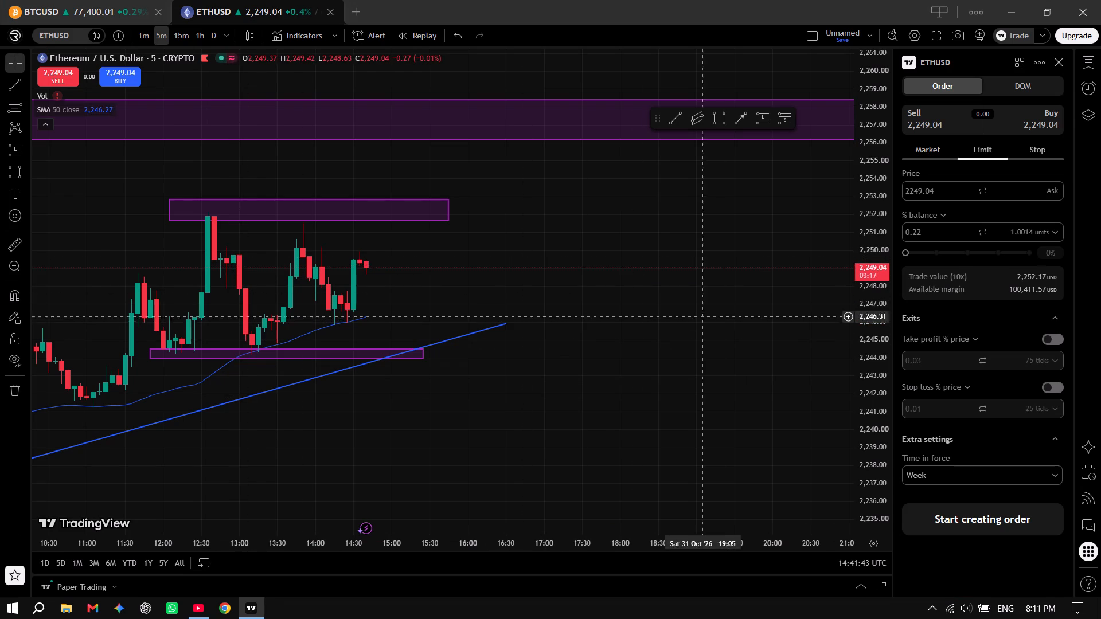
pyautogui.moveTo(720, 312); pyautogui.dragTo(751, 271)
pyautogui.moveTo(874, 167); pyautogui.dragTo(880, 222)
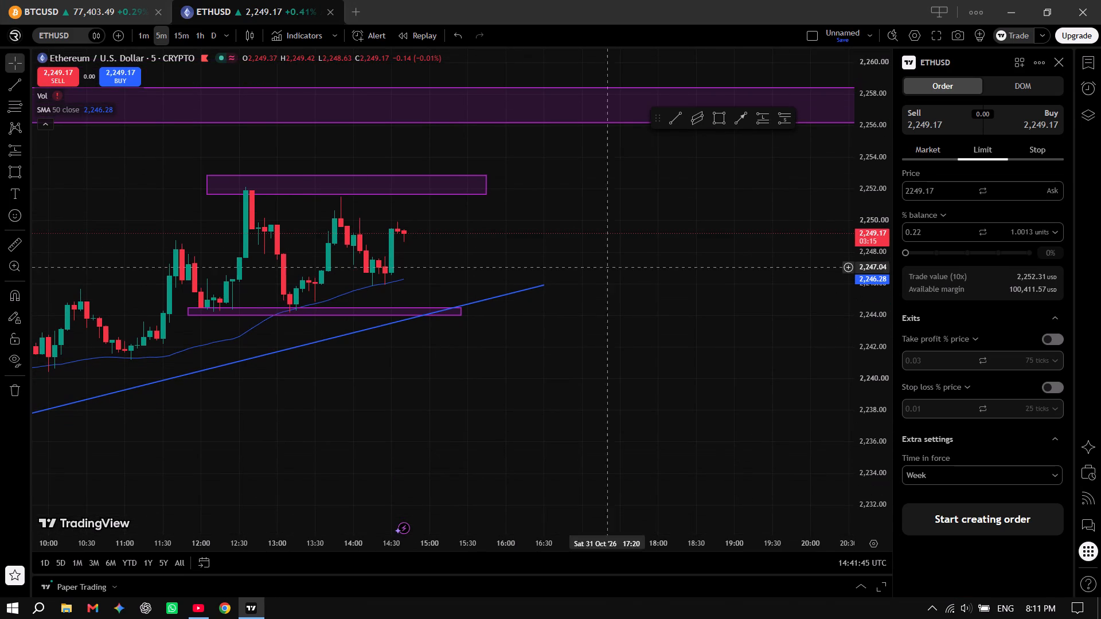
# Switch to the BTCUSD chart and collapse the Paper Trading account area to enlarge the chart.
pyautogui.click(45, 0)
pyautogui.moveTo(645, 296); pyautogui.dragTo(563, 237)
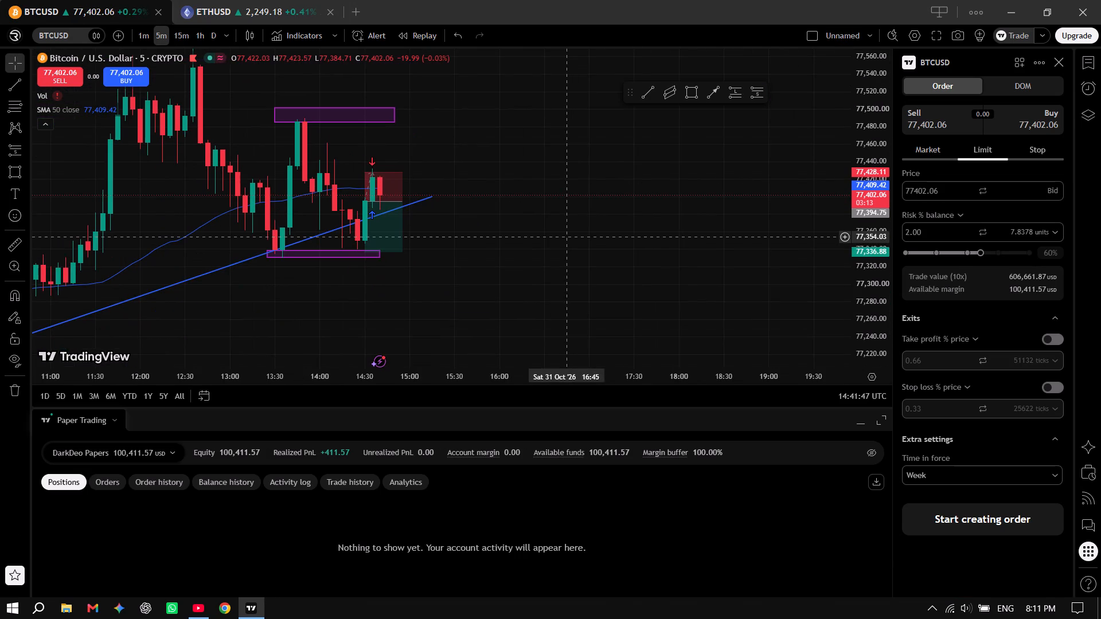
pyautogui.moveTo(563, 237); pyautogui.dragTo(561, 240)
pyautogui.click(862, 427)
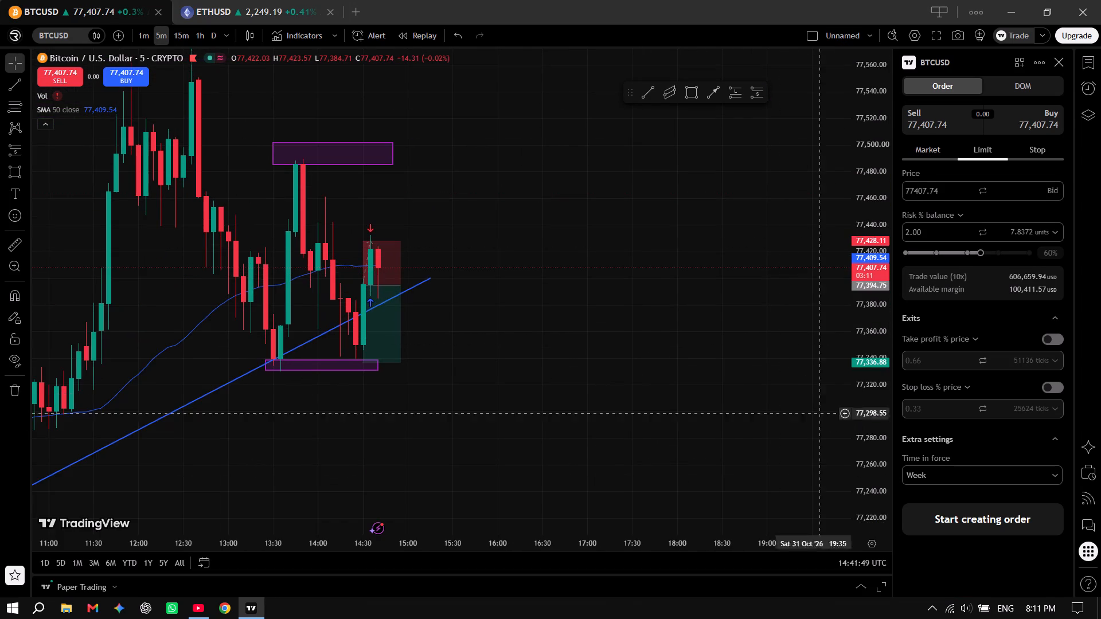
# Examine BTCUSD's recent candles around the short position drawing, trendline and purple zones, with a glance at ETHUSD.
pyautogui.moveTo(647, 247); pyautogui.dragTo(730, 369)
pyautogui.moveTo(593, 401); pyautogui.dragTo(614, 326)
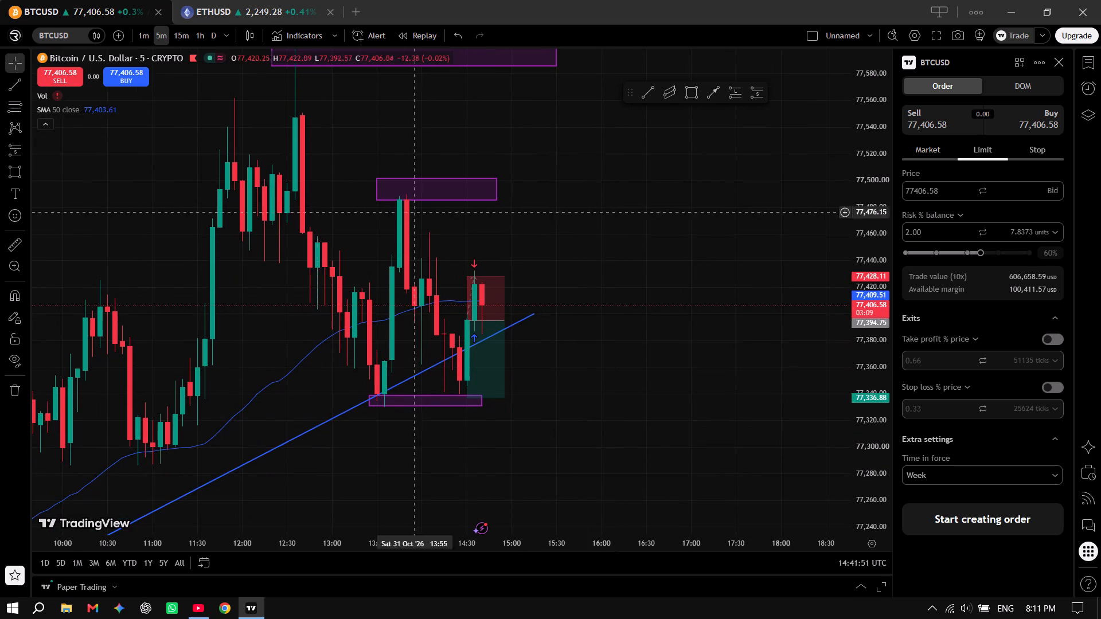
pyautogui.click(262, 0)
pyautogui.click(105, 0)
# Switch to the trading psychology video on YouTube.
pyautogui.hotkey('alt', 'Tab')
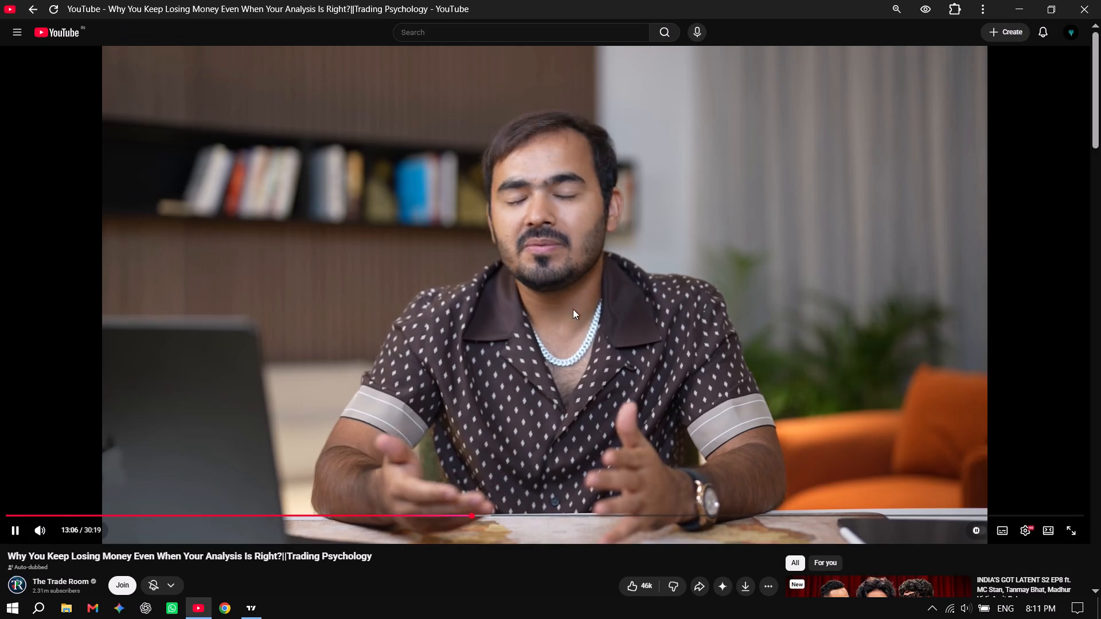
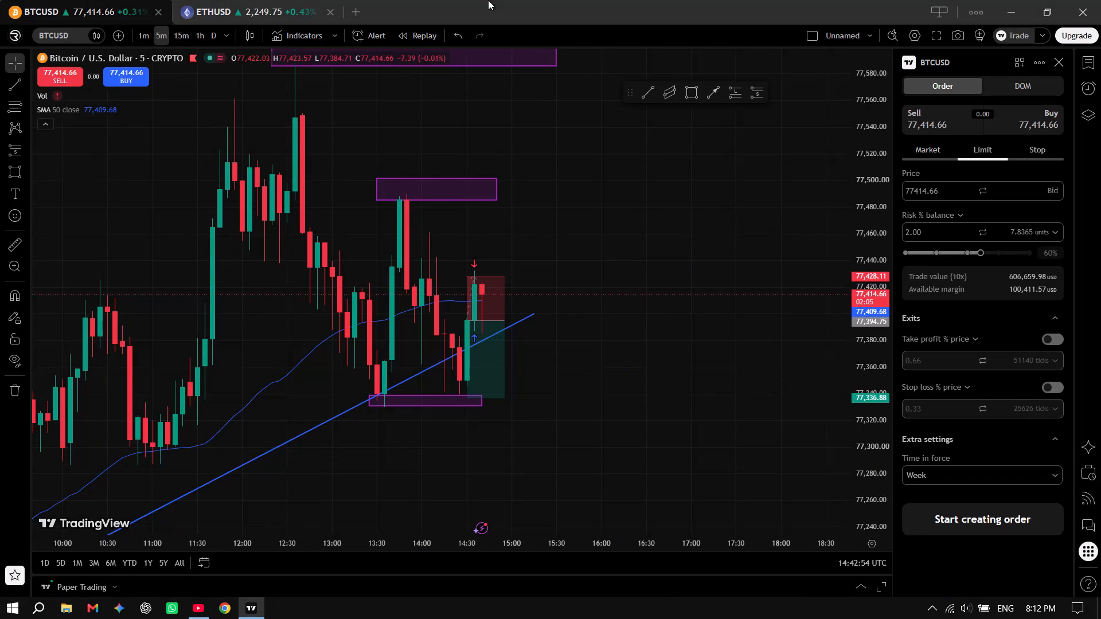
# Examine BTCUSD's latest 5-minute candles around the short position drawing and the two nearest purple zones, with a glance at ETHUSD.
pyautogui.hotkey('ctrl', 'Tab')
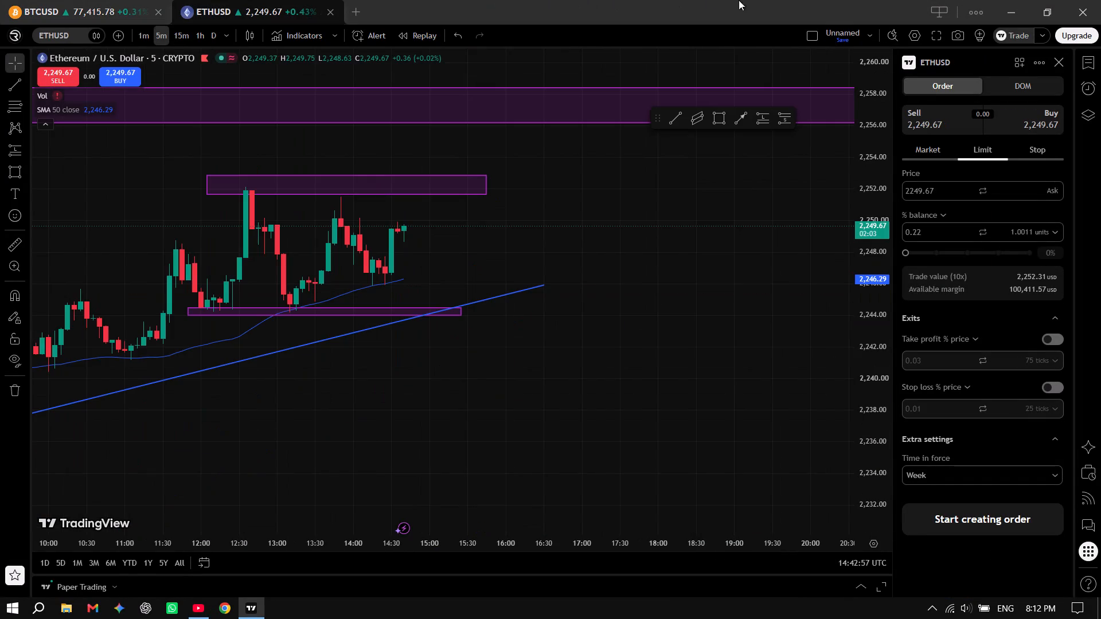
pyautogui.hotkey('ctrl', 'Tab')
pyautogui.hotkey('ctrl', 'Tab')
pyautogui.hotkey('ctrl', 'Tab')
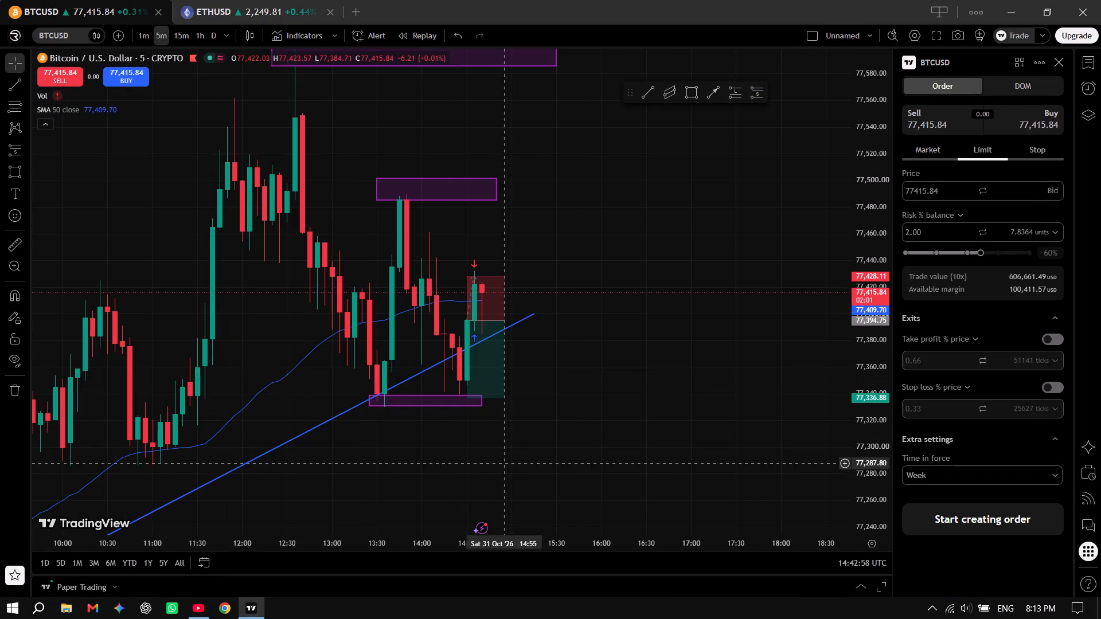
pyautogui.moveTo(642, 511); pyautogui.dragTo(452, 419)
pyautogui.scroll(4, 392, 425)
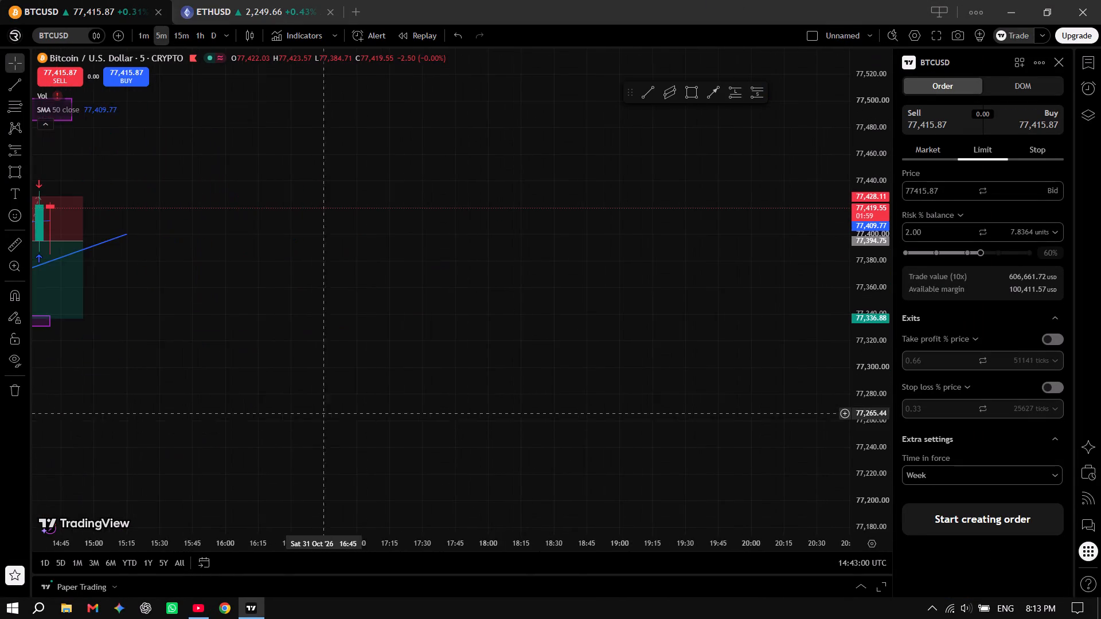
pyautogui.moveTo(231, 386); pyautogui.dragTo(631, 411)
pyautogui.moveTo(427, 413); pyautogui.dragTo(632, 412)
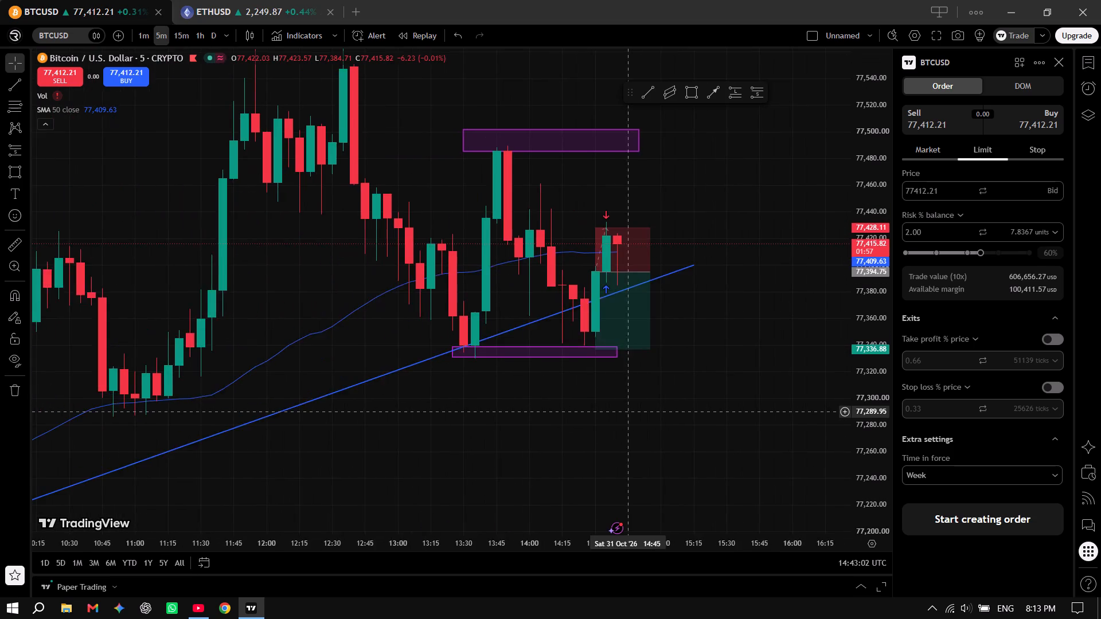
pyautogui.moveTo(632, 412); pyautogui.dragTo(378, 435)
pyautogui.scroll(-2, 494, 433)
pyautogui.scroll(3, 582, 443)
pyautogui.moveTo(447, 435); pyautogui.dragTo(690, 383)
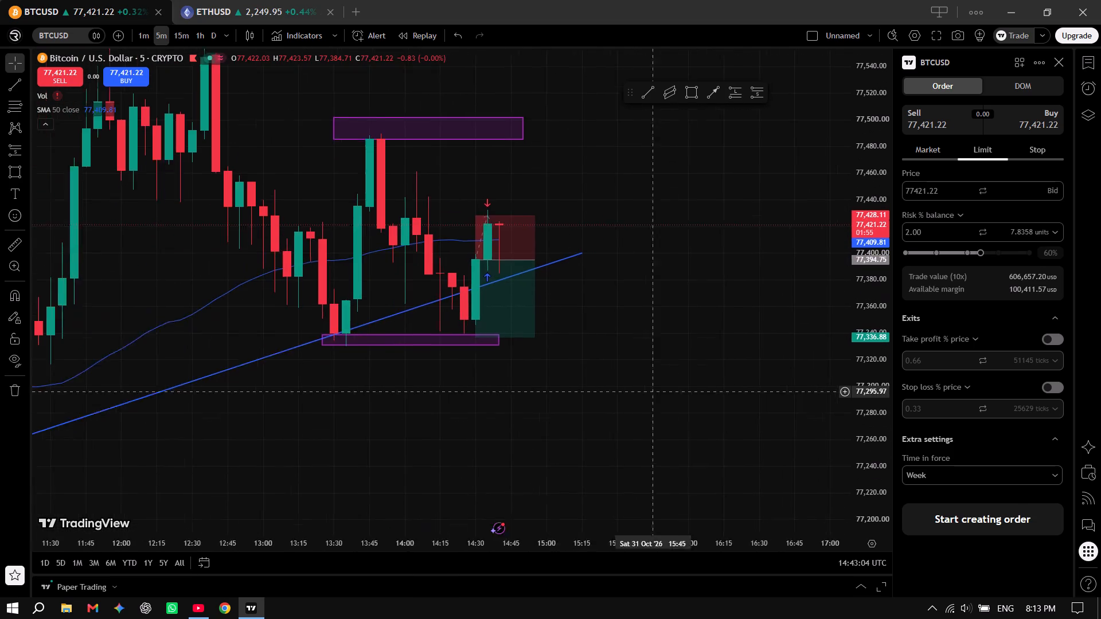
pyautogui.moveTo(690, 383); pyautogui.dragTo(691, 387)
# Examine BTCUSD's wider 5-minute price action, including the rising trendline and the large upper purple zone.
pyautogui.scroll(-5, 596, 438)
pyautogui.scroll(-5, 878, 342)
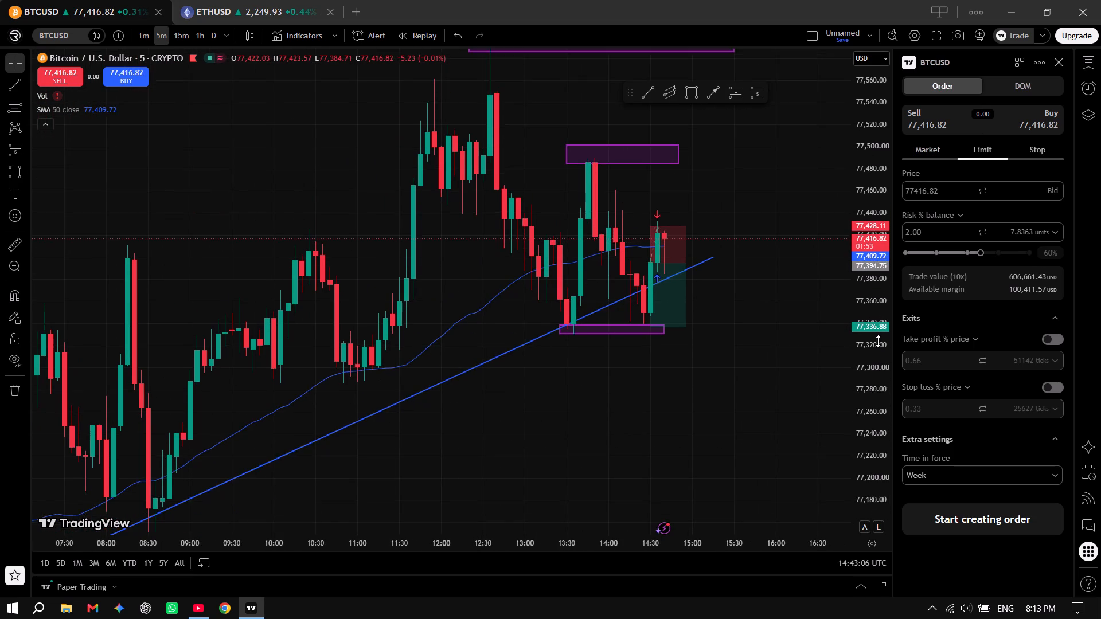
pyautogui.scroll(-10, 876, 342)
pyautogui.scroll(-4, 598, 408)
pyautogui.moveTo(733, 399); pyautogui.dragTo(345, 406)
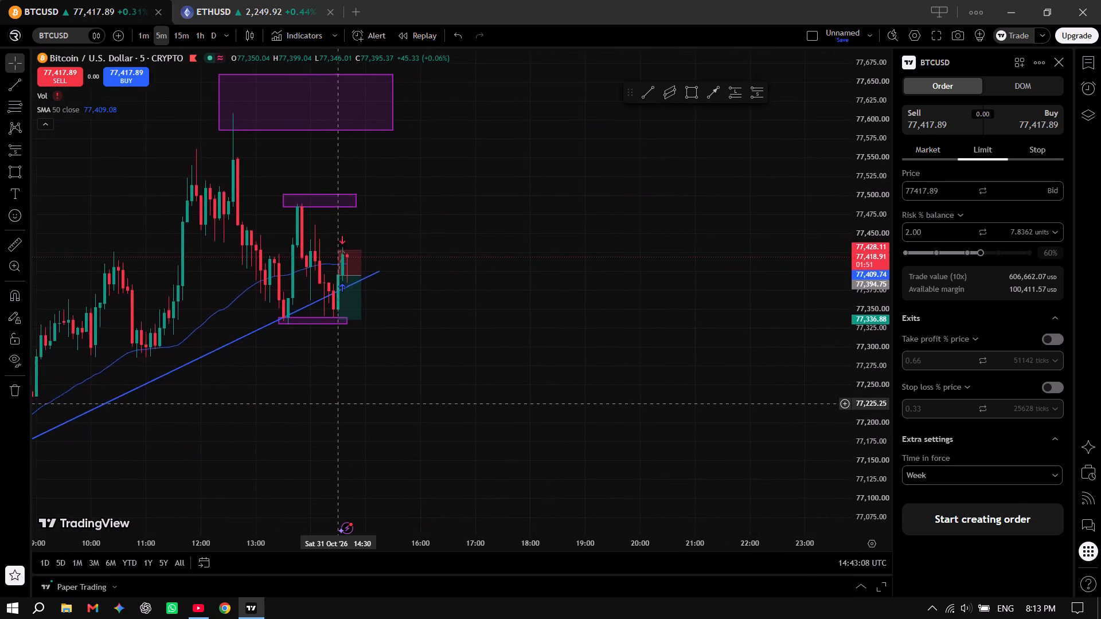
pyautogui.moveTo(345, 406); pyautogui.dragTo(509, 434)
pyautogui.scroll(3, 509, 434)
pyautogui.moveTo(431, 413); pyautogui.dragTo(681, 412)
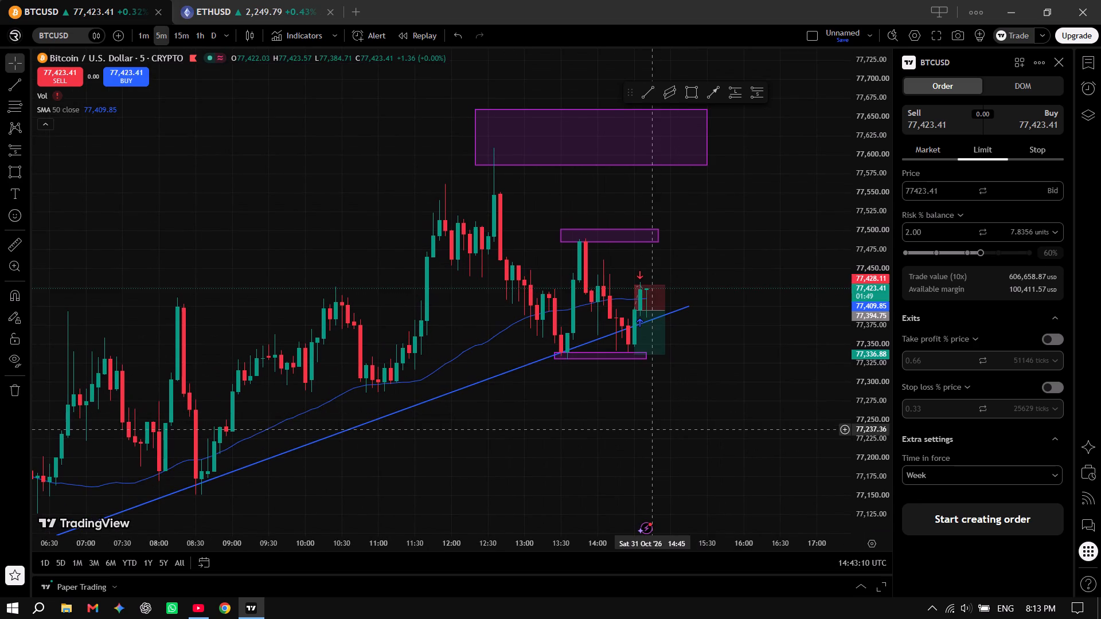
# Check ETHUSD's recent candles against its marked zones and trendline, and return to the BTCUSD chart.
pyautogui.click(259, 0)
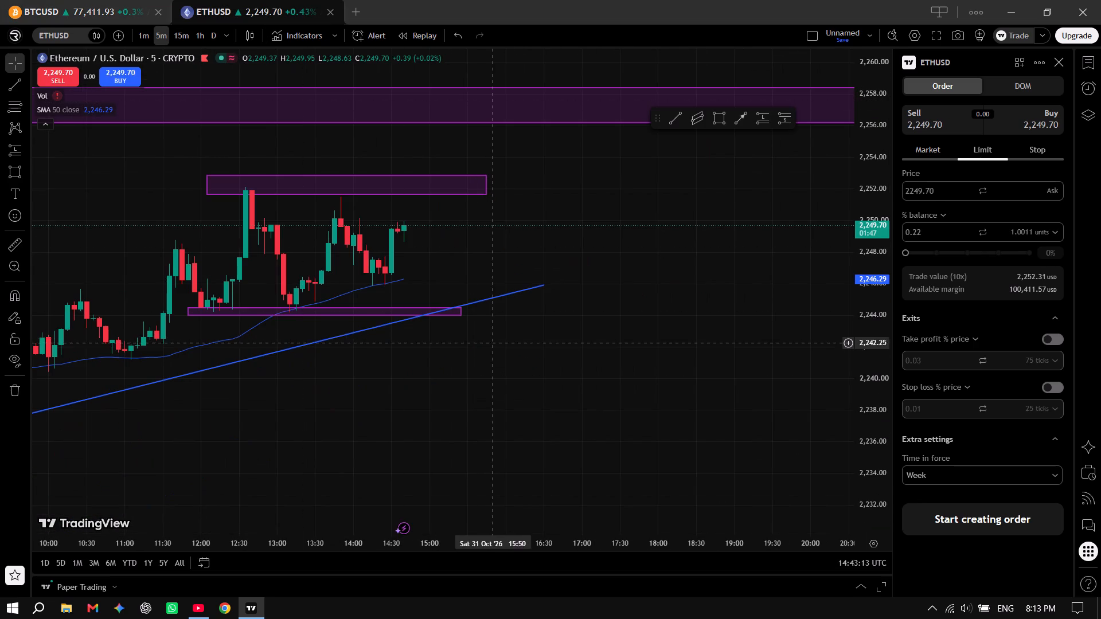
pyautogui.scroll(2, 493, 358)
pyautogui.scroll(-4, 474, 366)
pyautogui.click(140, 0)
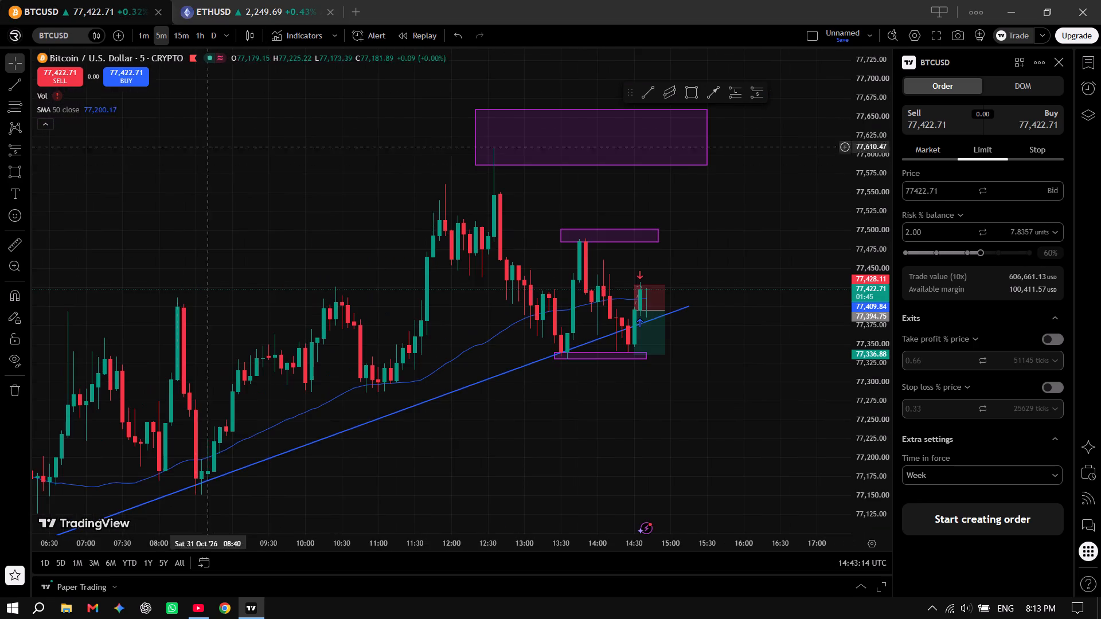
# Switch to the trading psychology video on YouTube.
pyautogui.hotkey('alt', 'Tab')
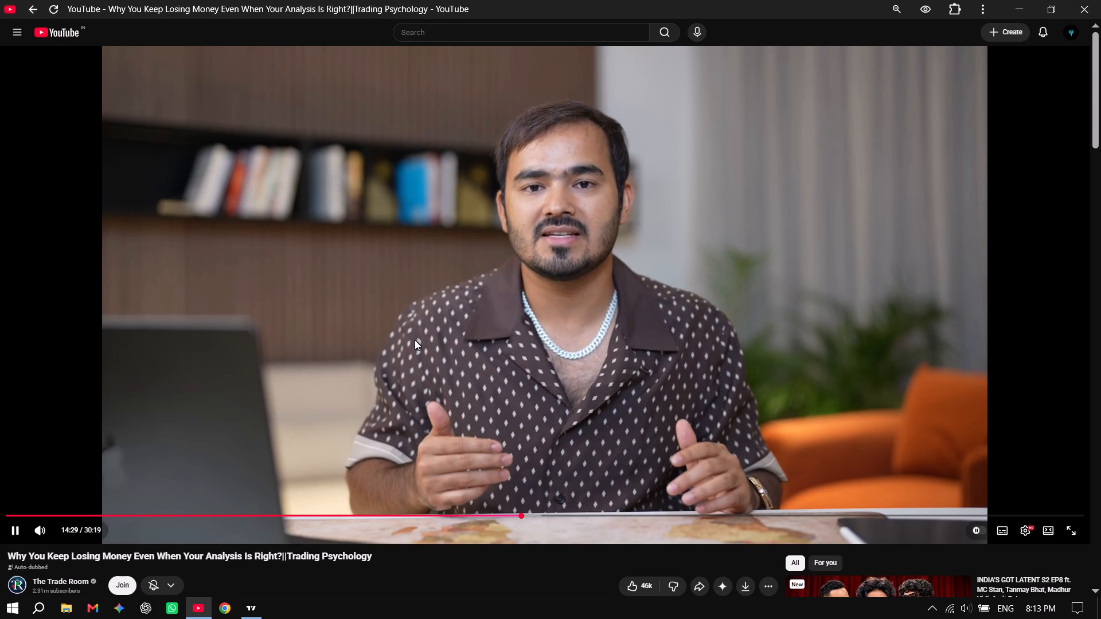
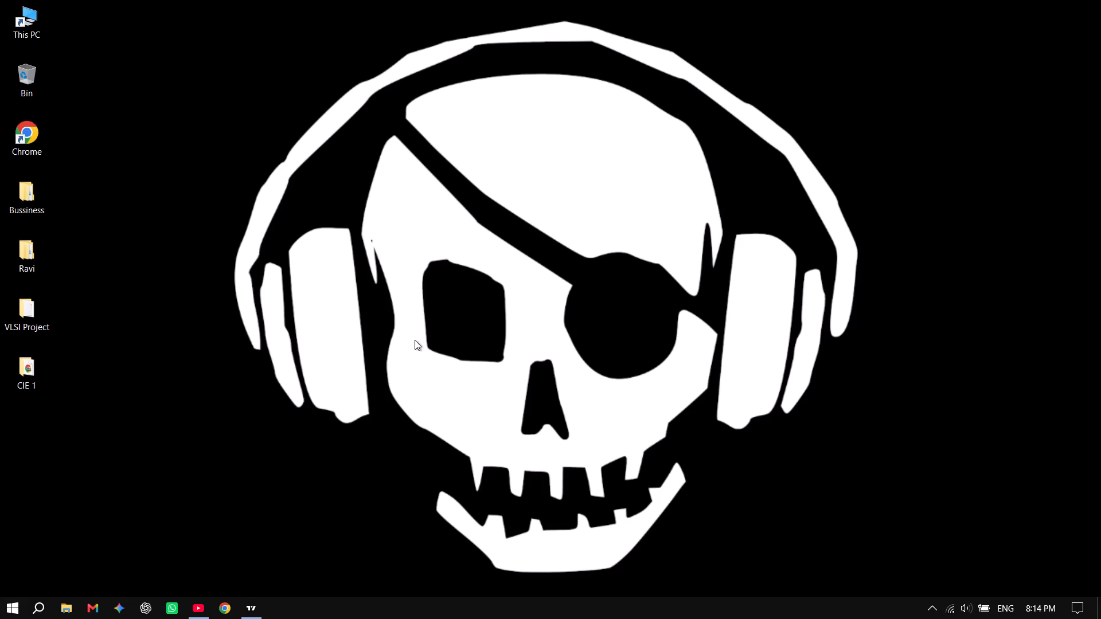
# Return from the desktop to the trading psychology video on YouTube.
pyautogui.hotkey('alt', 'Tab')
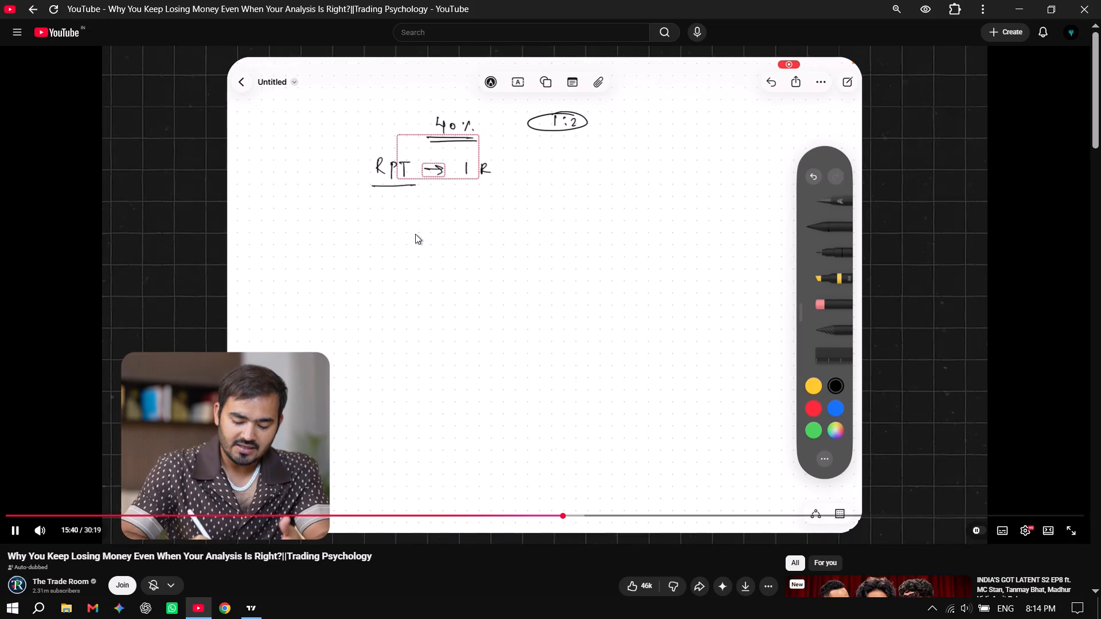
# Show the hidden system tray icons over the YouTube video.
pyautogui.doubleClick(932, 616)
pyautogui.click(932, 616)
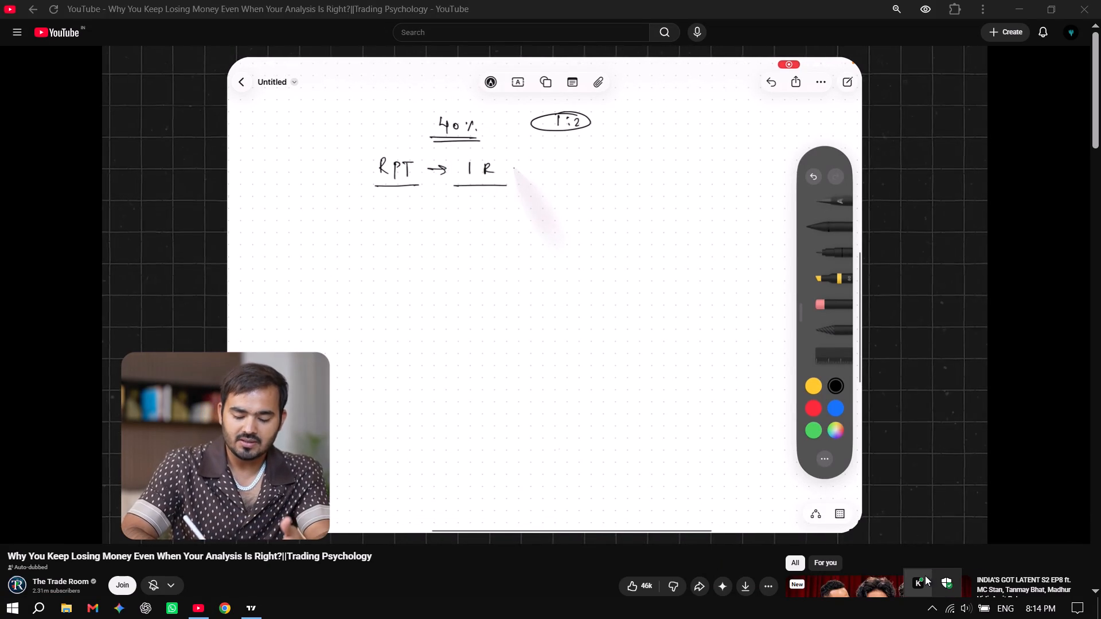
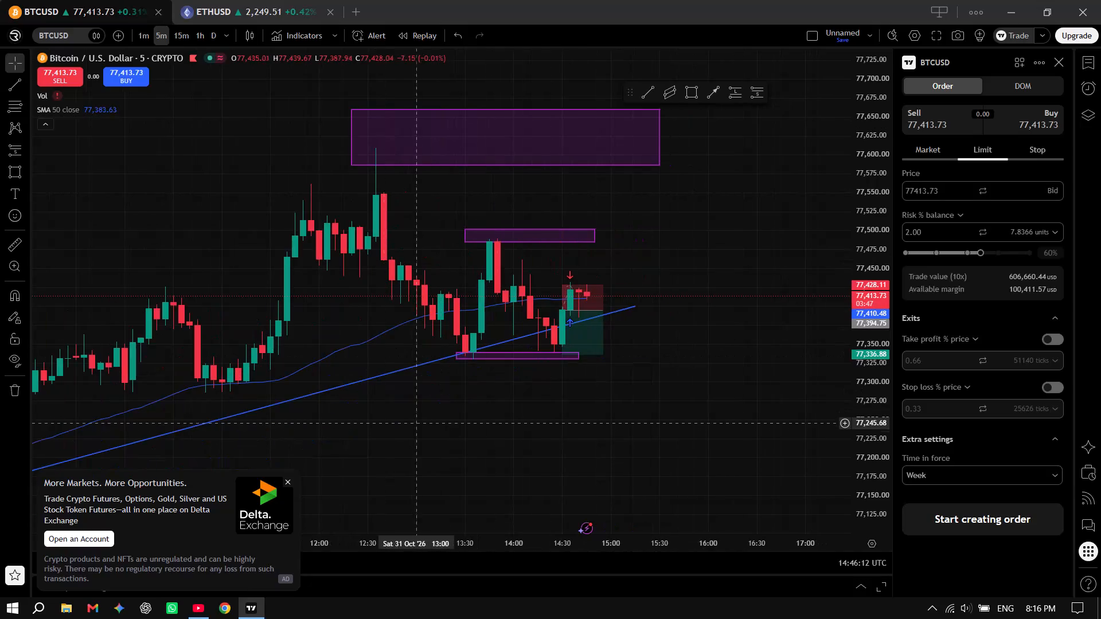
# Examine the recent BTCUSD 5-minute price action around the short position, marked zones and rising trendline, dismissing the advertisement.
pyautogui.scroll(3, 611, 434)
pyautogui.moveTo(647, 405); pyautogui.dragTo(486, 451)
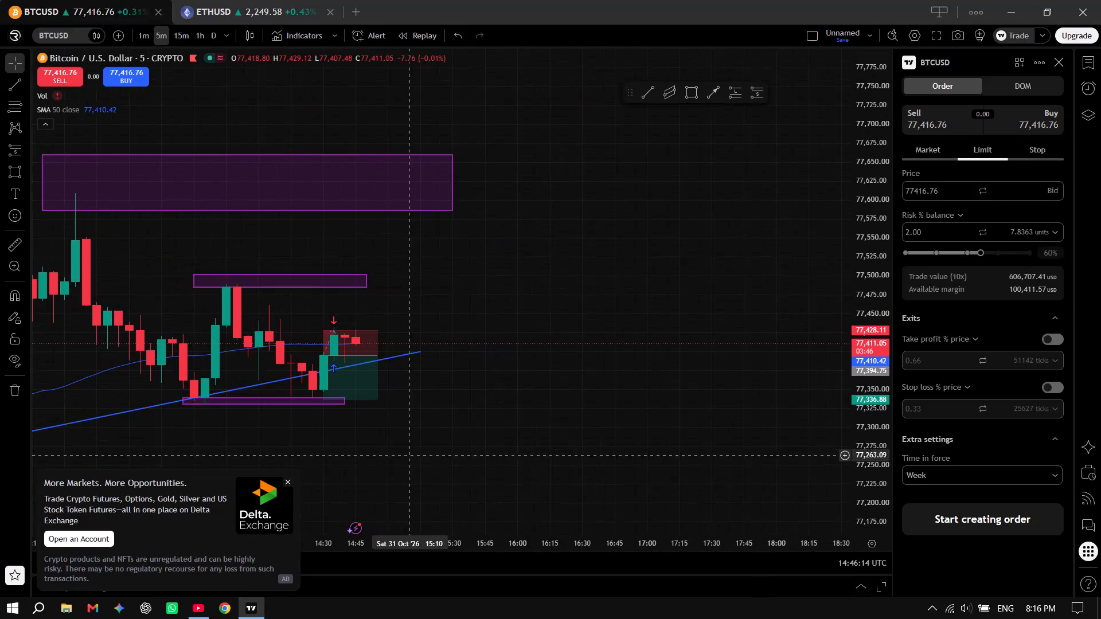
pyautogui.scroll(-4, 287, 481)
pyautogui.click(289, 479)
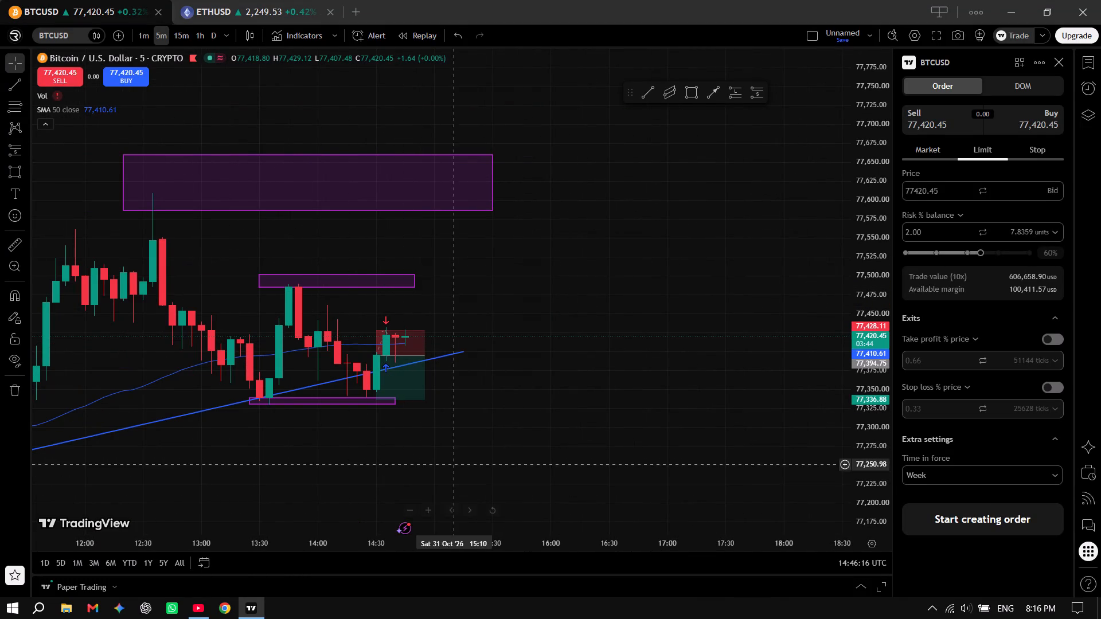
pyautogui.moveTo(613, 432); pyautogui.dragTo(463, 479)
pyautogui.moveTo(380, 463); pyautogui.dragTo(585, 361)
pyautogui.scroll(-4, 585, 361)
pyautogui.scroll(4, 585, 381)
pyautogui.scroll(-5, 643, 389)
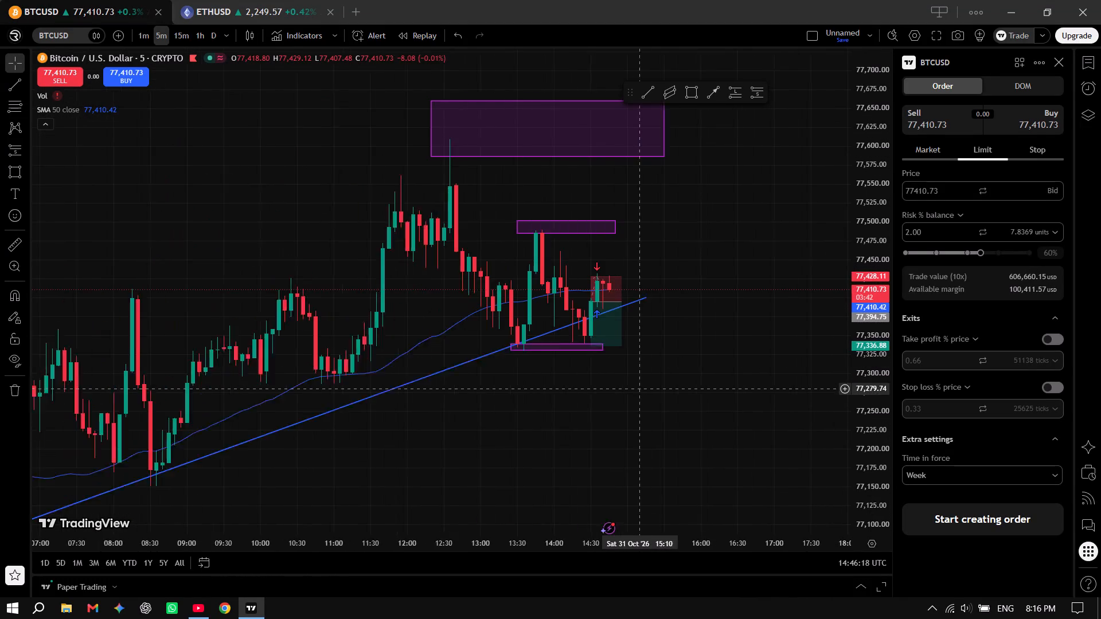
pyautogui.moveTo(540, 428); pyautogui.dragTo(334, 434)
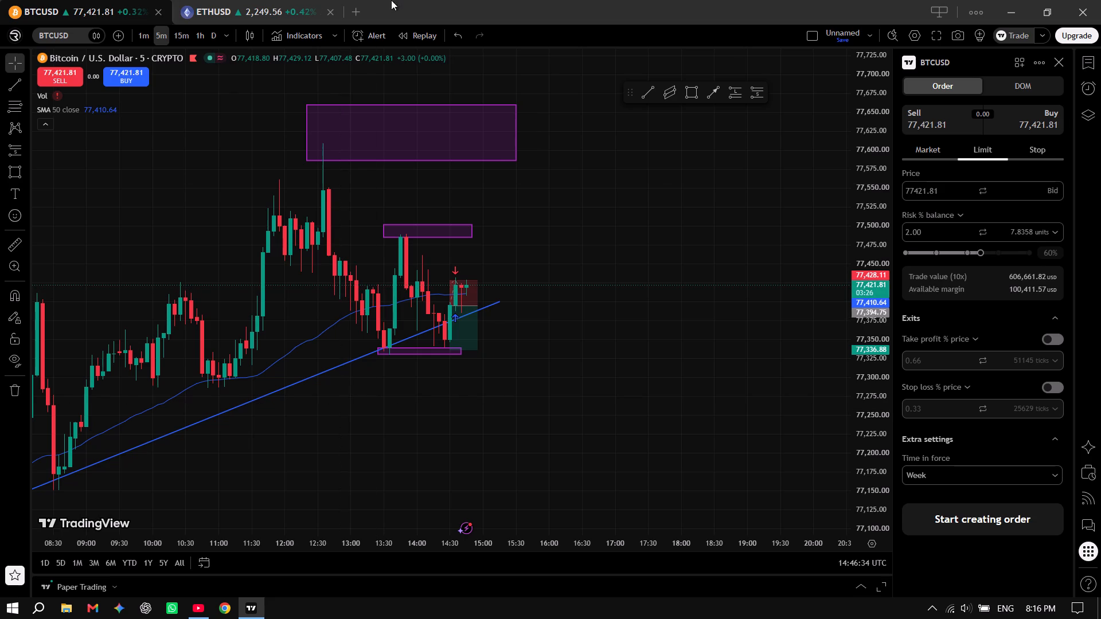
# Switch to the ETHUSD 5-minute chart and examine price against its marked zones and rising trendline, dismissing the advertisement.
pyautogui.click(226, 0)
pyautogui.scroll(4, 561, 341)
pyautogui.scroll(-4, 561, 341)
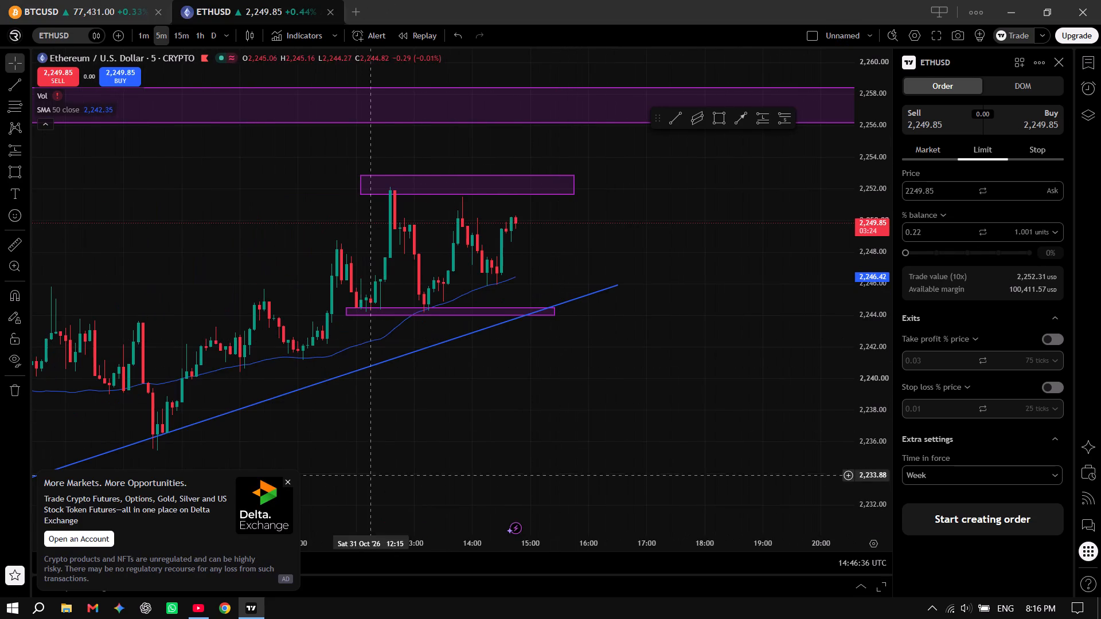
pyautogui.click(288, 483)
pyautogui.moveTo(682, 416); pyautogui.dragTo(521, 497)
pyautogui.scroll(-1, 520, 397)
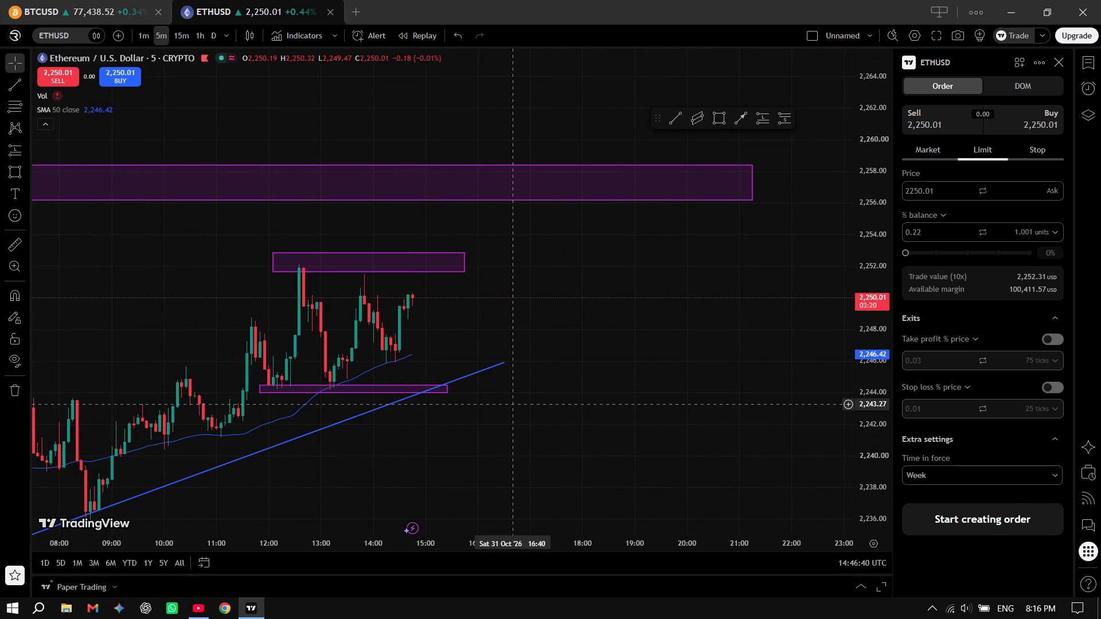
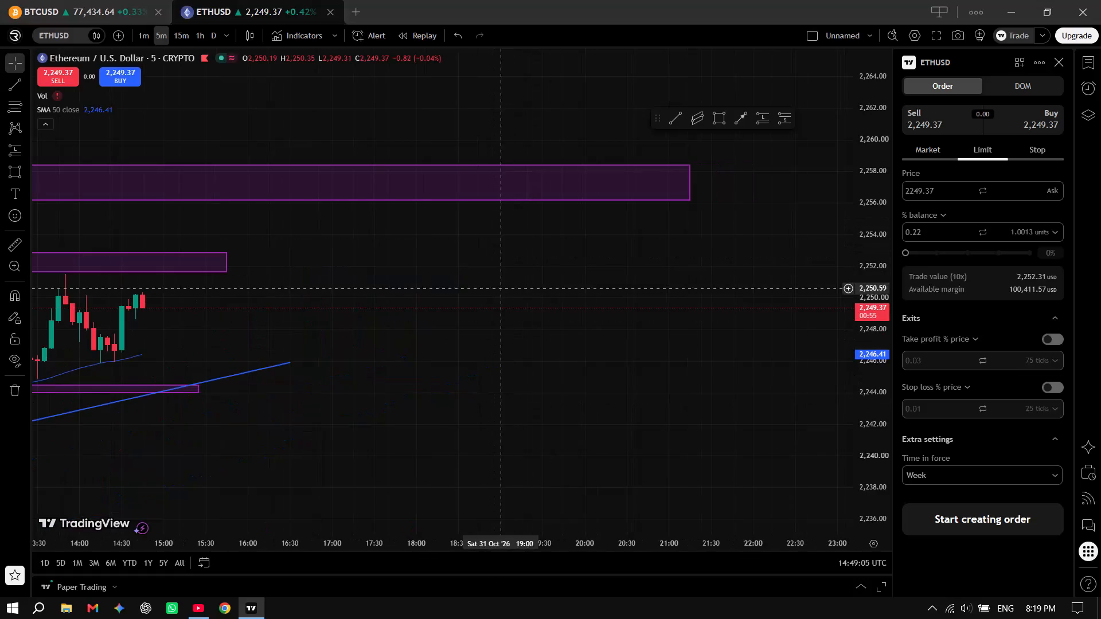
# Examine the ETHUSD 5-minute candles between the marked zones and above the rising trendline.
pyautogui.scroll(4, 467, 289)
pyautogui.scroll(-6, 222, 377)
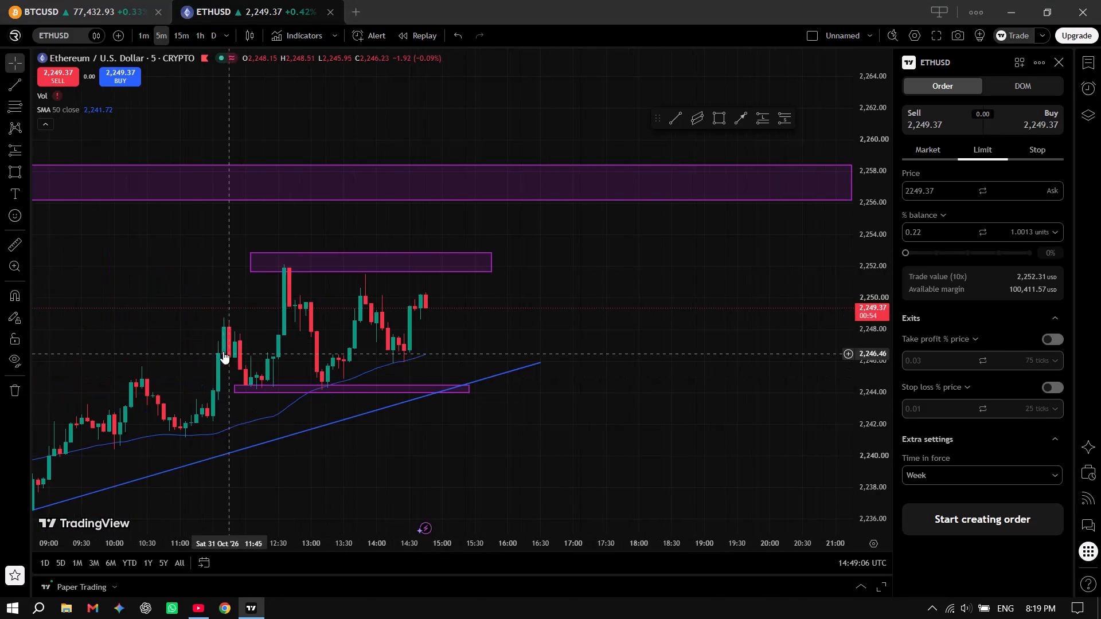
pyautogui.moveTo(209, 316); pyautogui.dragTo(345, 330)
pyautogui.scroll(-4, 341, 326)
pyautogui.scroll(4, 338, 300)
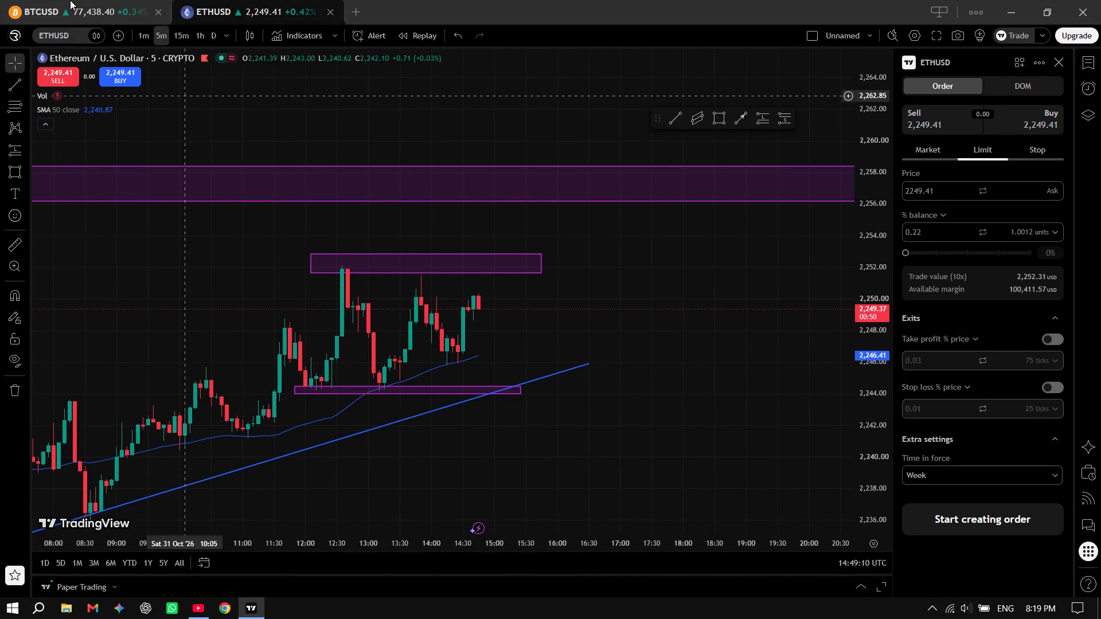
# Return to the BTCUSD 5-minute chart and examine price around the closed short position, marked zones and rising trendline.
pyautogui.click(60, 0)
pyautogui.scroll(4, 479, 280)
pyautogui.scroll(-5, 478, 284)
pyautogui.moveTo(528, 383); pyautogui.dragTo(674, 384)
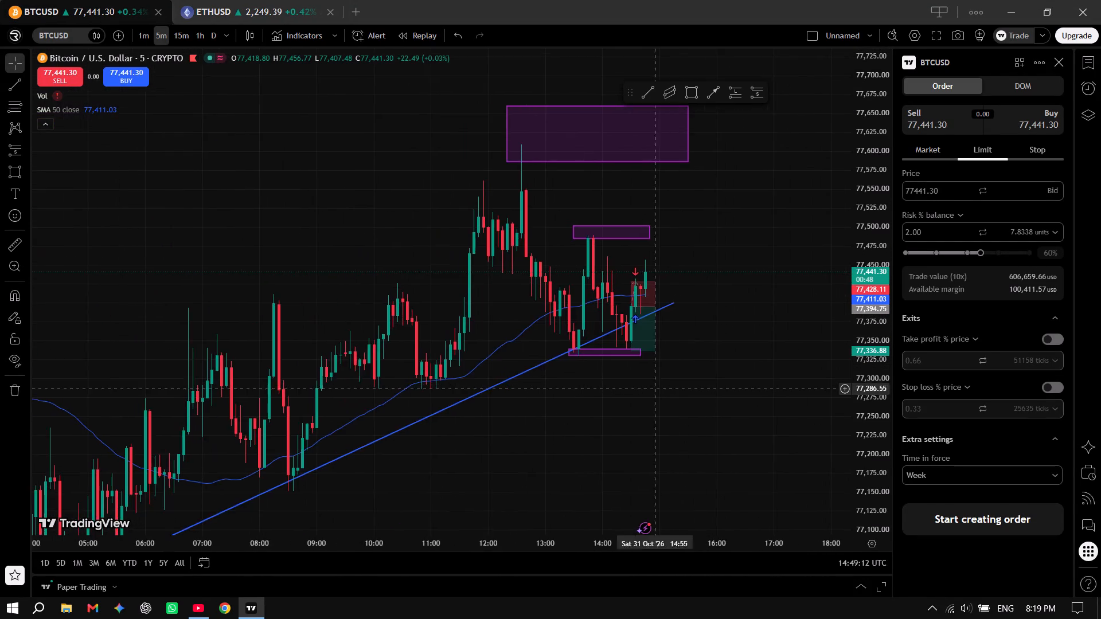
pyautogui.scroll(10, 596, 388)
pyautogui.moveTo(411, 328); pyautogui.dragTo(590, 318)
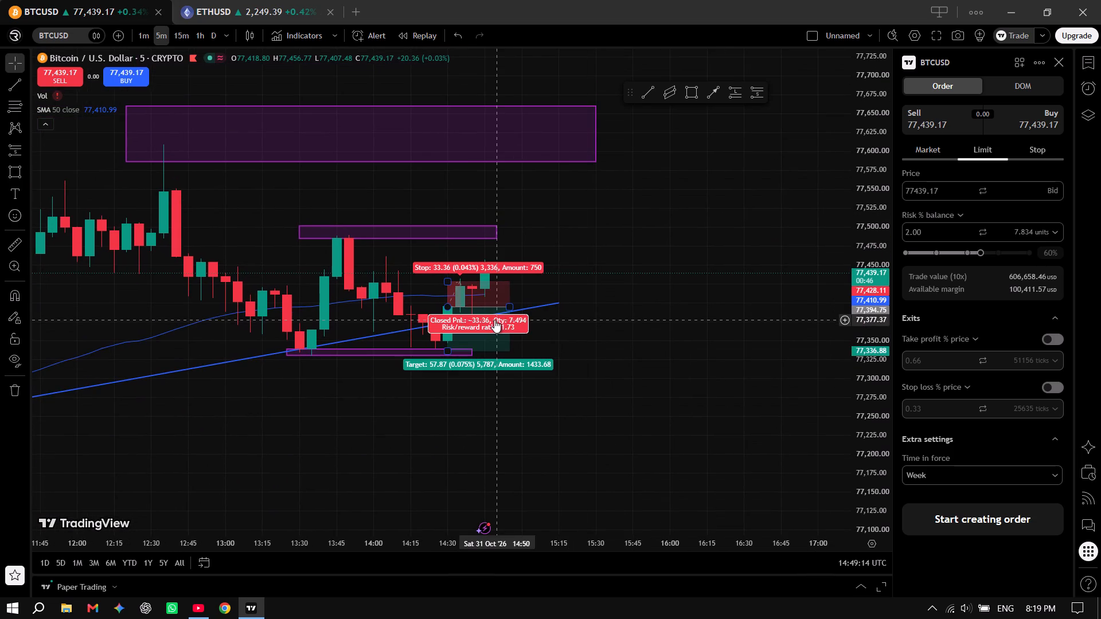
pyautogui.scroll(-3, 679, 347)
pyautogui.scroll(6, 677, 348)
pyautogui.moveTo(645, 348); pyautogui.dragTo(509, 340)
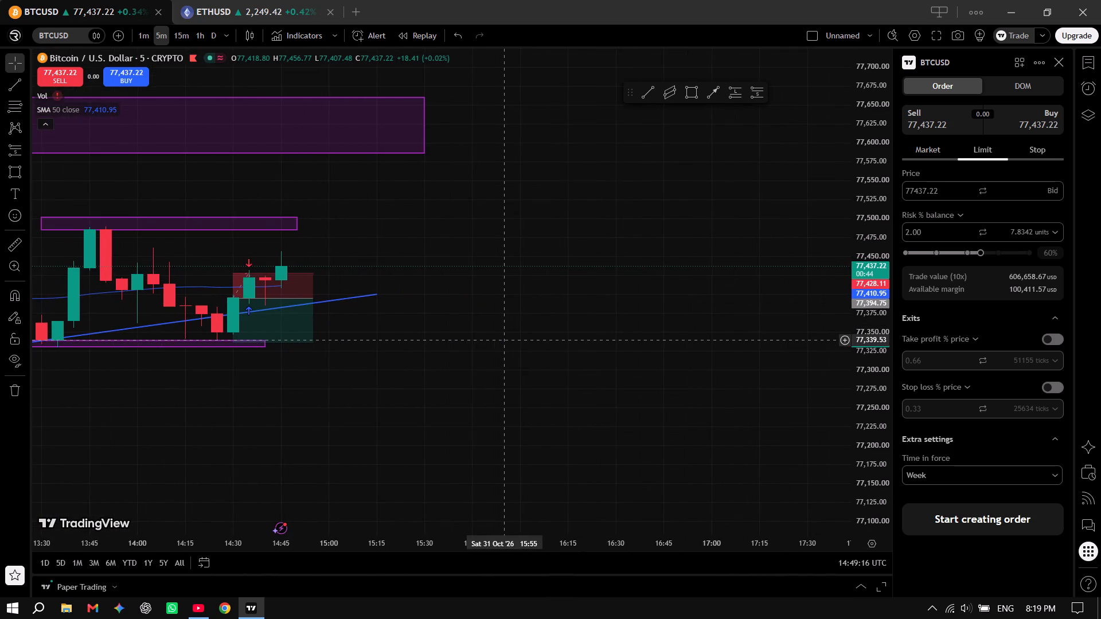
pyautogui.moveTo(509, 340); pyautogui.dragTo(630, 329)
pyautogui.scroll(-4, 613, 330)
pyautogui.moveTo(687, 314); pyautogui.dragTo(525, 346)
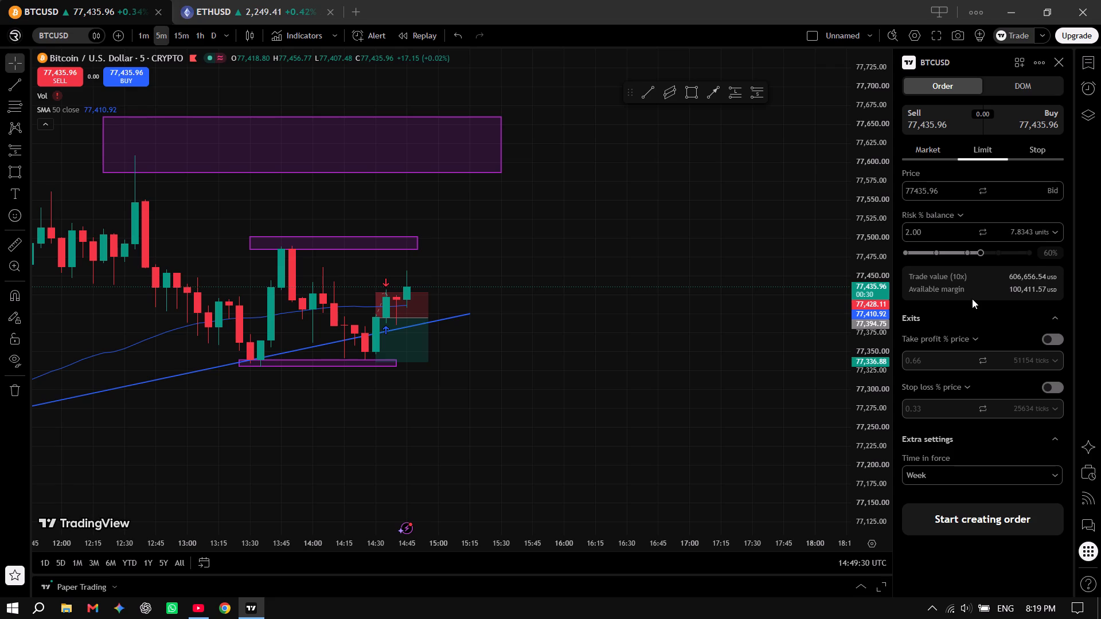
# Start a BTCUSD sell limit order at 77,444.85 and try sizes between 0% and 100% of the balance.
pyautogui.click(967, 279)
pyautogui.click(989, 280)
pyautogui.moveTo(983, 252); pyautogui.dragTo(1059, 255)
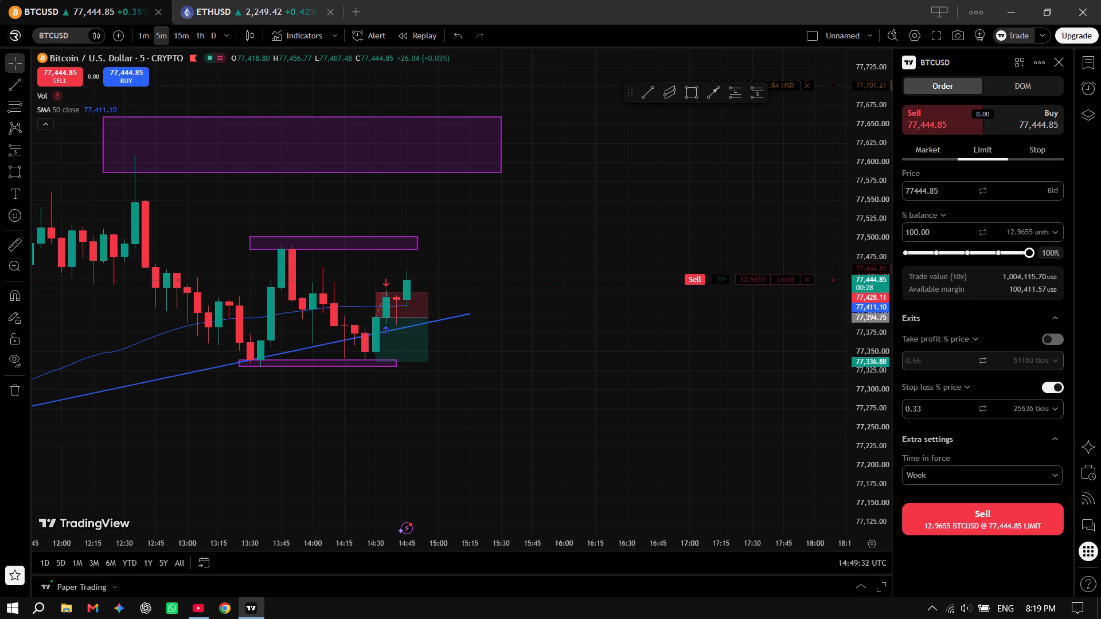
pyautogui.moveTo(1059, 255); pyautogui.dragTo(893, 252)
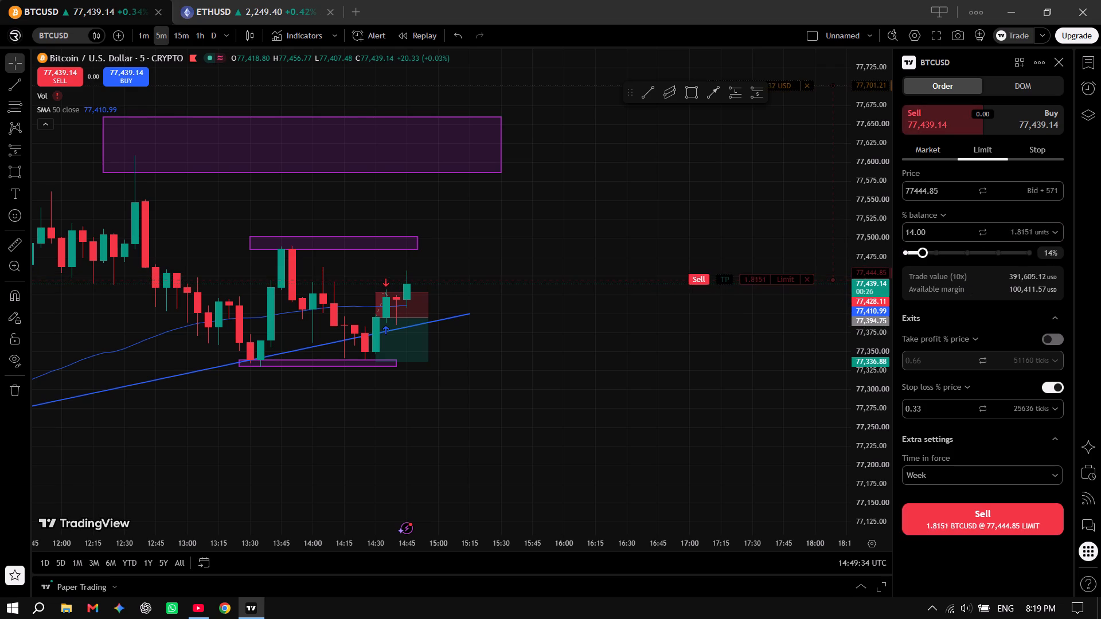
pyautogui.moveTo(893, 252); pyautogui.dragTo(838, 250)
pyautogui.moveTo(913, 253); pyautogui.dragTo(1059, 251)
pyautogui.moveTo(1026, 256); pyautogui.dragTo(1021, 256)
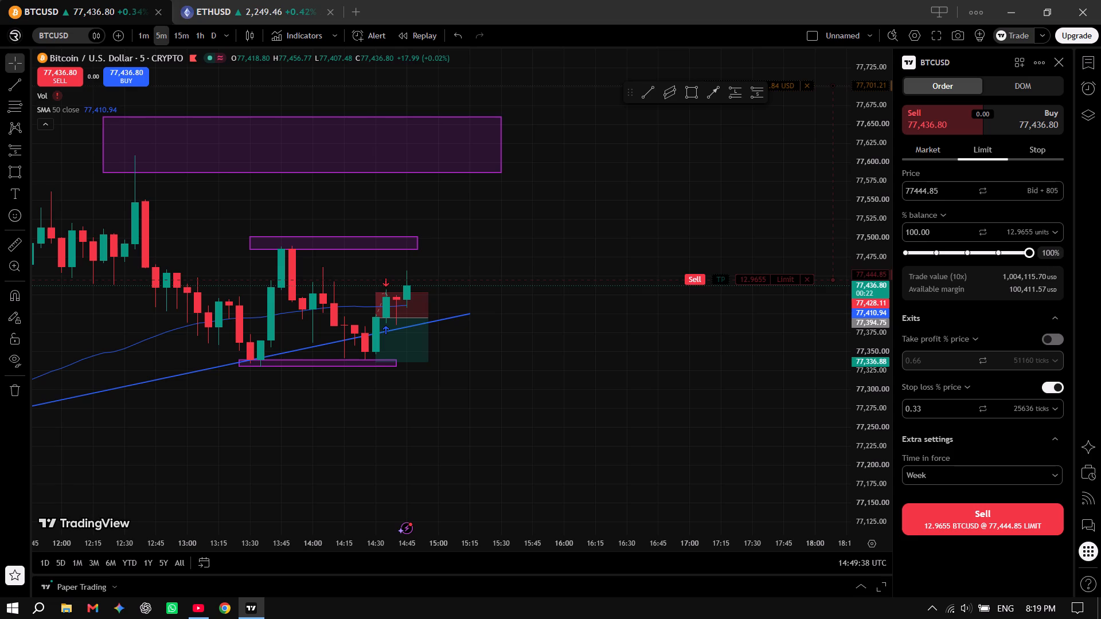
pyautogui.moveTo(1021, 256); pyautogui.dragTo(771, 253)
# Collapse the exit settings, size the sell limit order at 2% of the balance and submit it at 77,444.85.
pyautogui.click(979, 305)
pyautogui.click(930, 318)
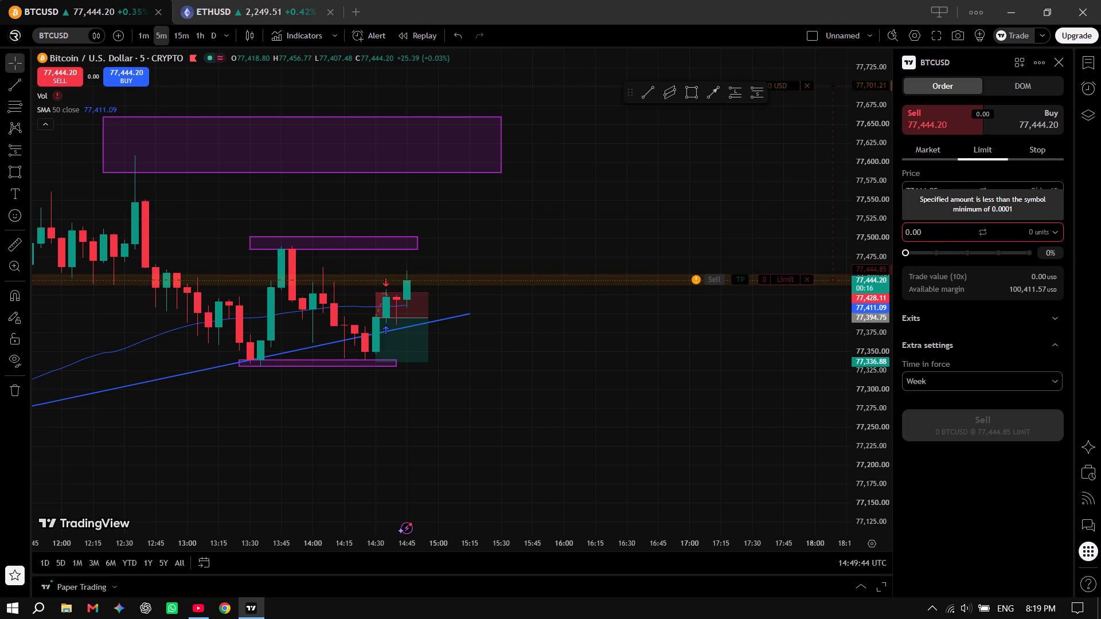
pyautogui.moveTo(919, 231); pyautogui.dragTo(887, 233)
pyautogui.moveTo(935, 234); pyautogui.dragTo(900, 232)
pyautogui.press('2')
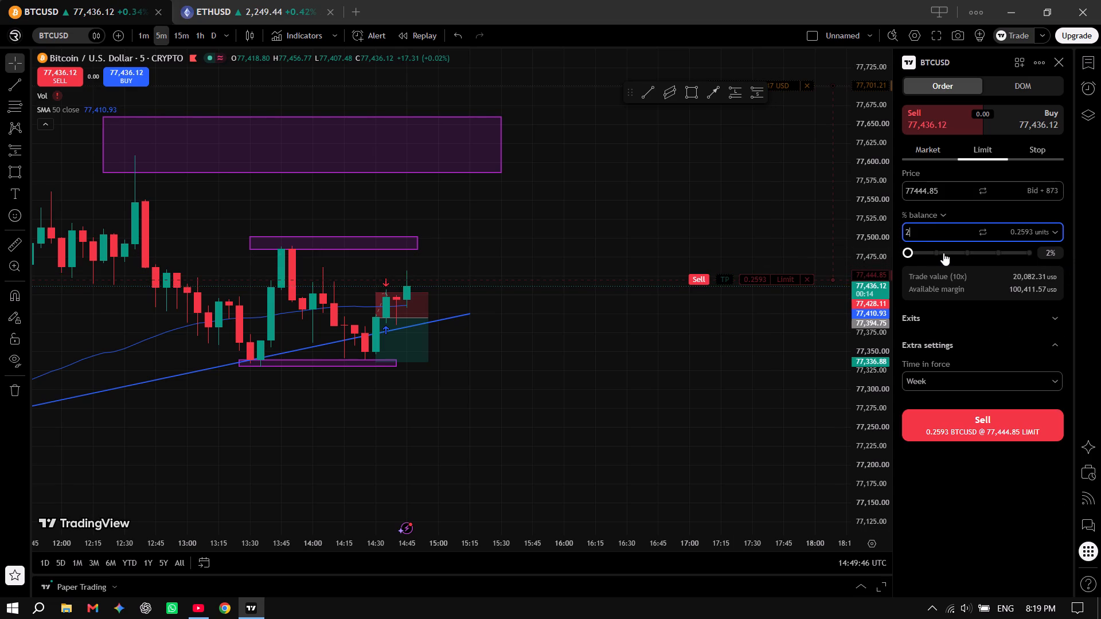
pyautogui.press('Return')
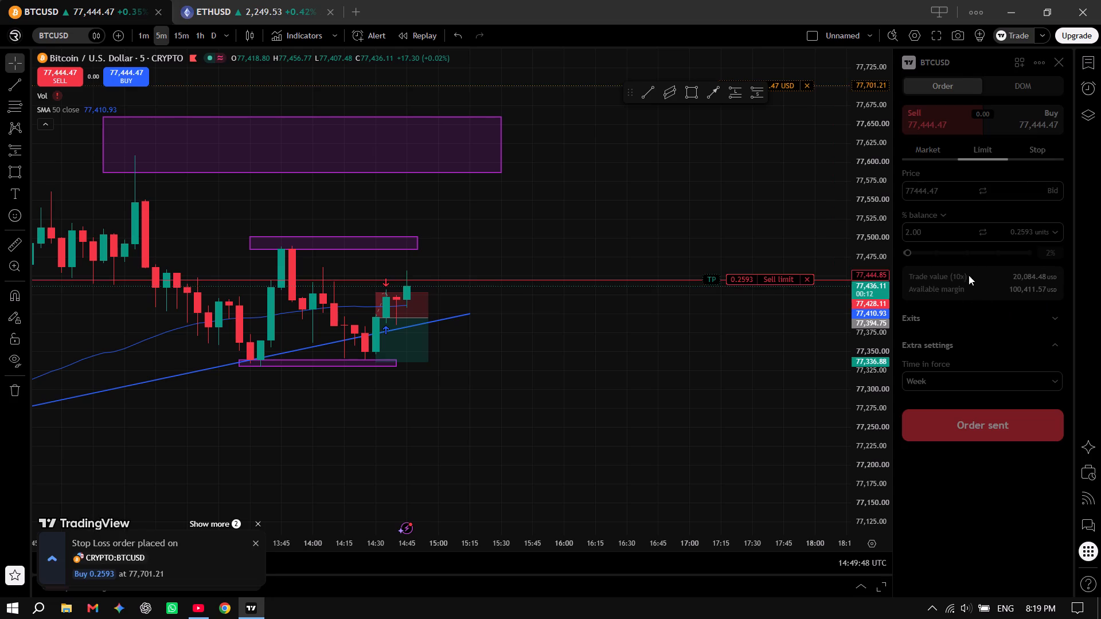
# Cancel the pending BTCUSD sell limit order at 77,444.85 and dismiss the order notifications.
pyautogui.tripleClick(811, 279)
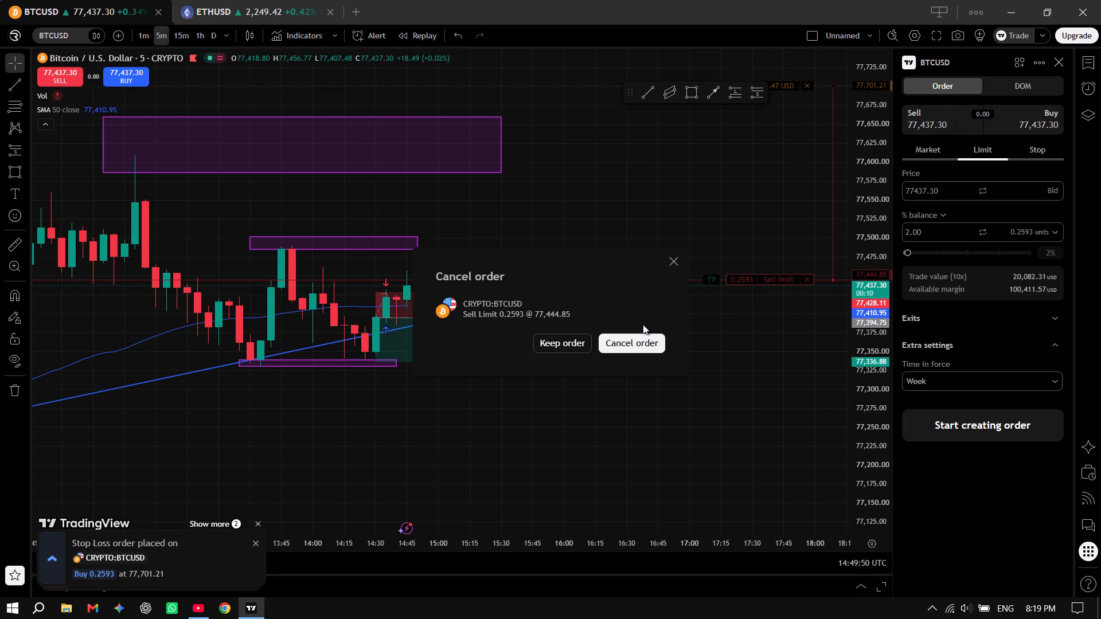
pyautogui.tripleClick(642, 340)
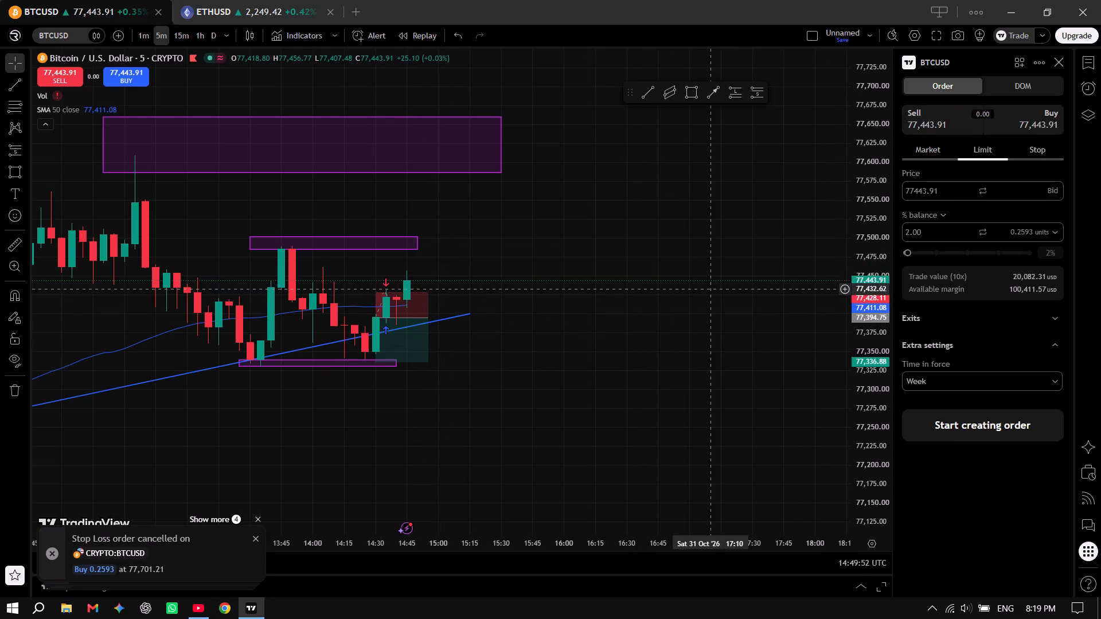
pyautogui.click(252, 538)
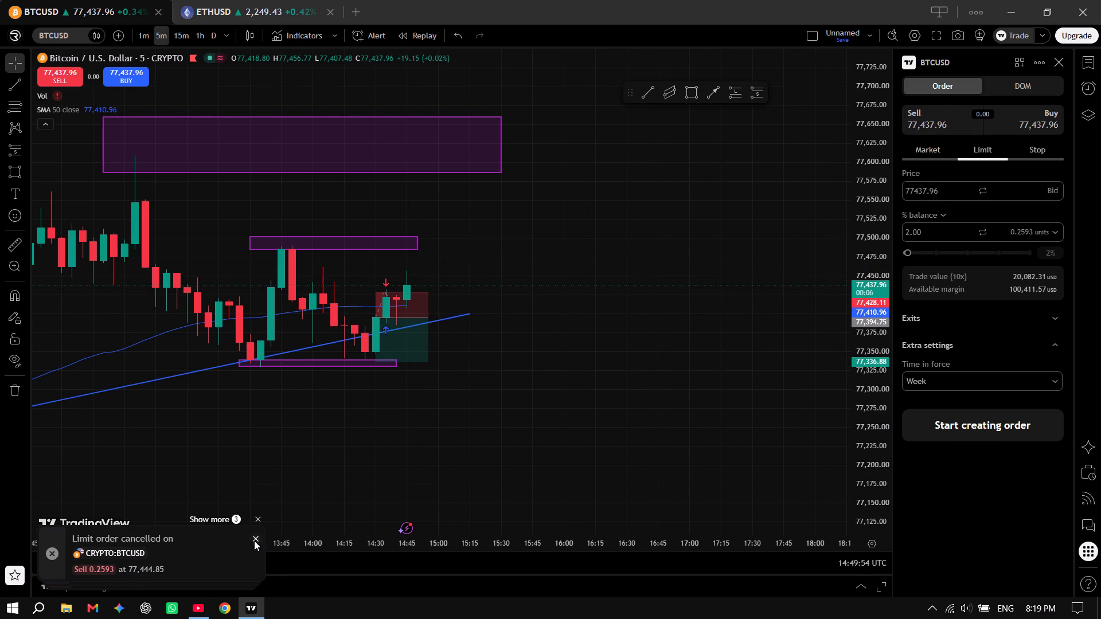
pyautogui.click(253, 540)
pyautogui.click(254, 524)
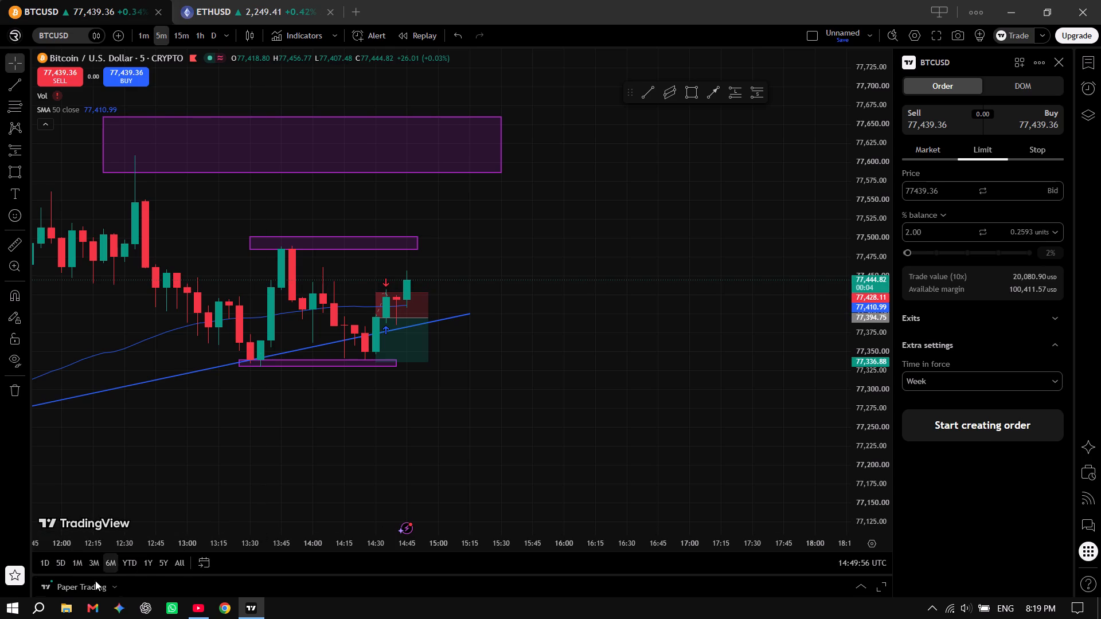
# Review the paper trading account's profit figures, balance history, order history and open positions.
pyautogui.click(91, 589)
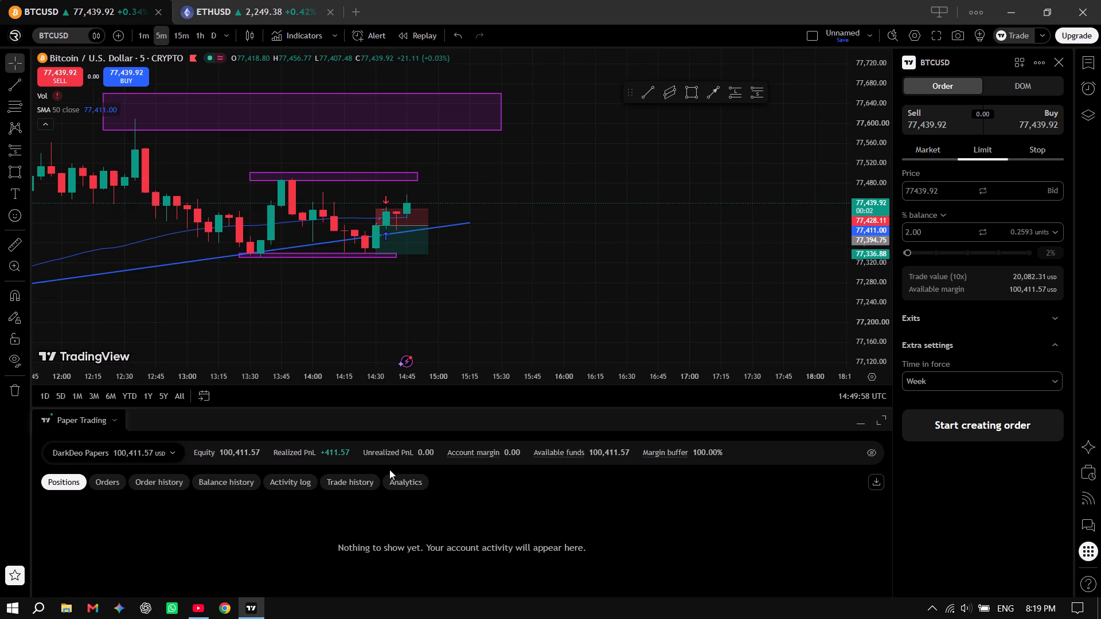
pyautogui.click(309, 451)
pyautogui.click(393, 455)
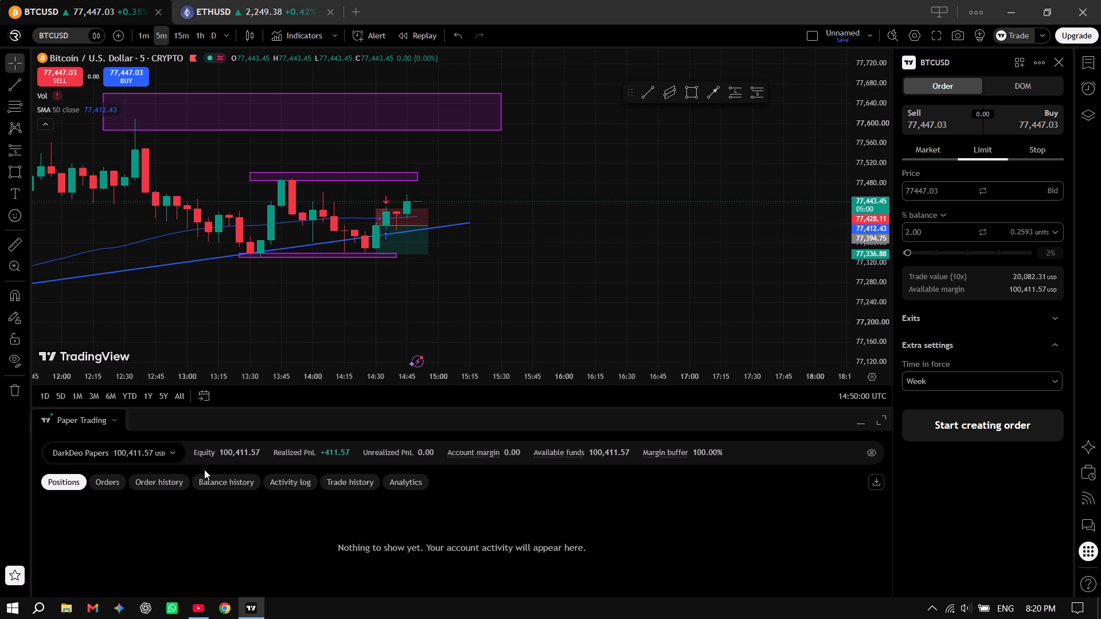
pyautogui.click(222, 485)
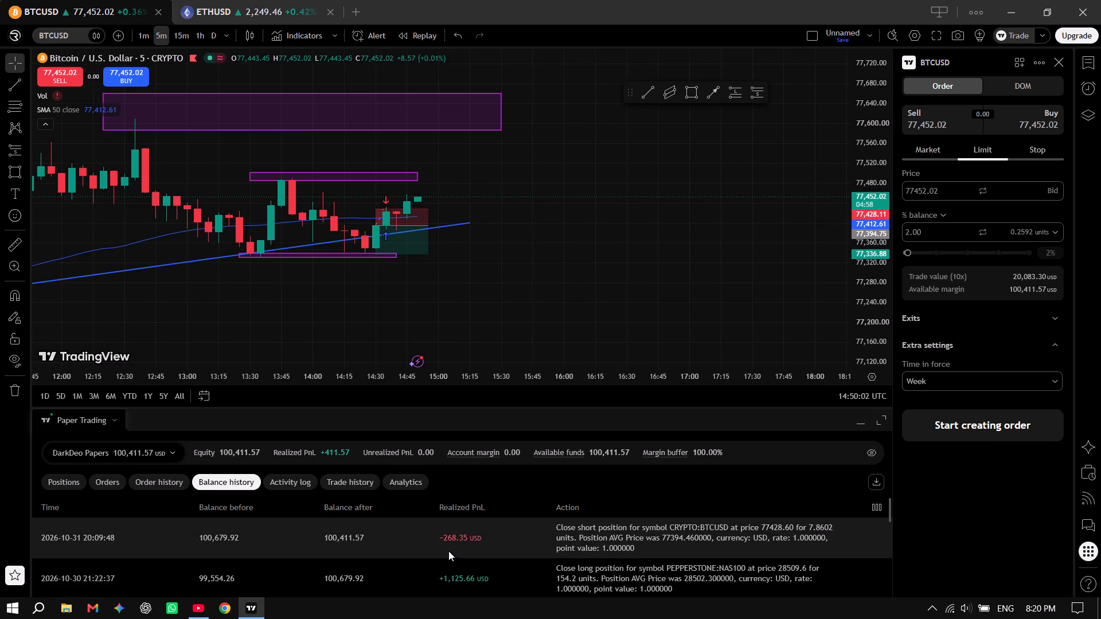
pyautogui.scroll(-2, 448, 551)
pyautogui.scroll(14, 448, 551)
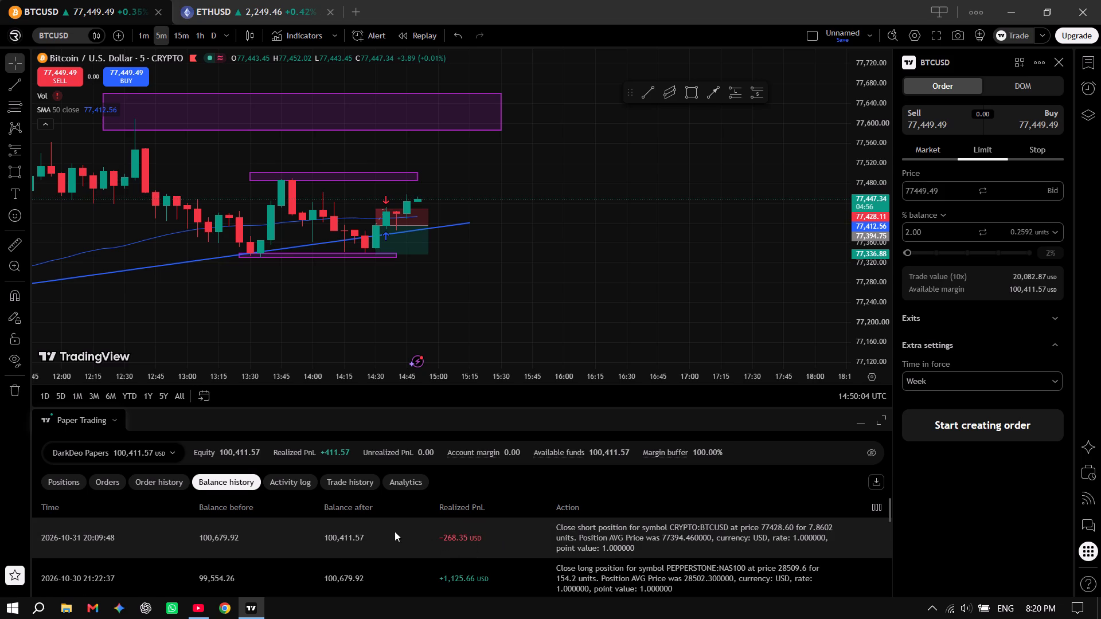
pyautogui.click(171, 480)
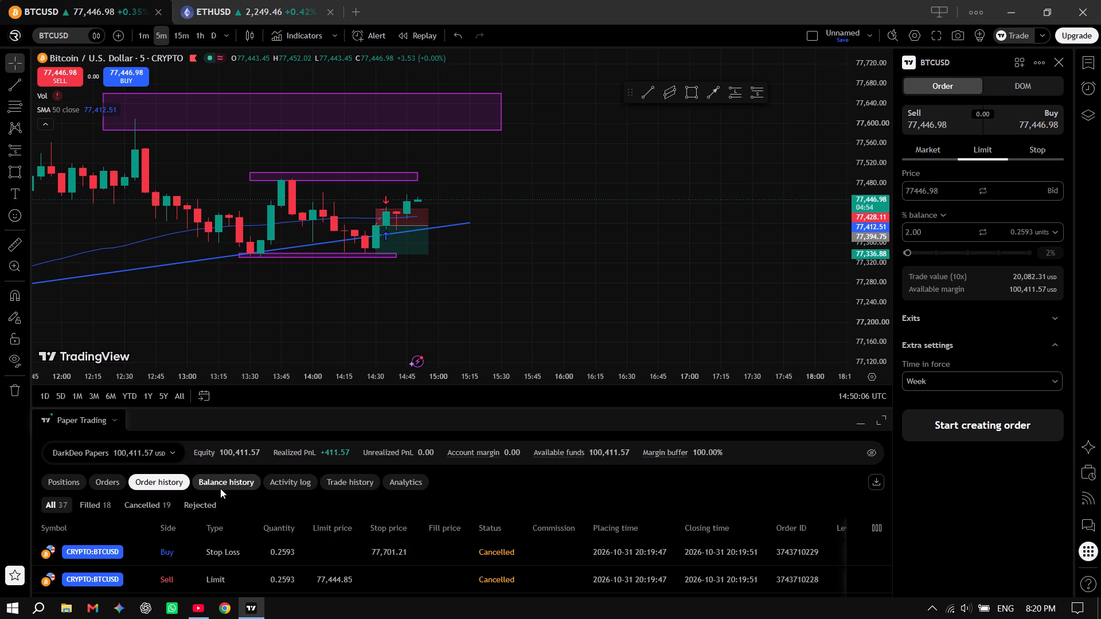
pyautogui.click(221, 487)
pyautogui.click(63, 488)
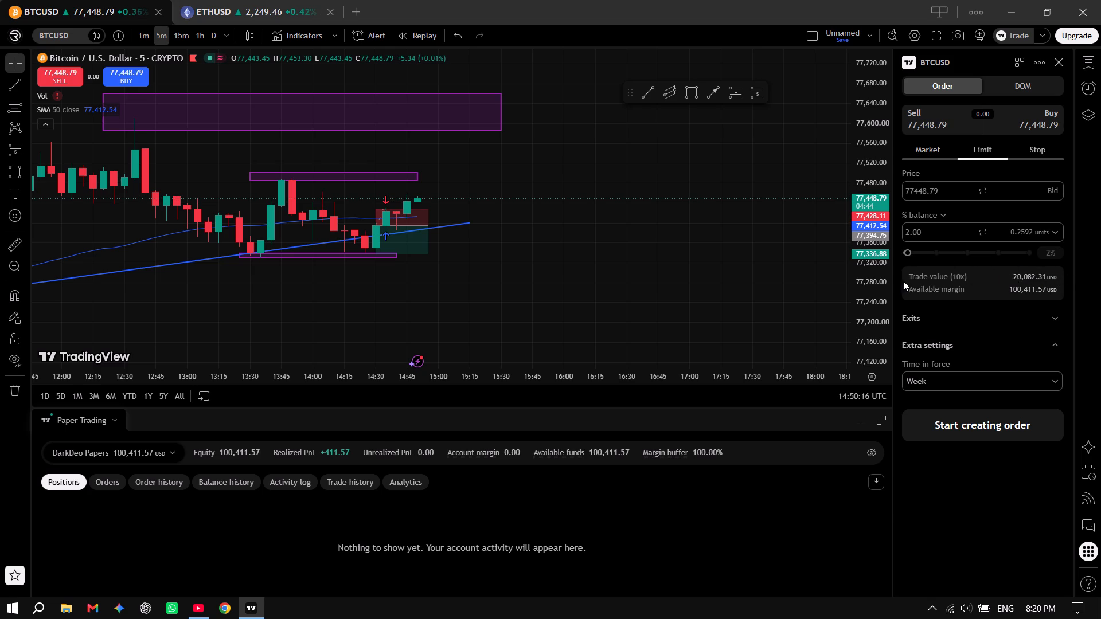
# Start a 2% BTCUSD sell limit order, toggling its price between absolute value and offset, and leave it as price 77438.06.
pyautogui.moveTo(502, 223); pyautogui.dragTo(517, 245)
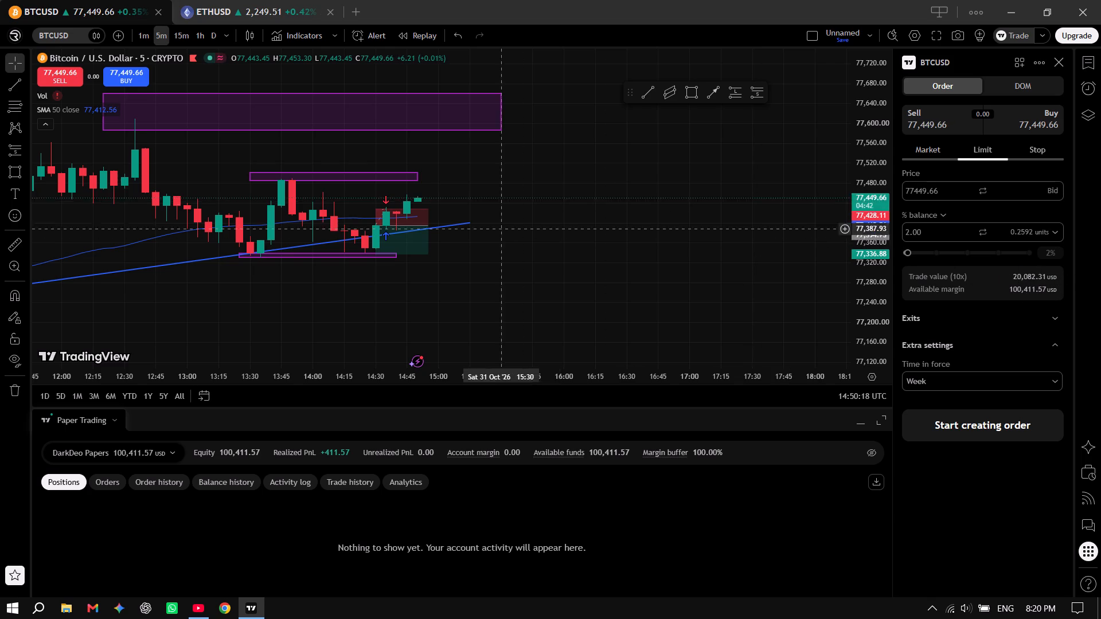
pyautogui.moveTo(517, 245); pyautogui.dragTo(556, 222)
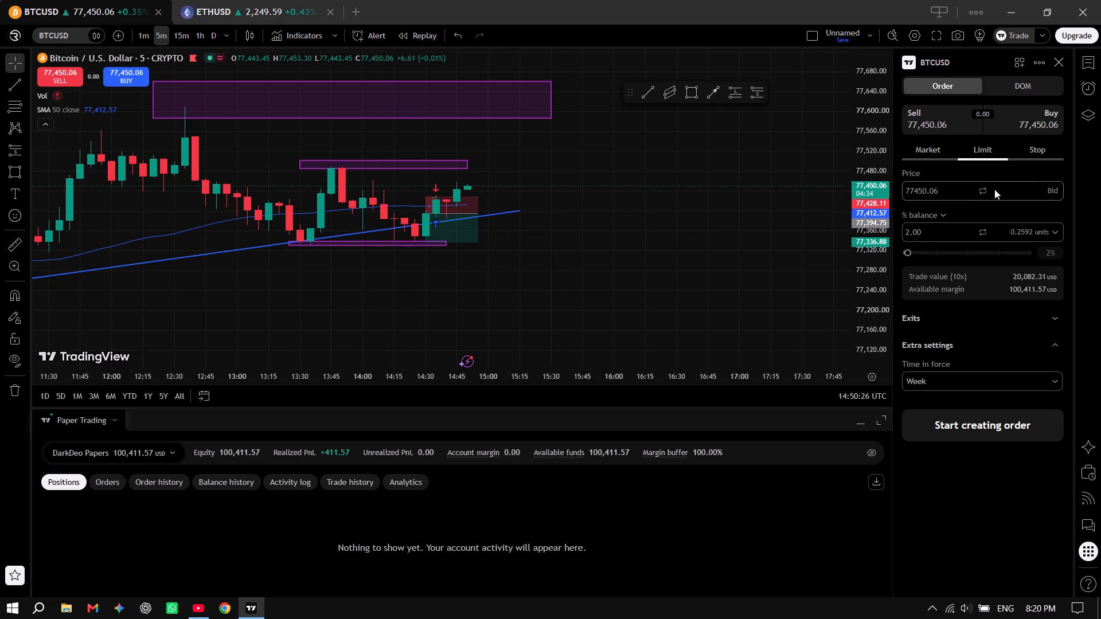
pyautogui.click(1053, 190)
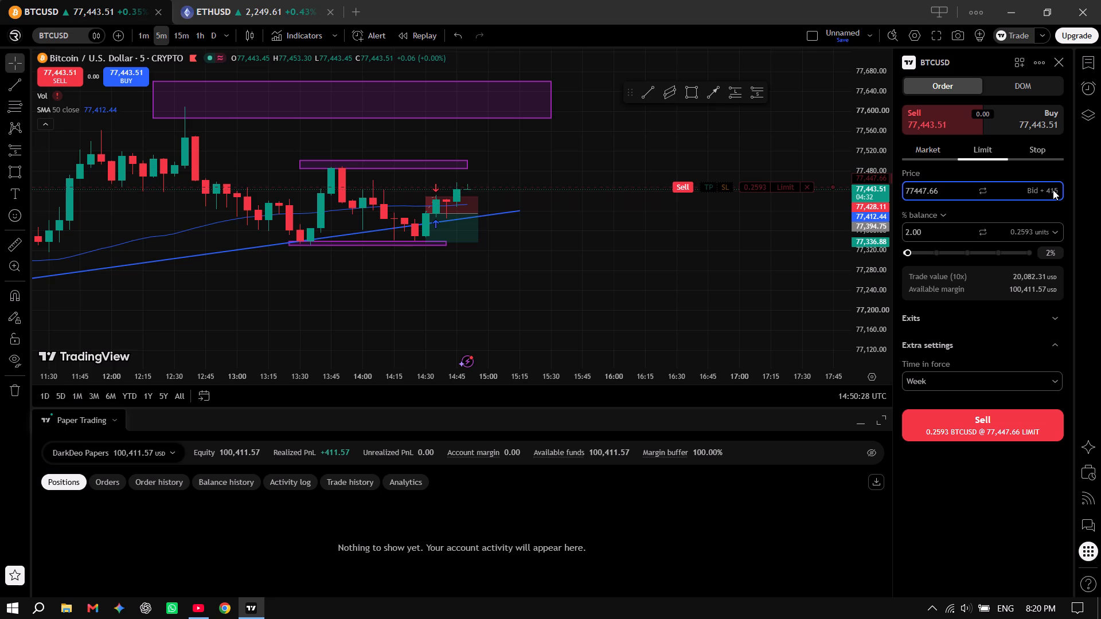
pyautogui.click(980, 193)
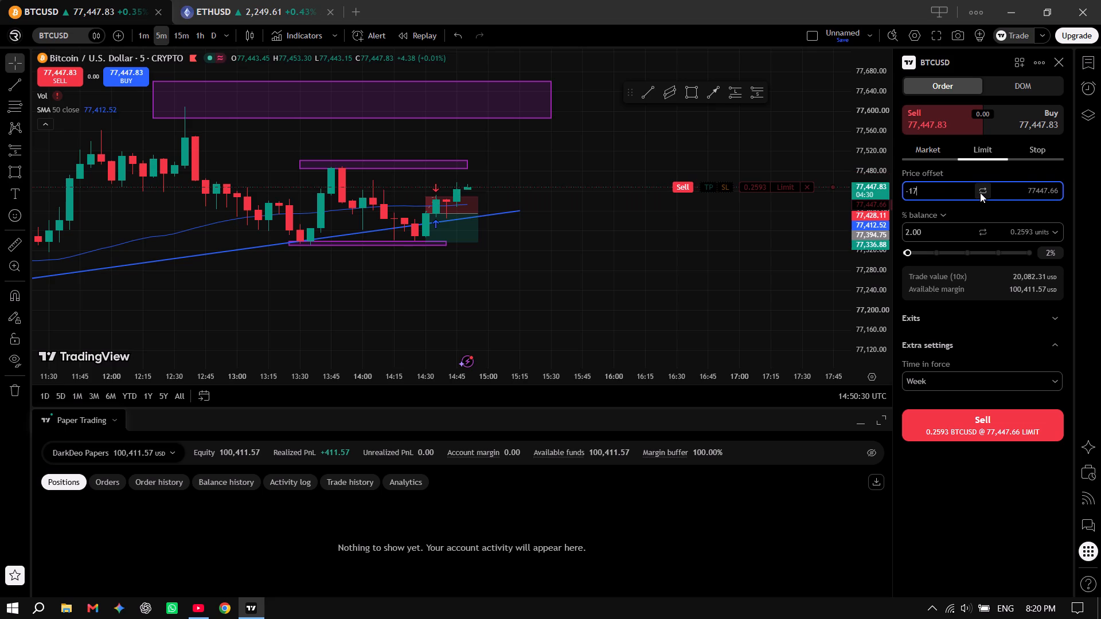
pyautogui.doubleClick(980, 193)
pyautogui.click(980, 193)
pyautogui.click(980, 193)
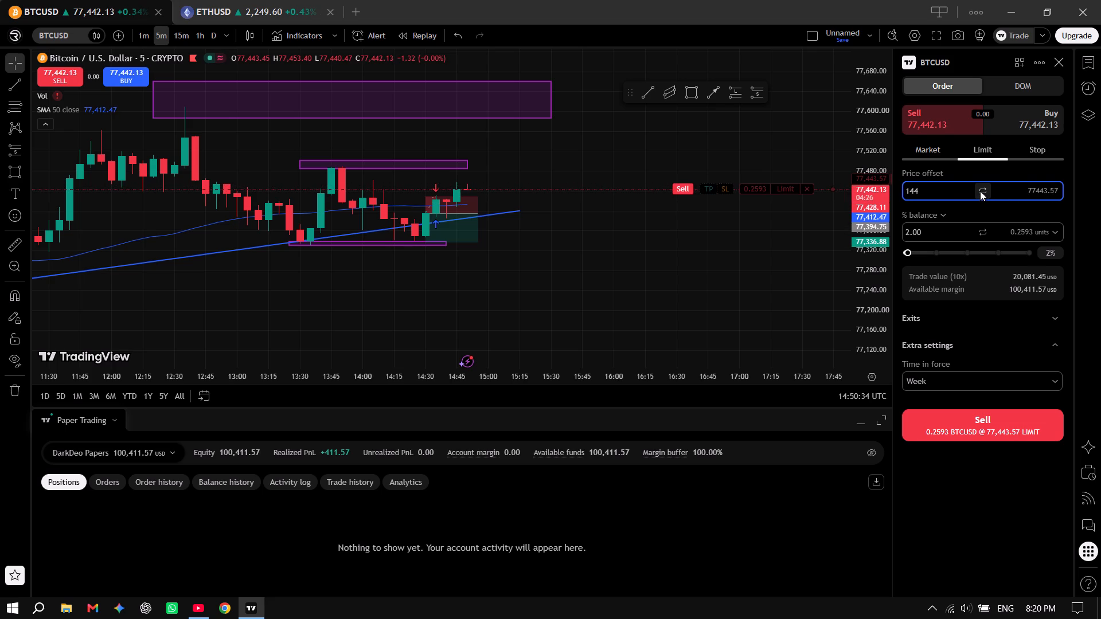
pyautogui.doubleClick(980, 191)
pyautogui.click(980, 191)
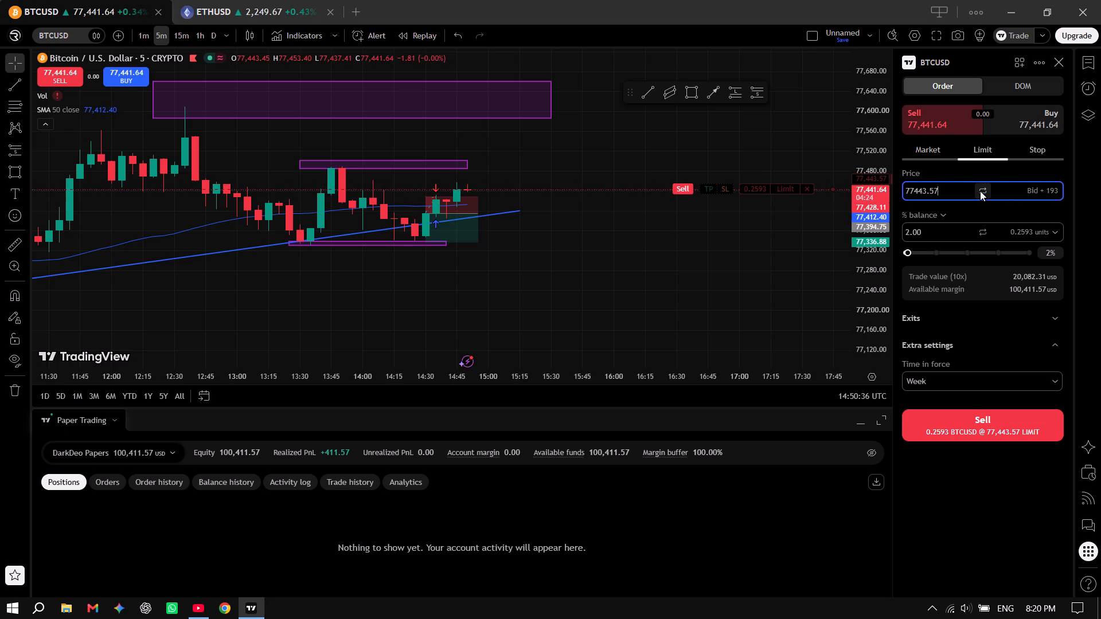
pyautogui.click(980, 191)
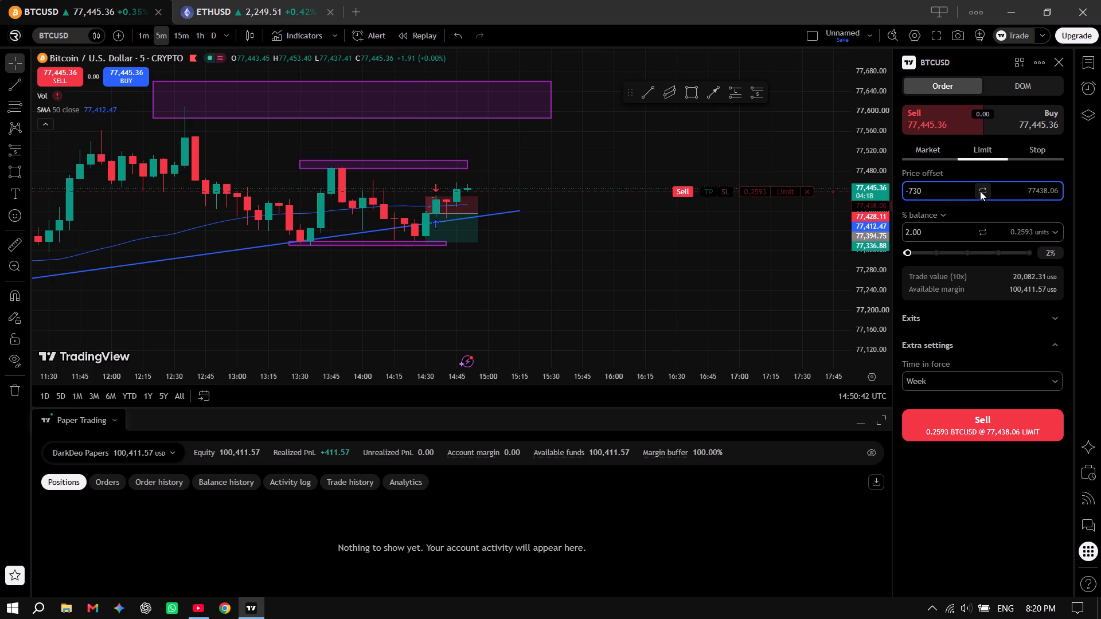
pyautogui.click(987, 191)
pyautogui.click(966, 175)
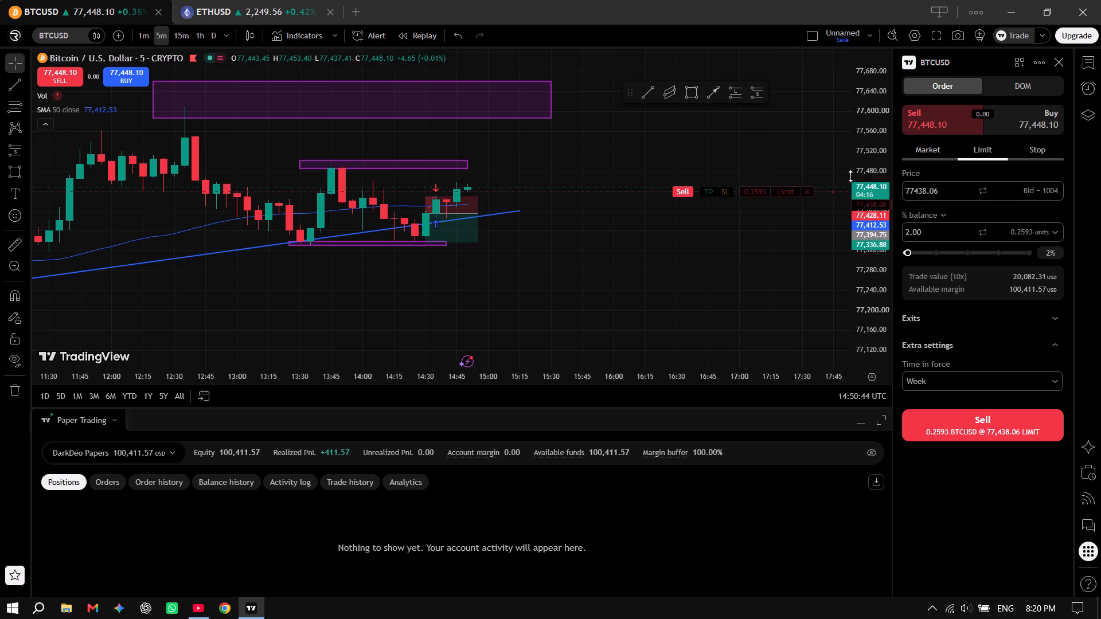
# Discard the unsubmitted BTCUSD sell limit order draft shown on the chart.
pyautogui.click(803, 189)
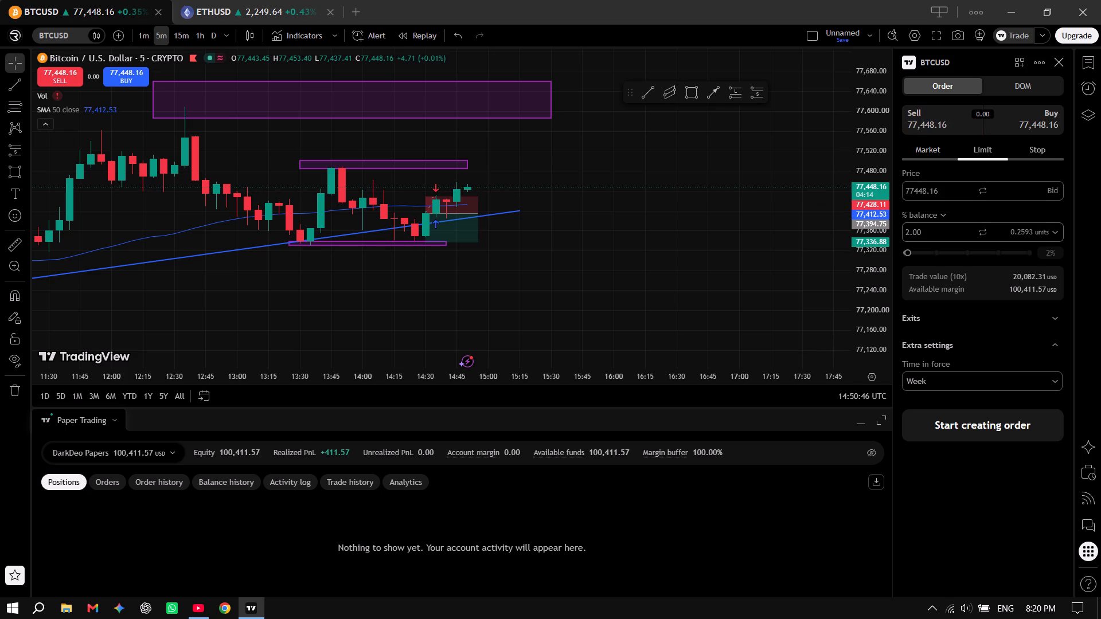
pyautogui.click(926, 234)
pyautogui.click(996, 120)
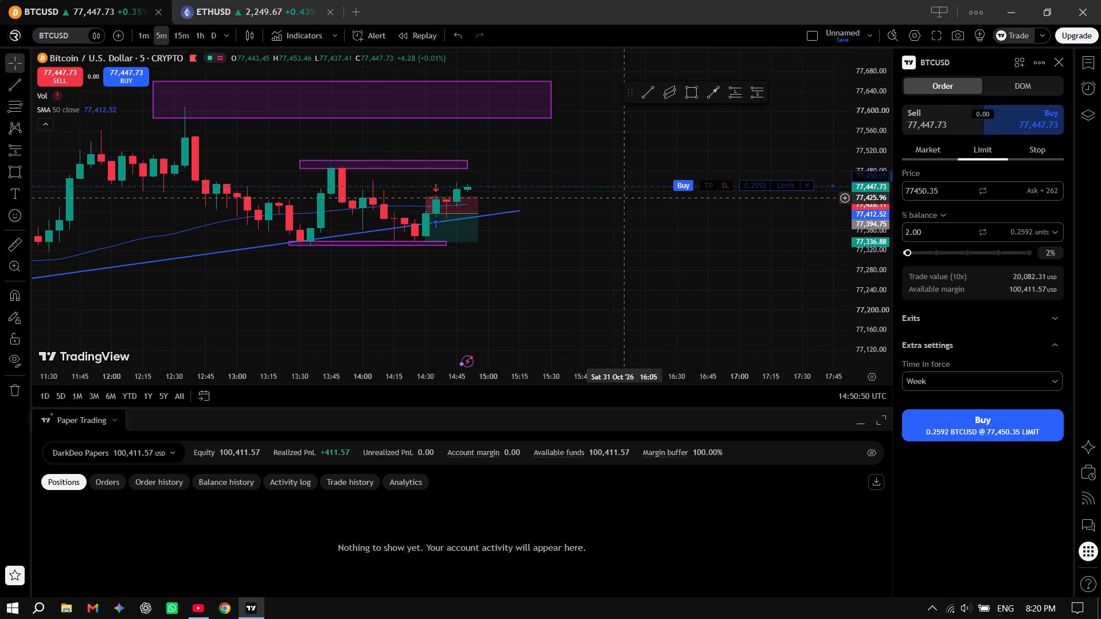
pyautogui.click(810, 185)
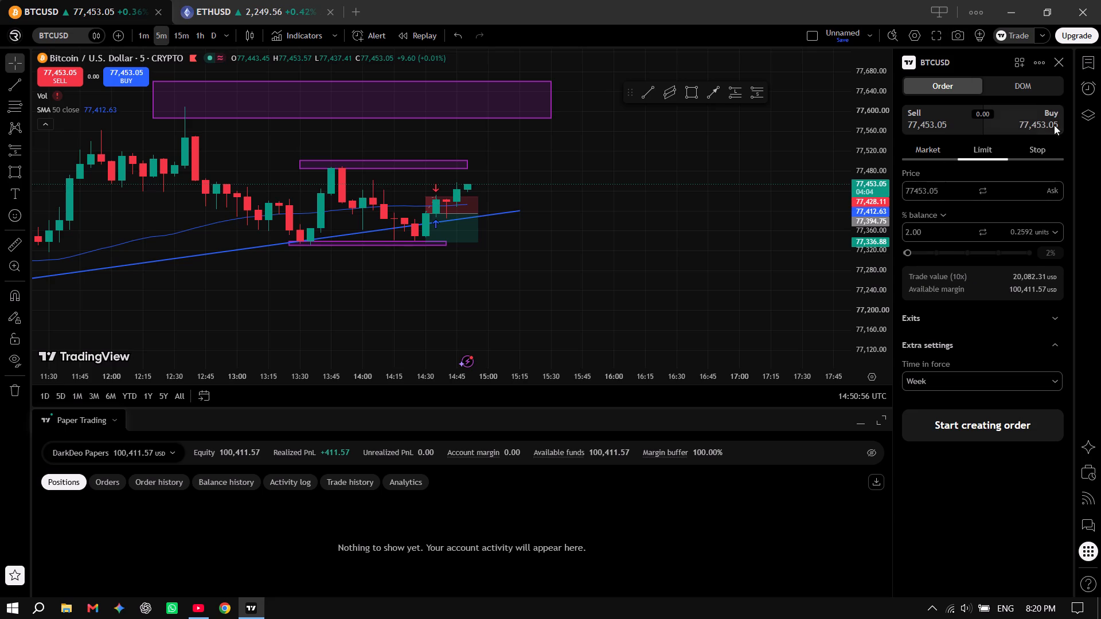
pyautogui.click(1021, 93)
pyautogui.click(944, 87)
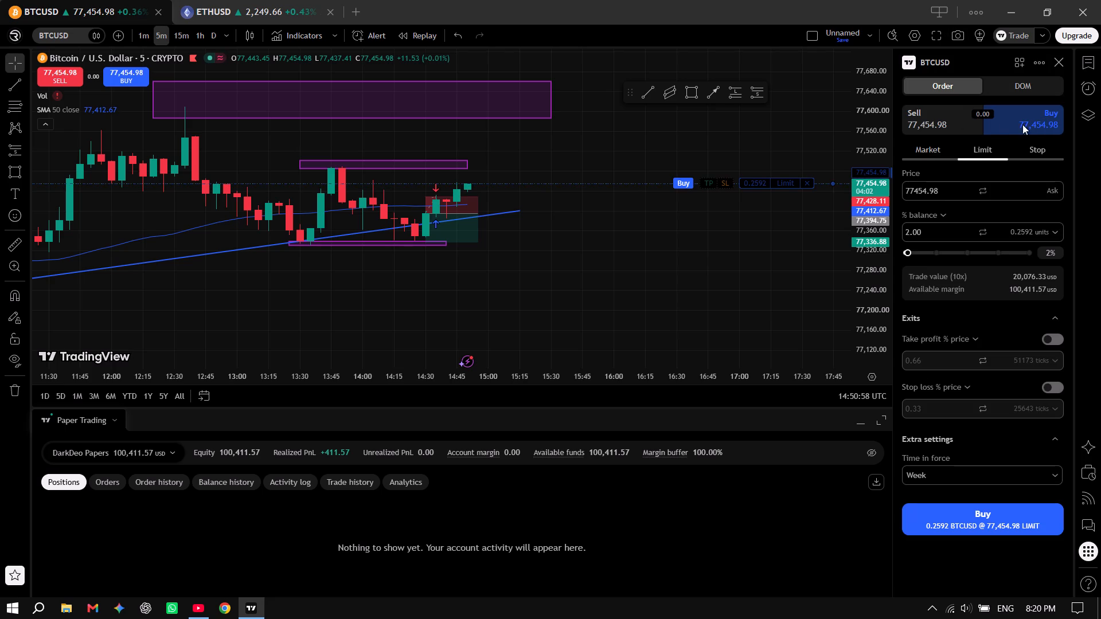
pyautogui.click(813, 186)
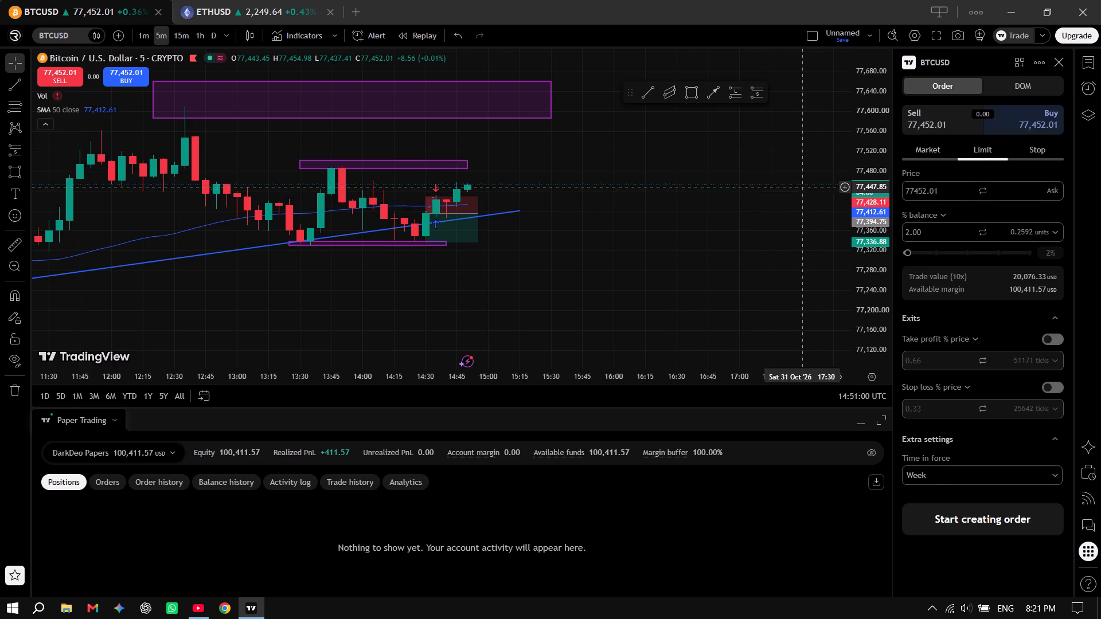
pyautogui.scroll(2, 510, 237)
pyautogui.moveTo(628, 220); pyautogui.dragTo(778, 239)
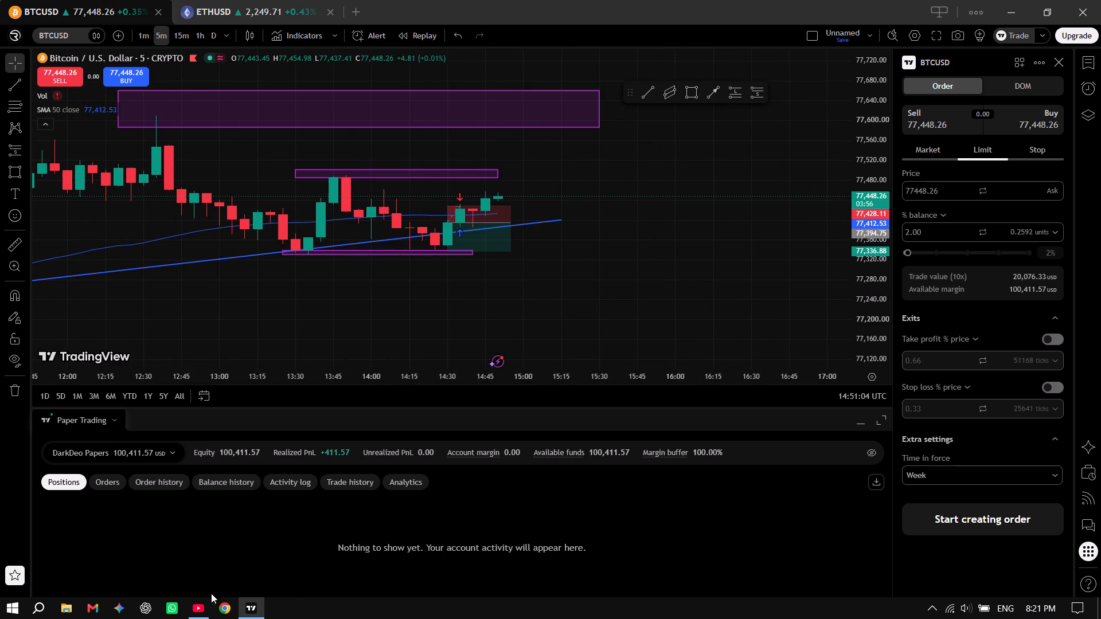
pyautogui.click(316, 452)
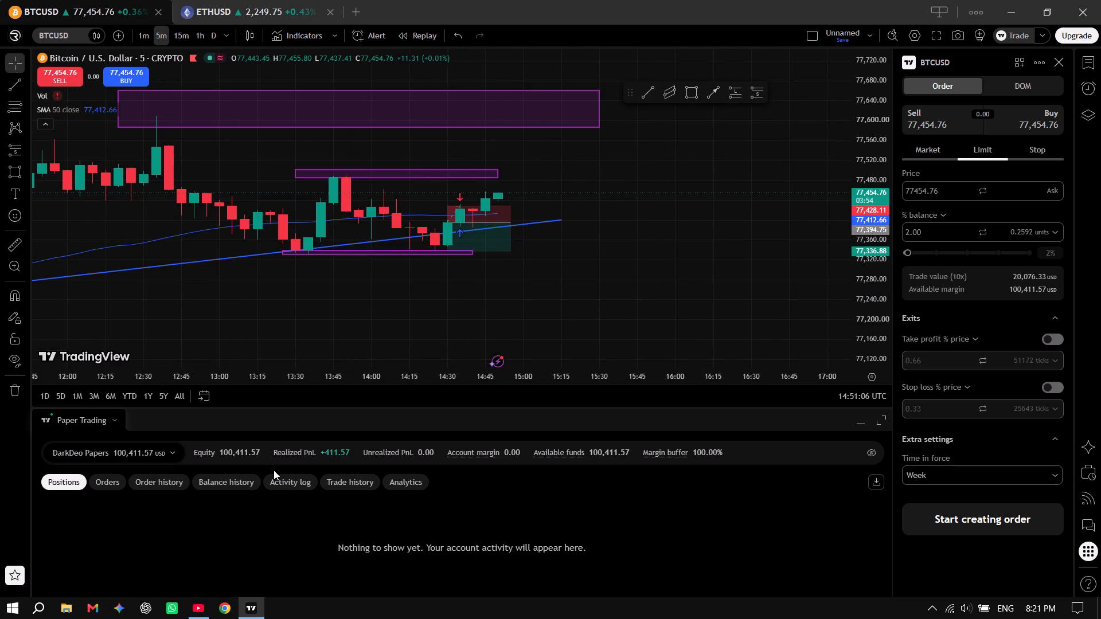
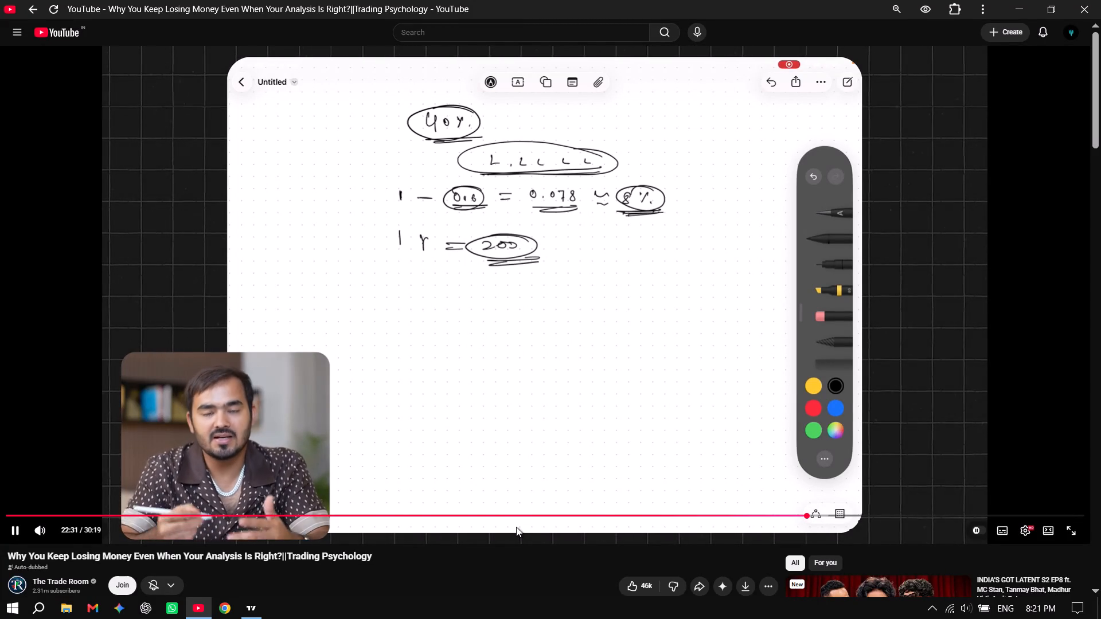
# Switch to TradingView and browse the indicator library's personal scripts, purchased scripts and built-in technical indicators for the BTCUSD chart.
pyautogui.hotkey('alt', 'Tab')
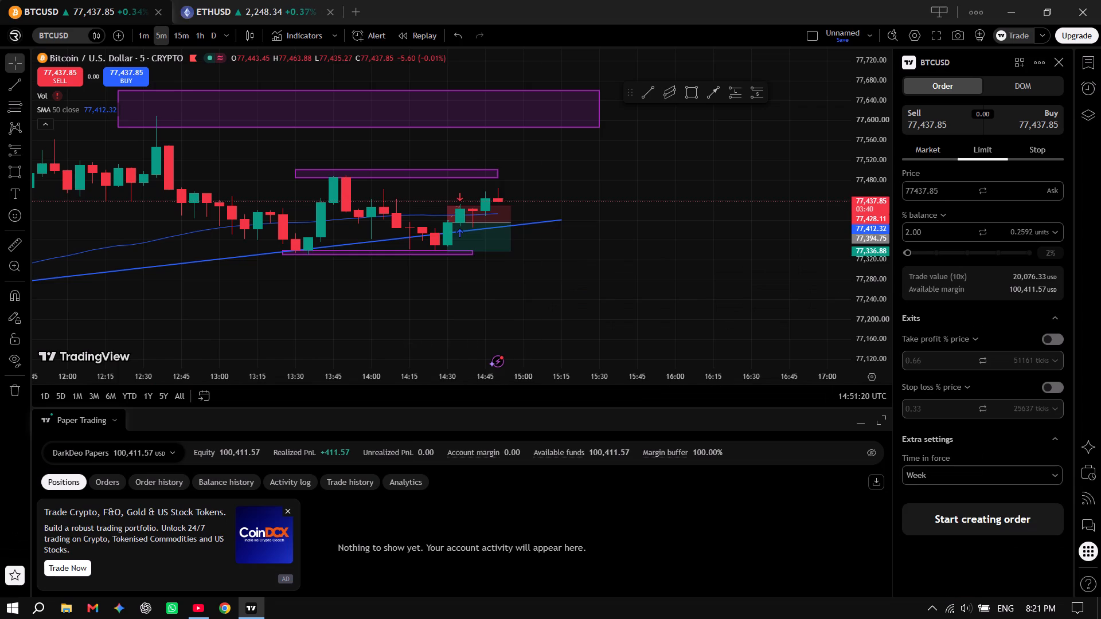
pyautogui.click(308, 31)
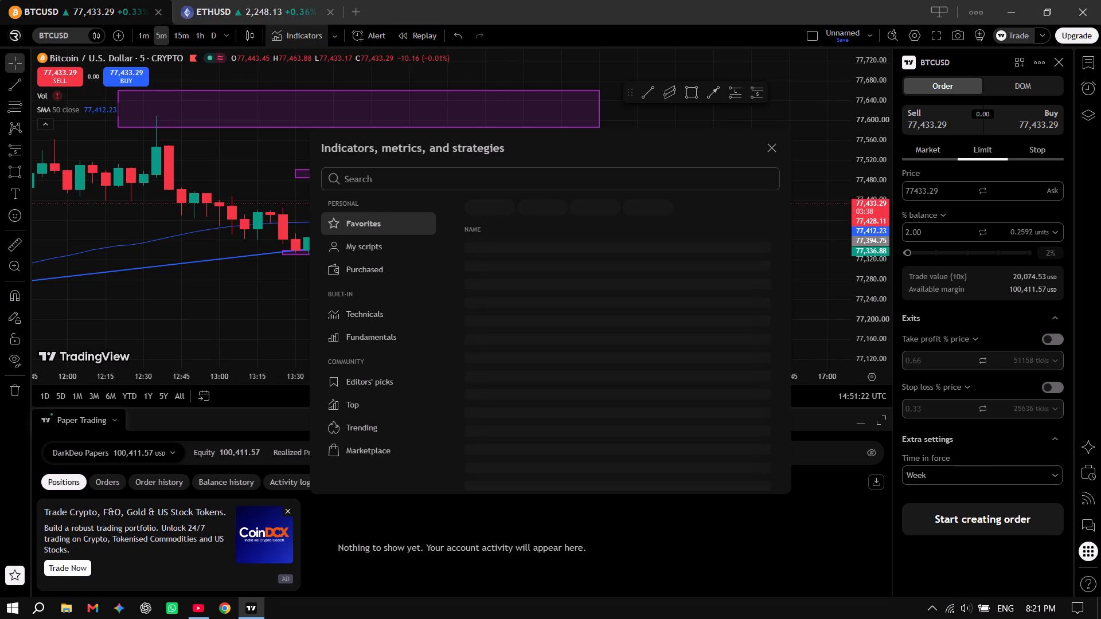
pyautogui.click(360, 237)
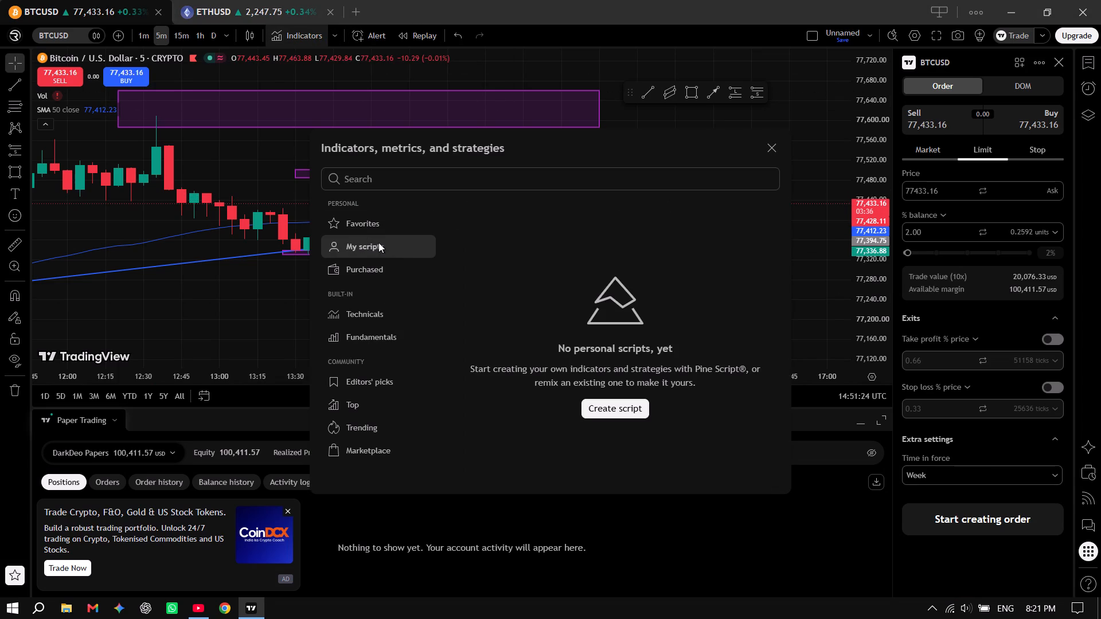
pyautogui.click(377, 264)
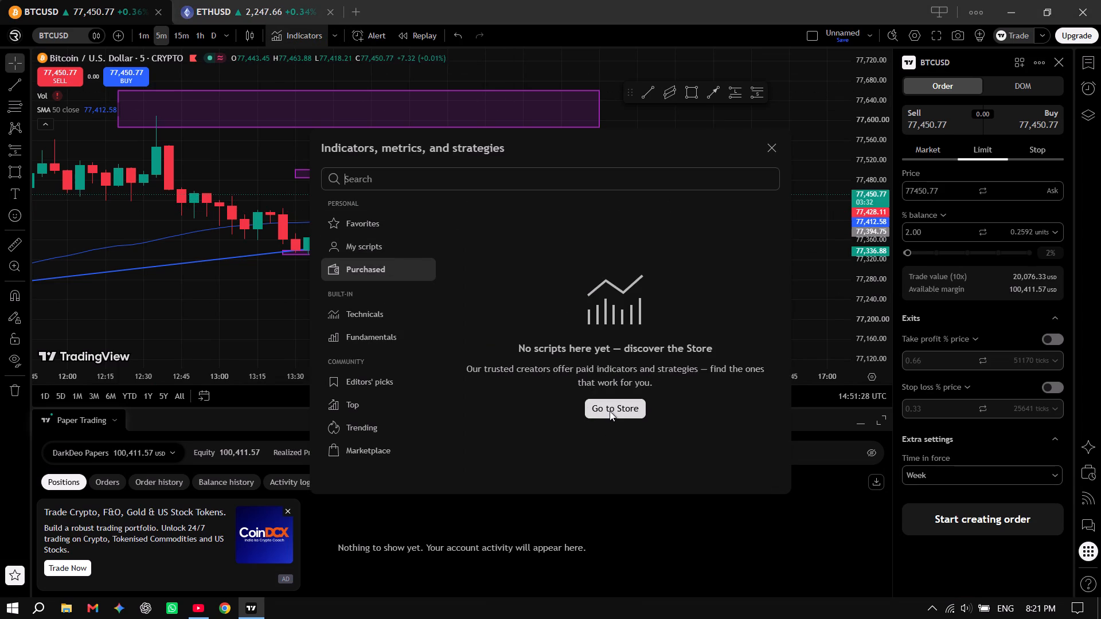
pyautogui.click(379, 316)
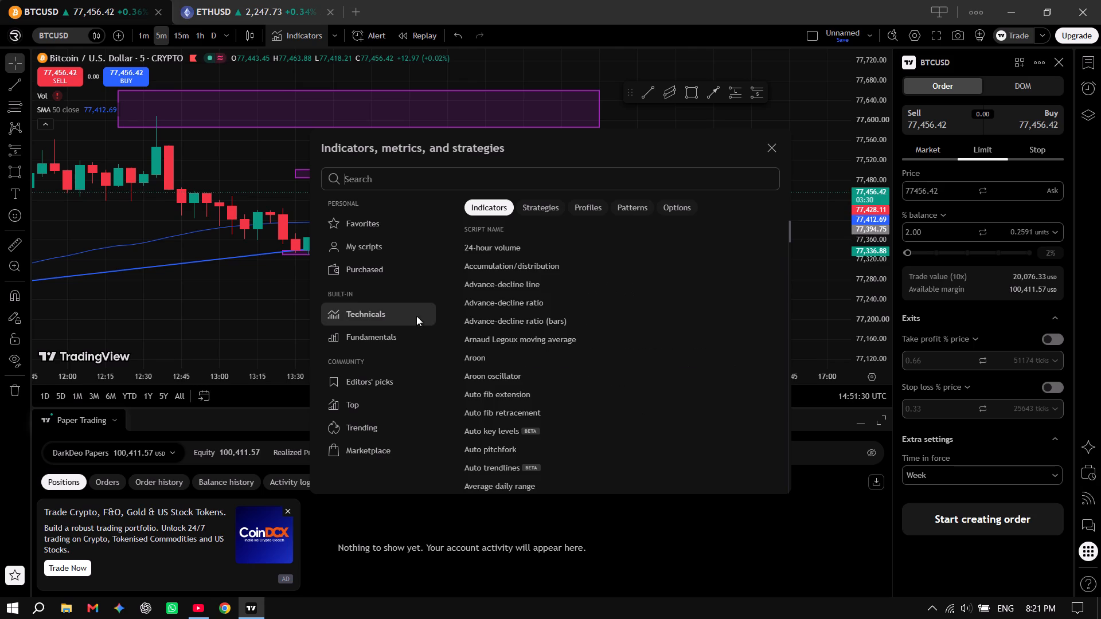
pyautogui.scroll(-4, 500, 272)
pyautogui.scroll(7, 503, 311)
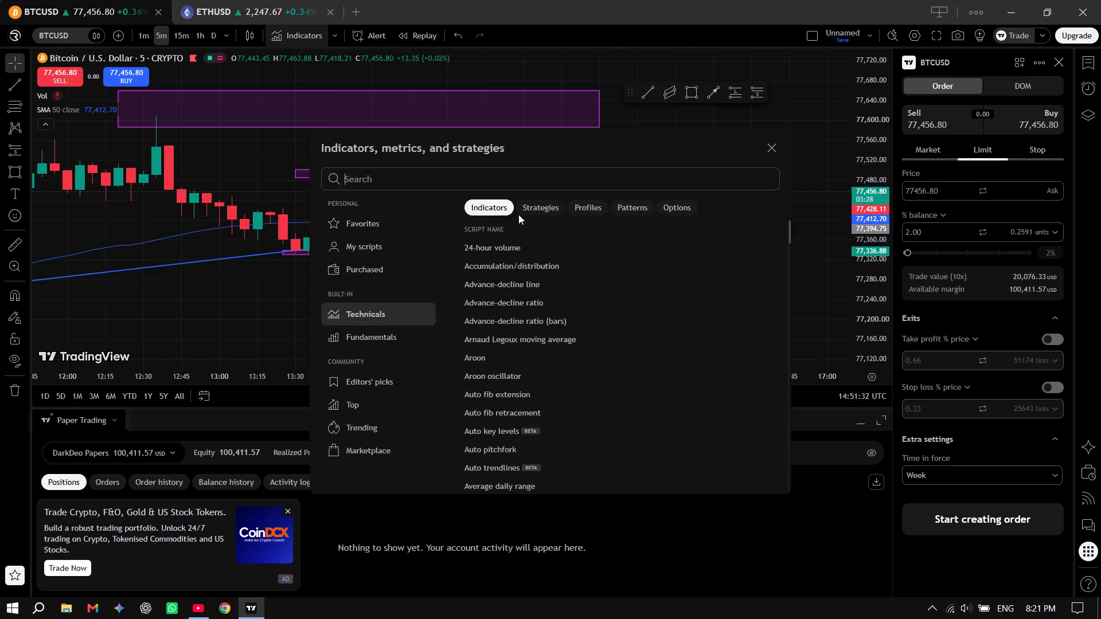
# Browse the indicator library's technical strategies, fundamentals, editors' picks and top community scripts for BTCUSD.
pyautogui.click(538, 205)
pyautogui.click(481, 207)
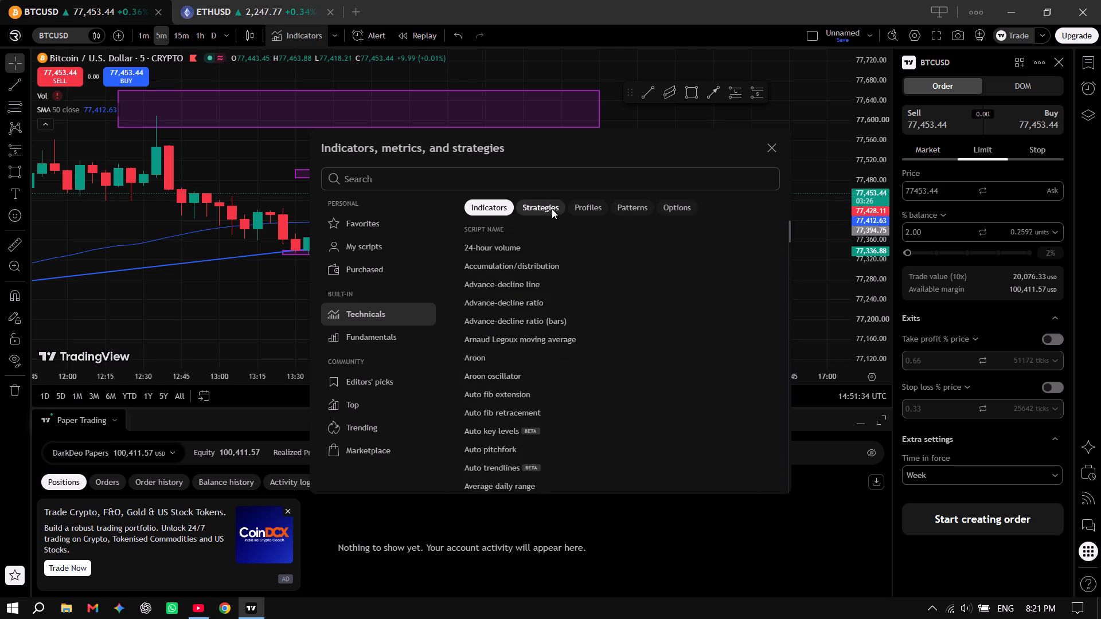
pyautogui.click(552, 209)
pyautogui.click(606, 213)
pyautogui.click(541, 211)
pyautogui.scroll(-4, 516, 369)
pyautogui.scroll(-2, 530, 422)
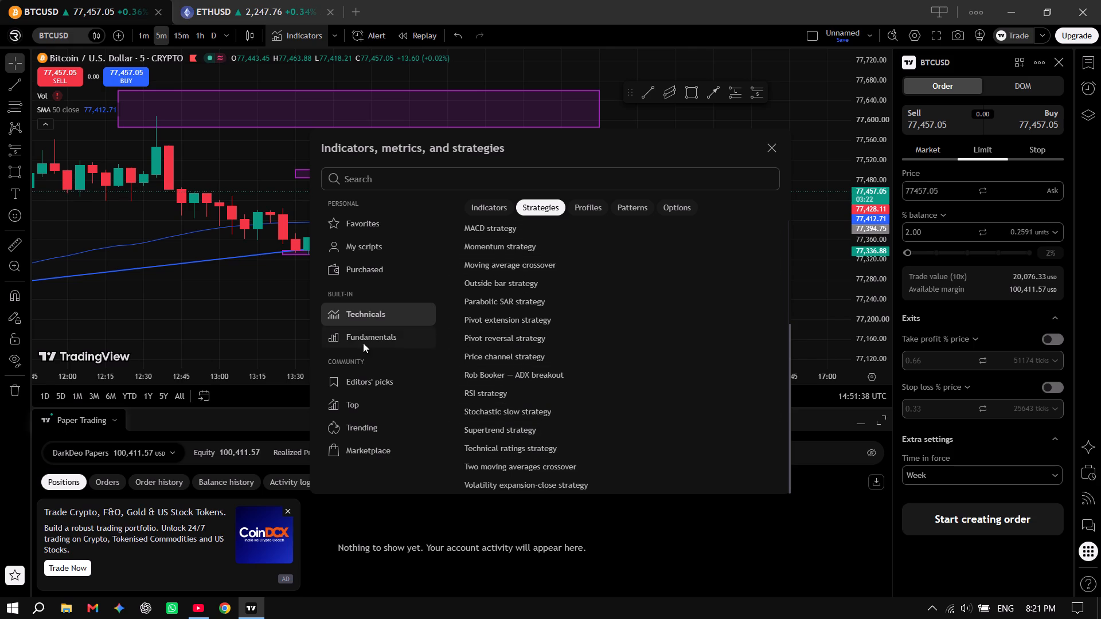
pyautogui.click(365, 335)
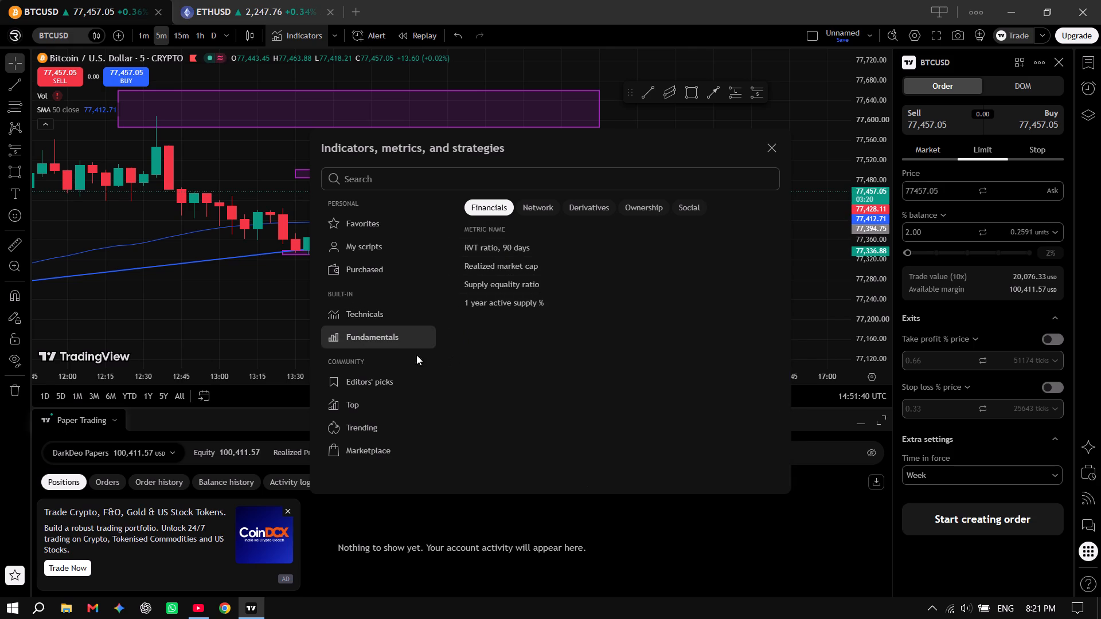
pyautogui.click(370, 378)
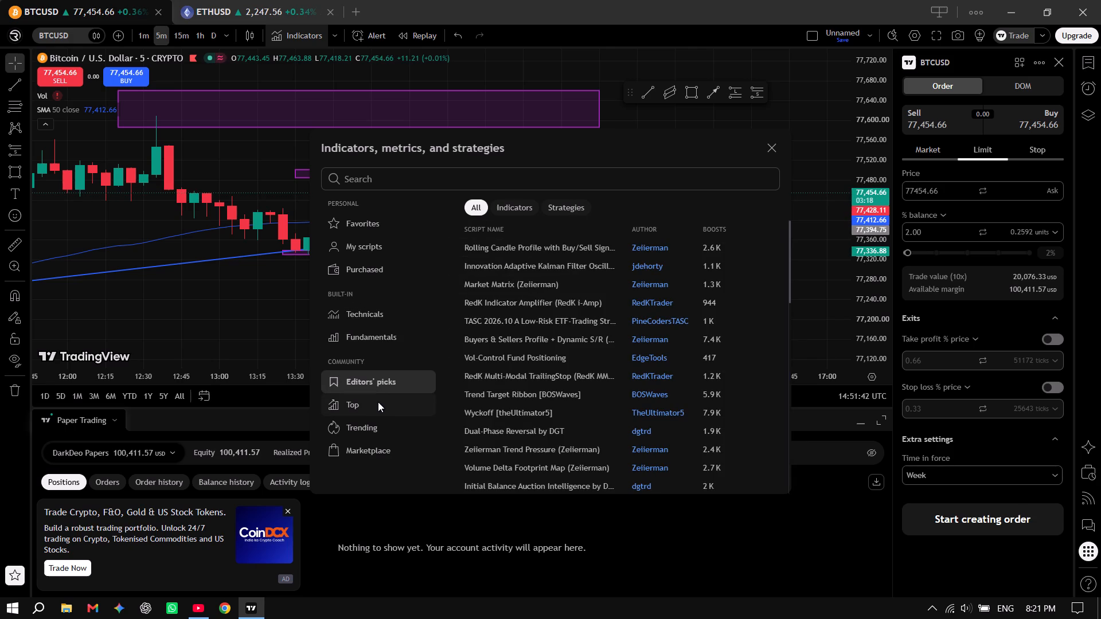
pyautogui.click(381, 407)
pyautogui.click(387, 382)
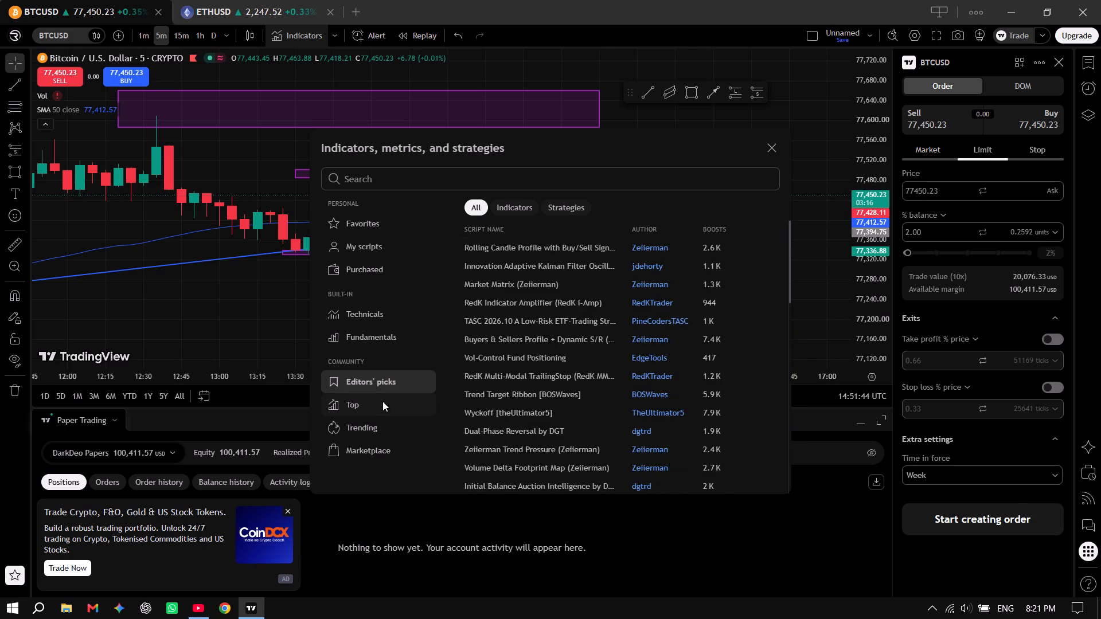
pyautogui.click(387, 404)
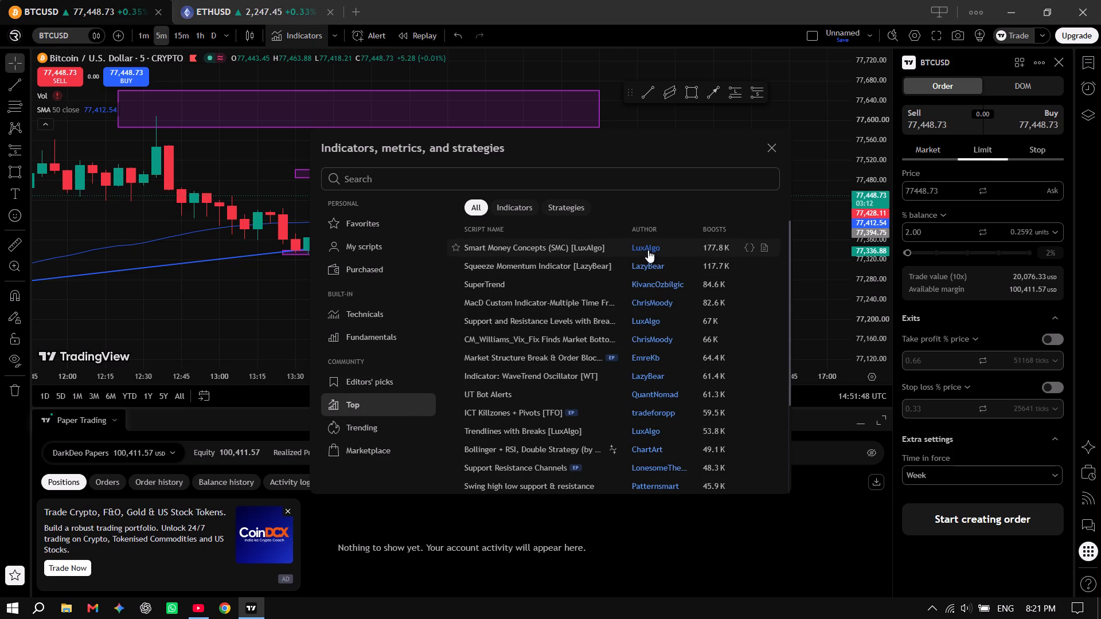
# Open the profile of LuxAlgo, author of Smart Money Concepts (SMC), and look through its follower list.
pyautogui.click(651, 245)
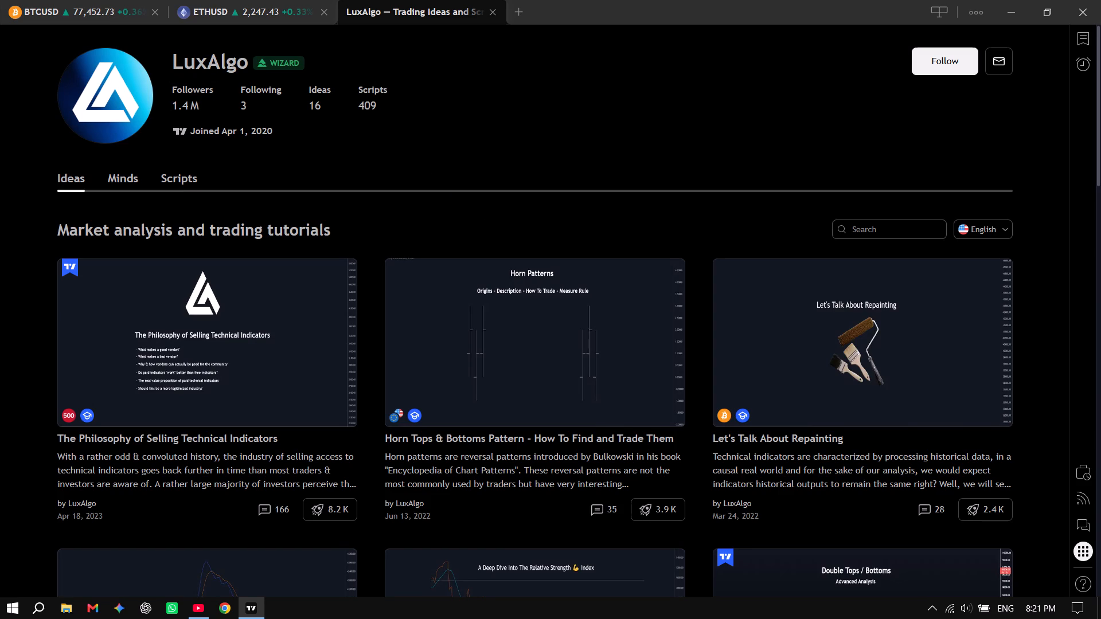
pyautogui.moveTo(178, 61); pyautogui.dragTo(228, 68)
pyautogui.click(197, 68)
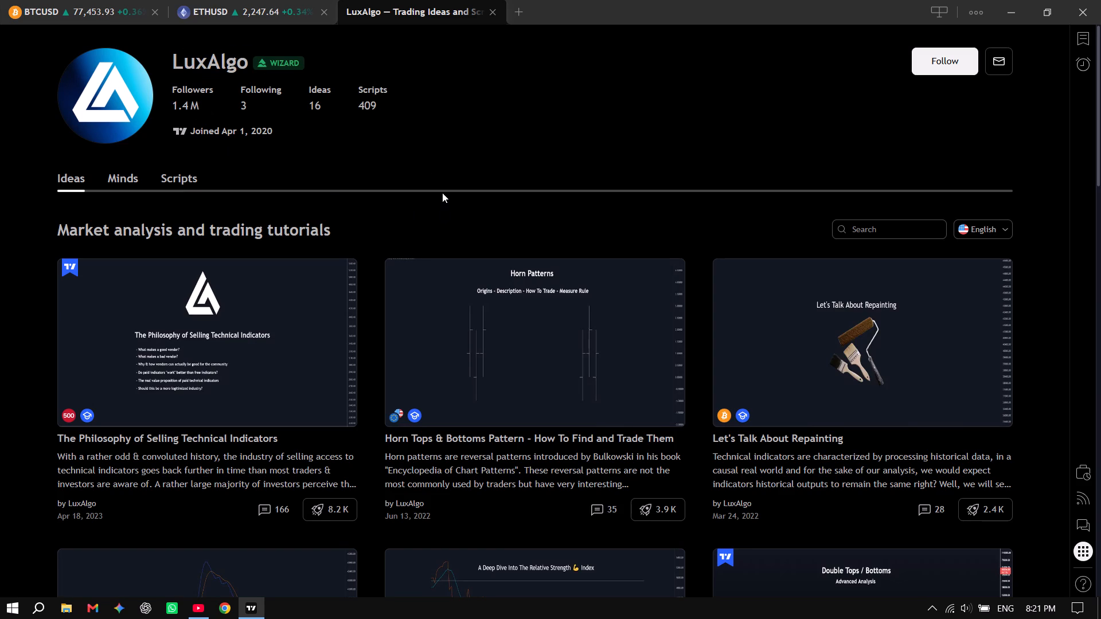
pyautogui.click(442, 193)
pyautogui.scroll(3, 447, 181)
pyautogui.click(182, 108)
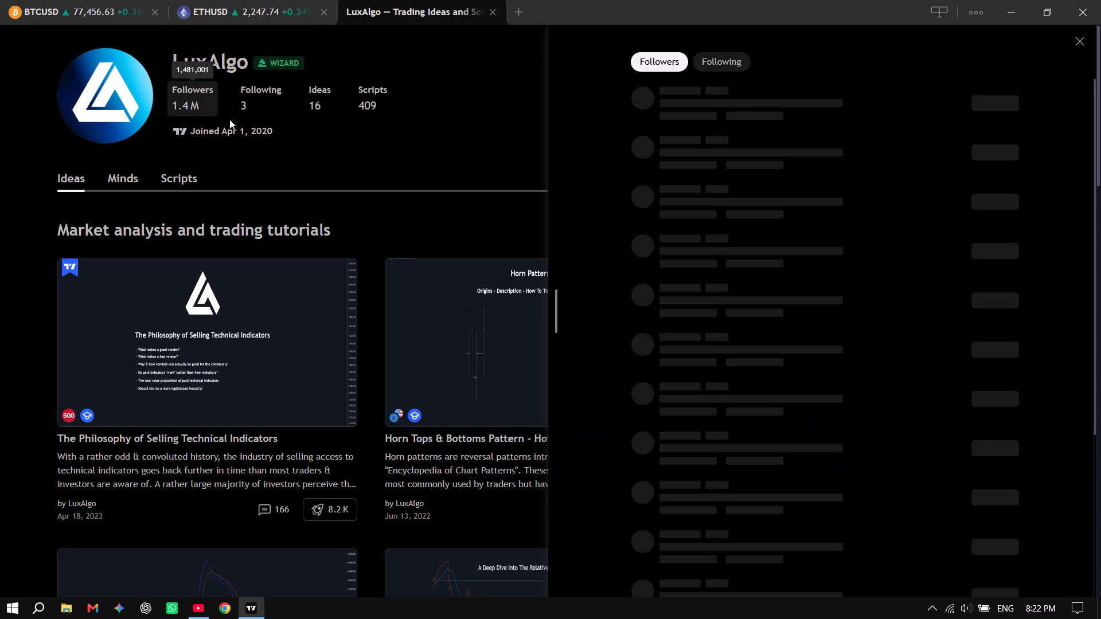
pyautogui.scroll(-2, 696, 200)
pyautogui.scroll(-2, 736, 426)
pyautogui.scroll(5, 746, 460)
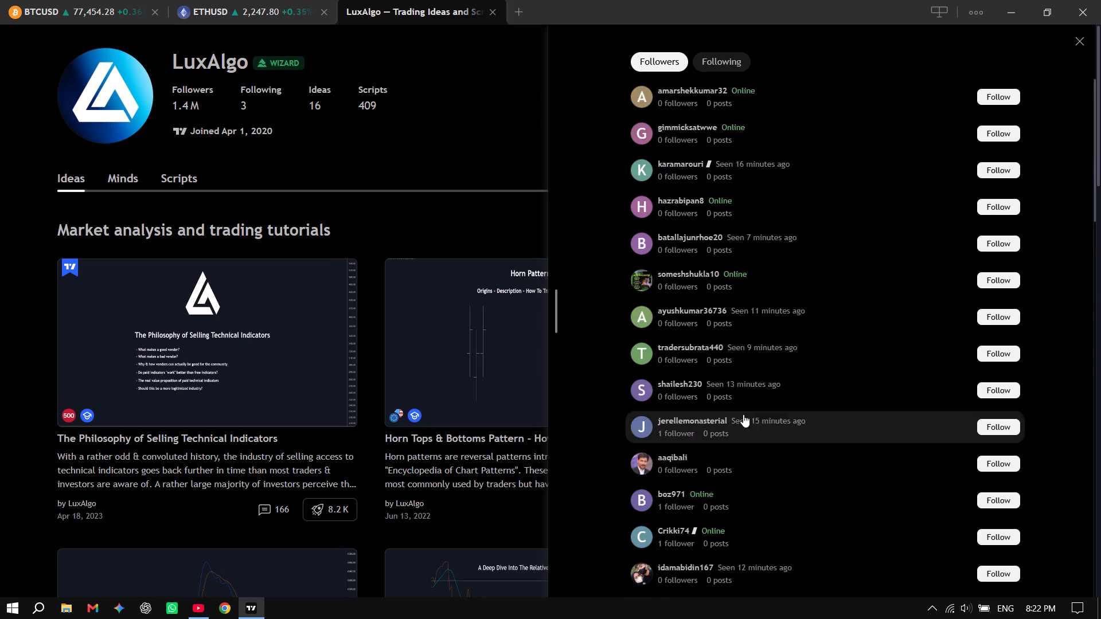
pyautogui.scroll(6, 743, 414)
pyautogui.click(1077, 38)
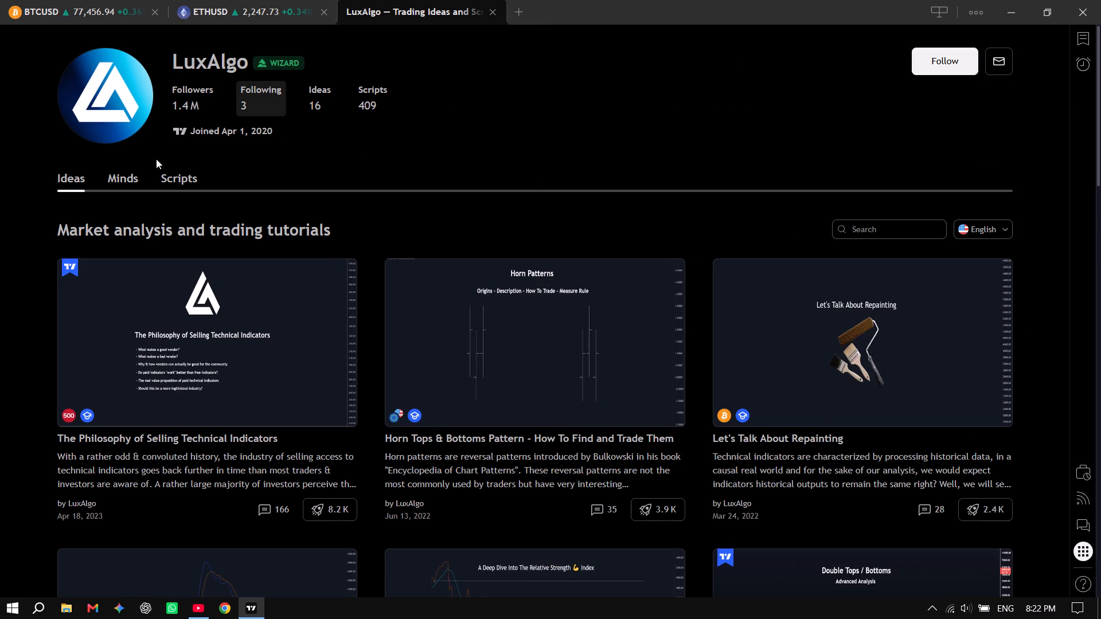
# Look over LuxAlgo's Minds, Ideas and Scripts sections, and close the profile page.
pyautogui.click(124, 178)
pyautogui.click(171, 179)
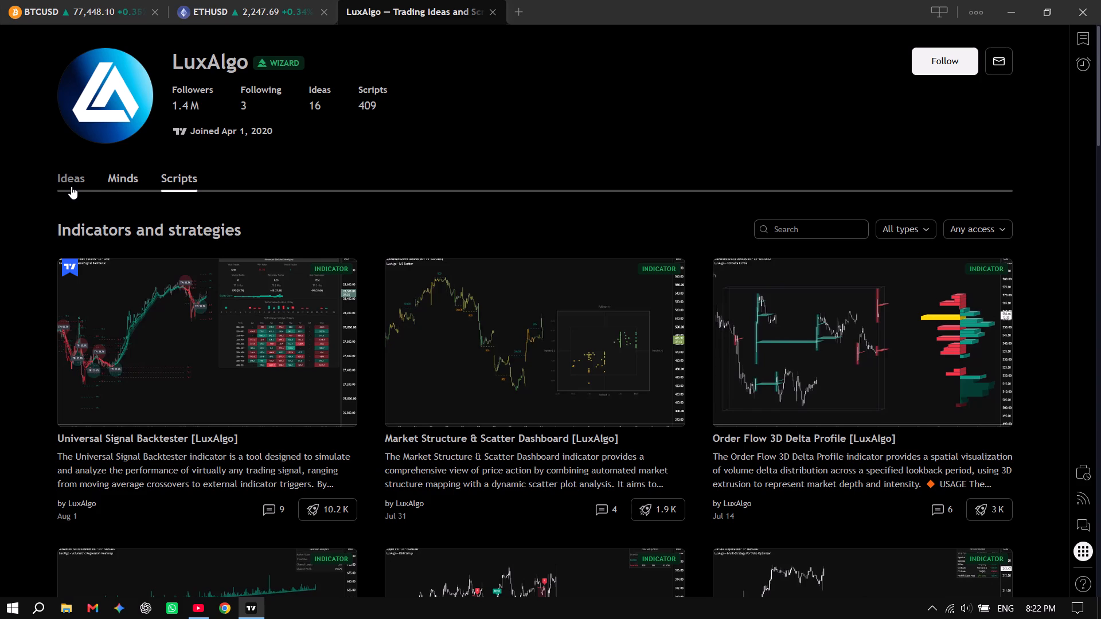
pyautogui.click(71, 186)
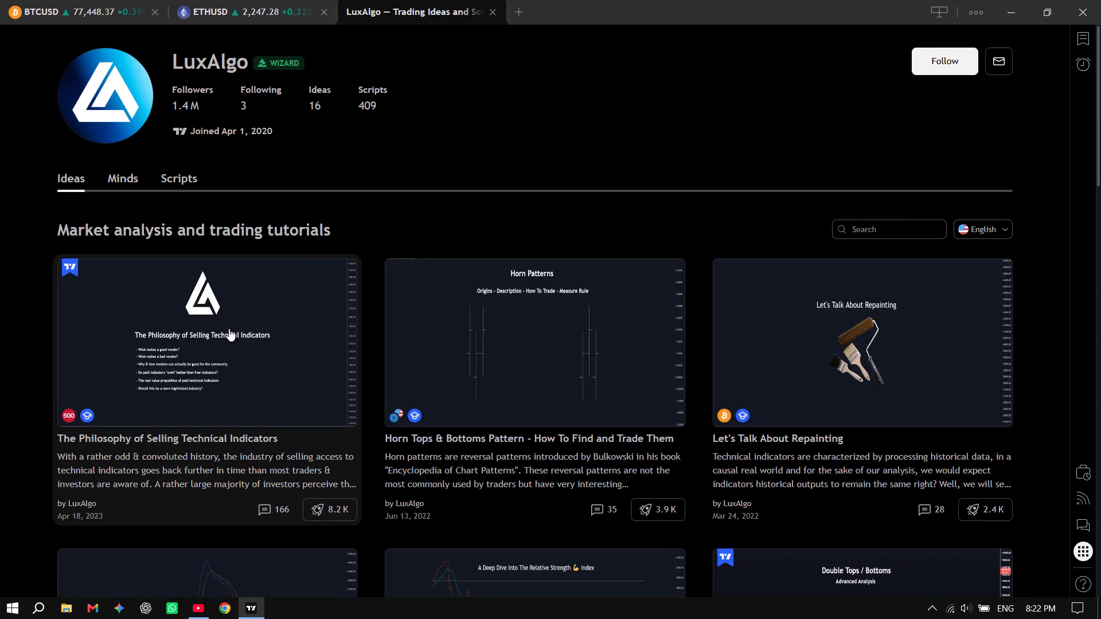
pyautogui.click(179, 181)
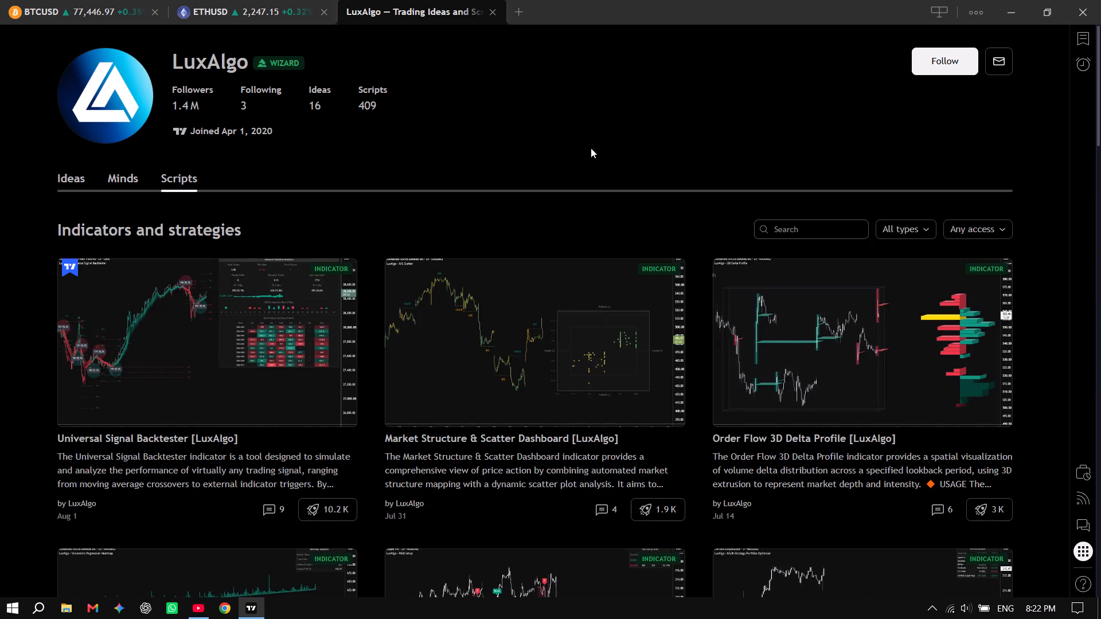
pyautogui.click(492, 16)
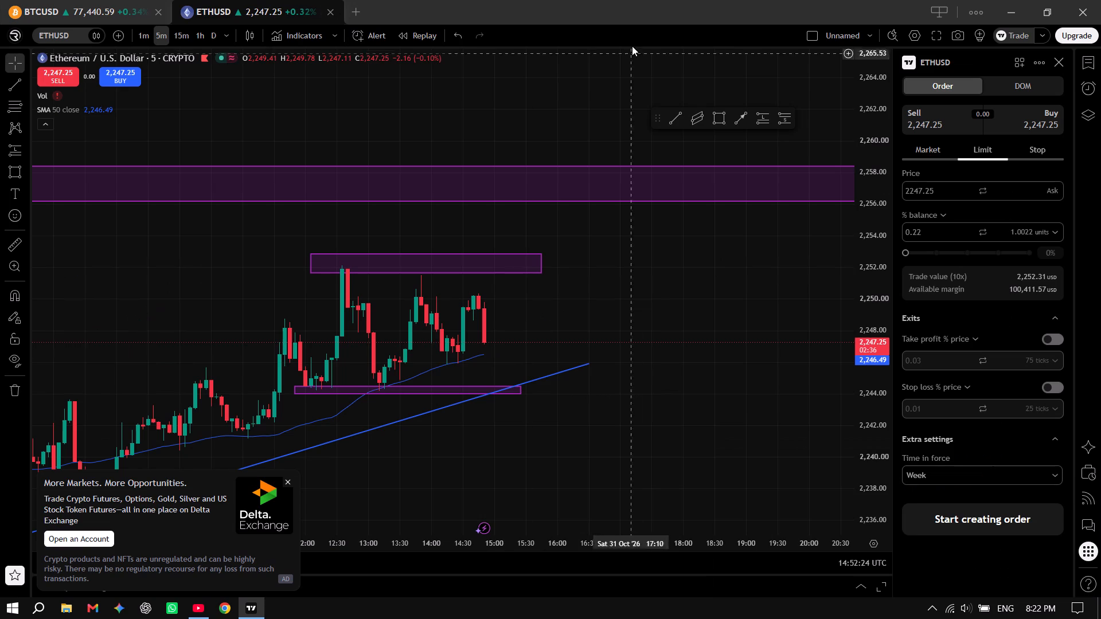
# Browse personal, trending and top community scripts in the ETHUSD indicator library, filtering the top scripts to indicators only.
pyautogui.click(291, 40)
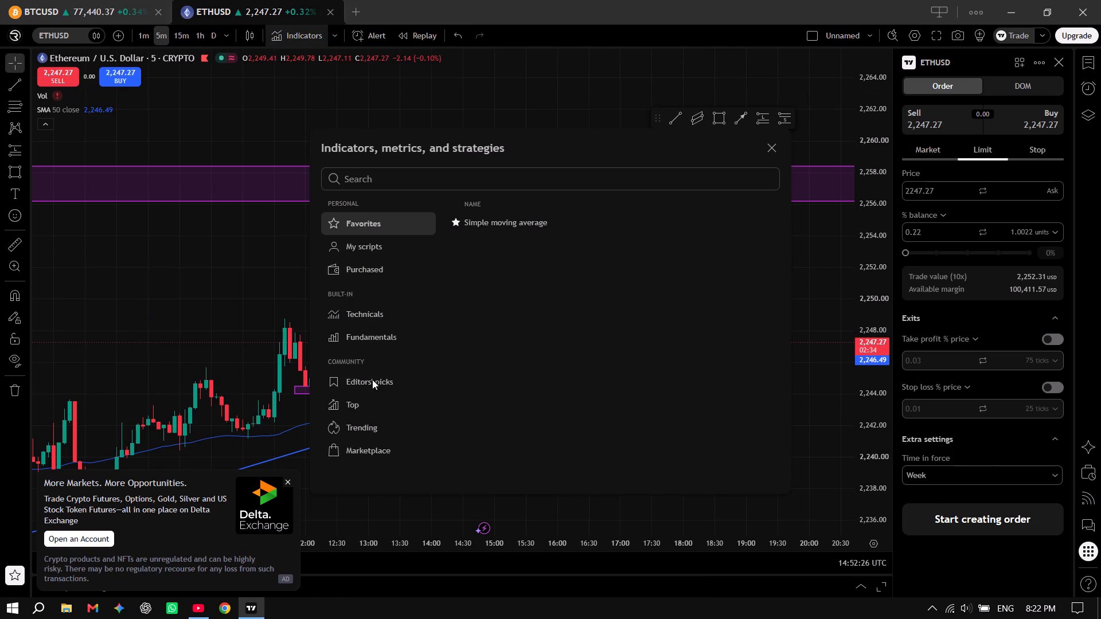
pyautogui.click(357, 248)
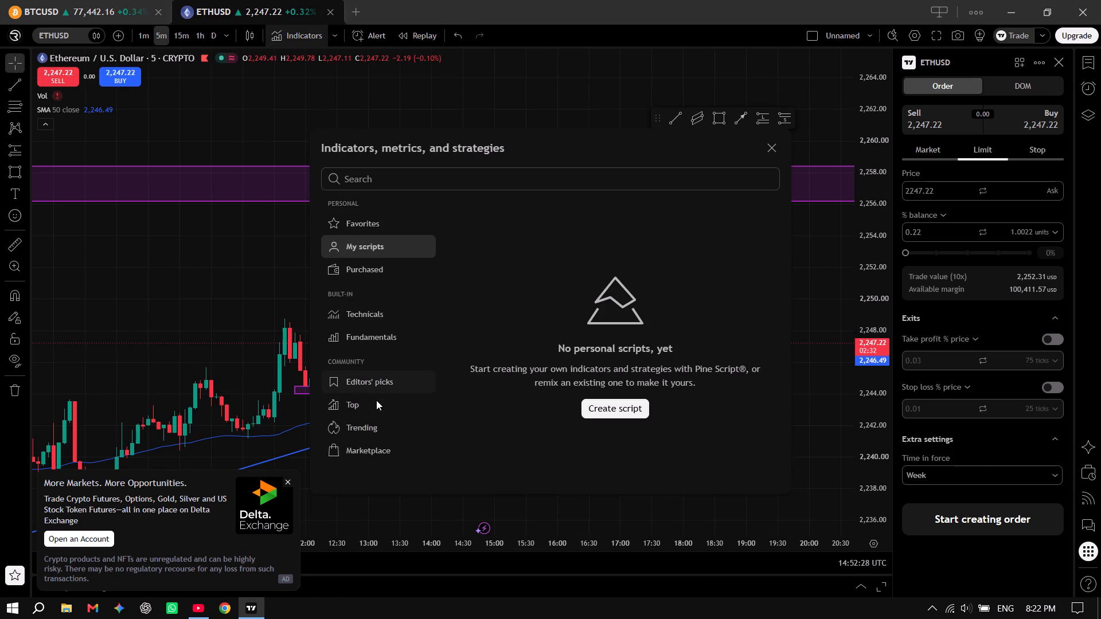
pyautogui.click(374, 414)
pyautogui.click(374, 428)
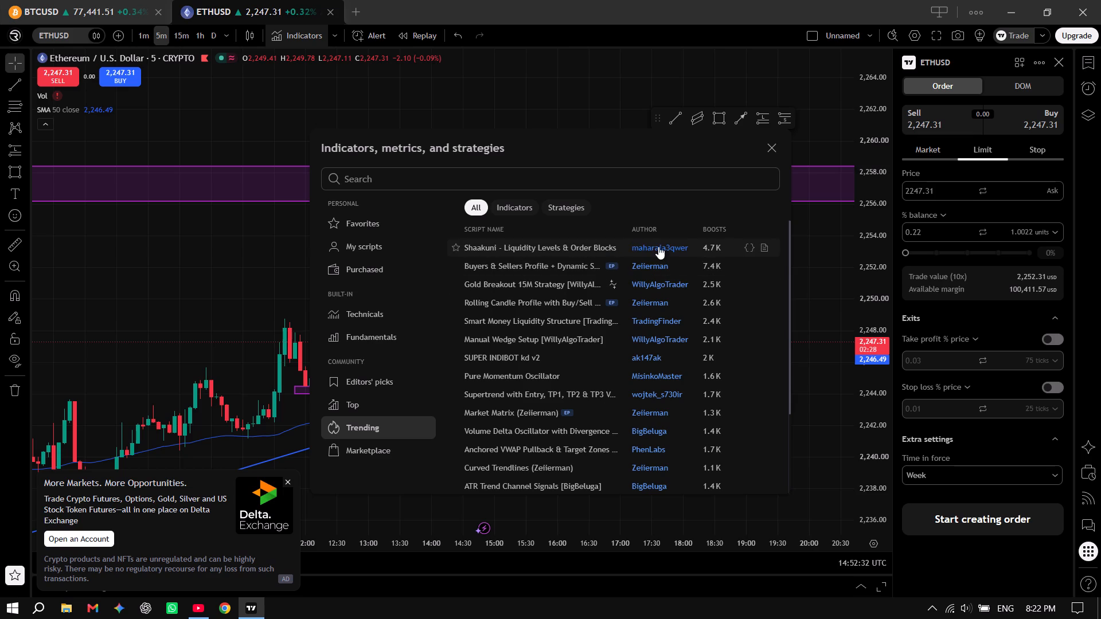
pyautogui.moveTo(366, 413); pyautogui.dragTo(382, 409)
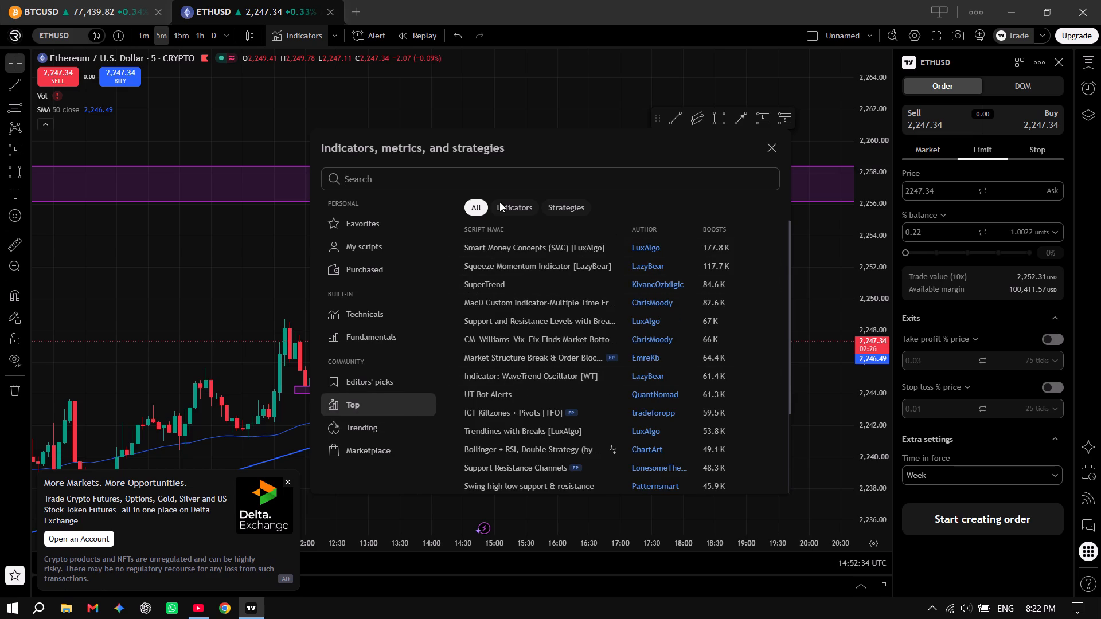
pyautogui.click(564, 210)
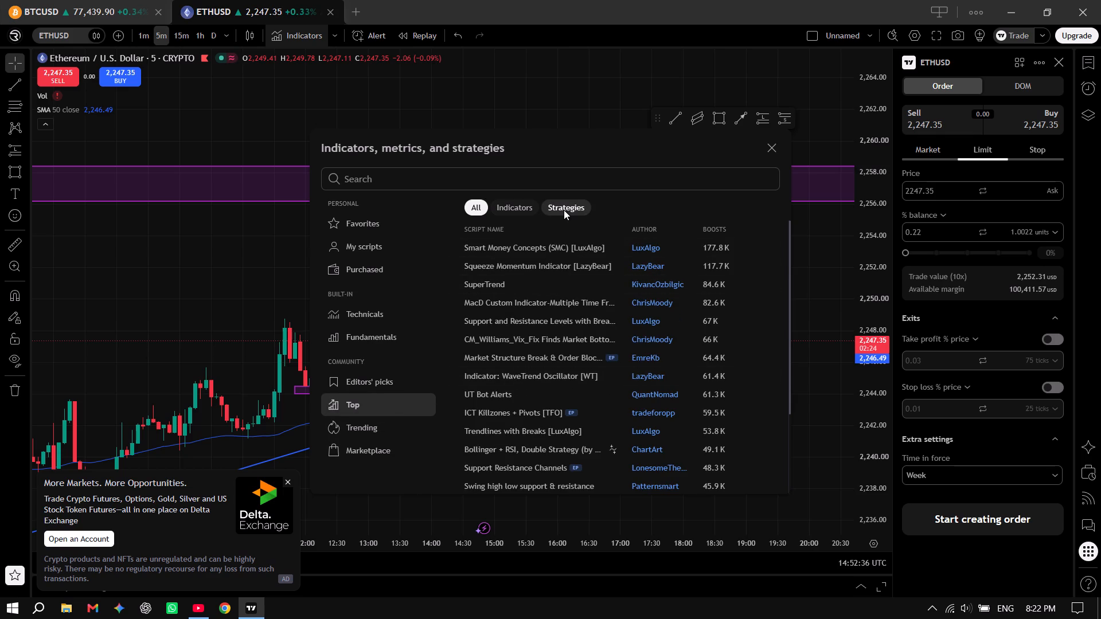
pyautogui.click(522, 209)
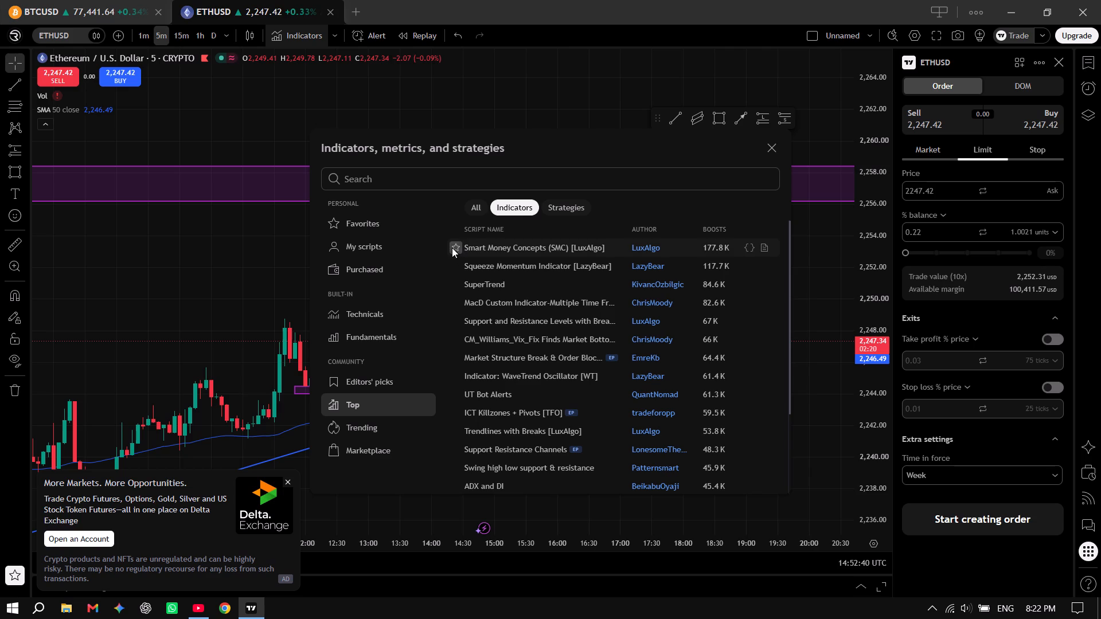
# Inspect the source code of Smart Money Concepts (SMC) [LuxAlgo] and close the Pine Editor.
pyautogui.click(752, 249)
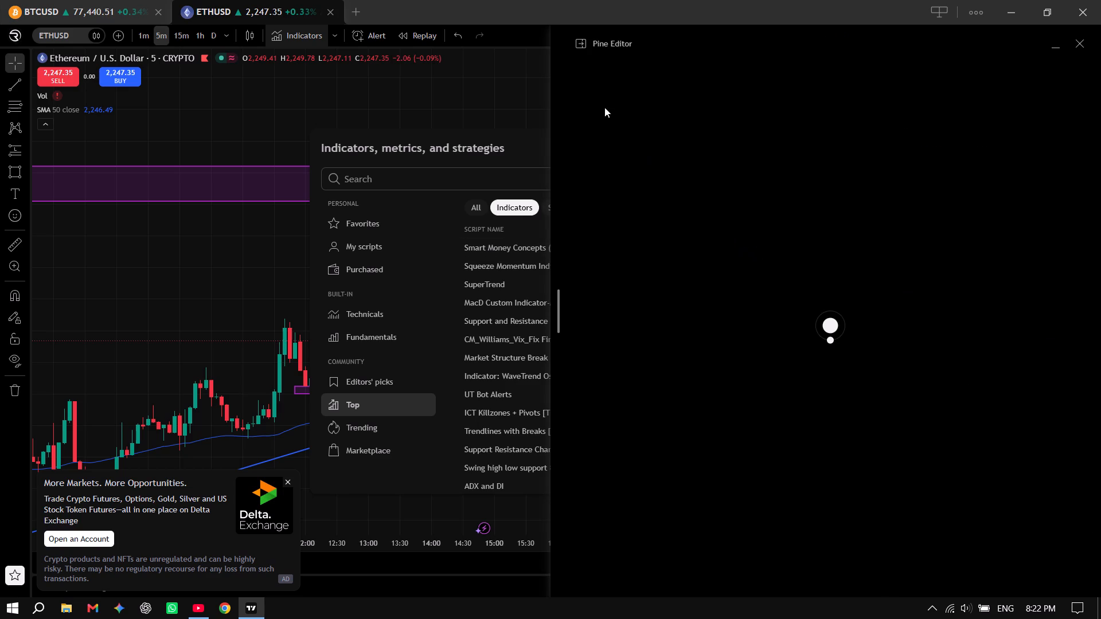
pyautogui.scroll(-3, 776, 291)
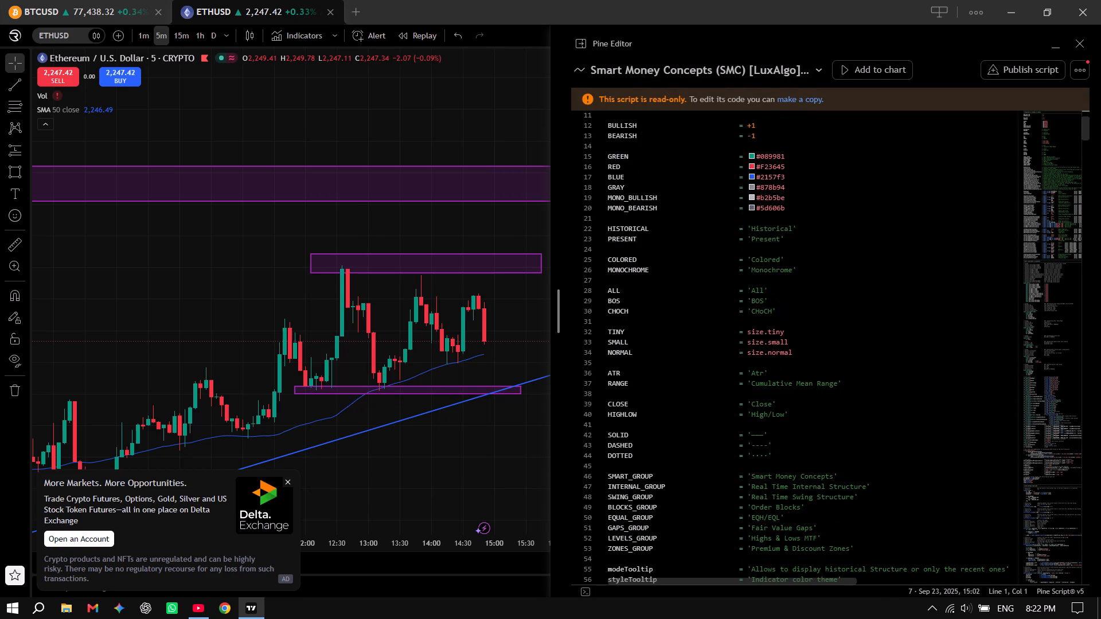
pyautogui.scroll(-12, 782, 288)
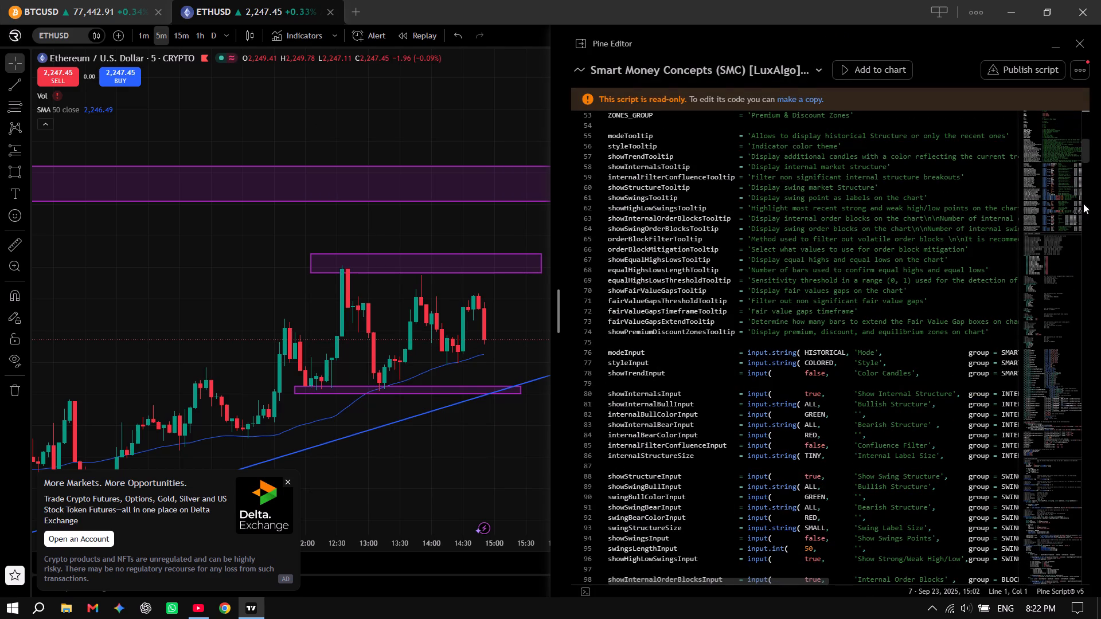
pyautogui.moveTo(1067, 152); pyautogui.dragTo(1075, 203)
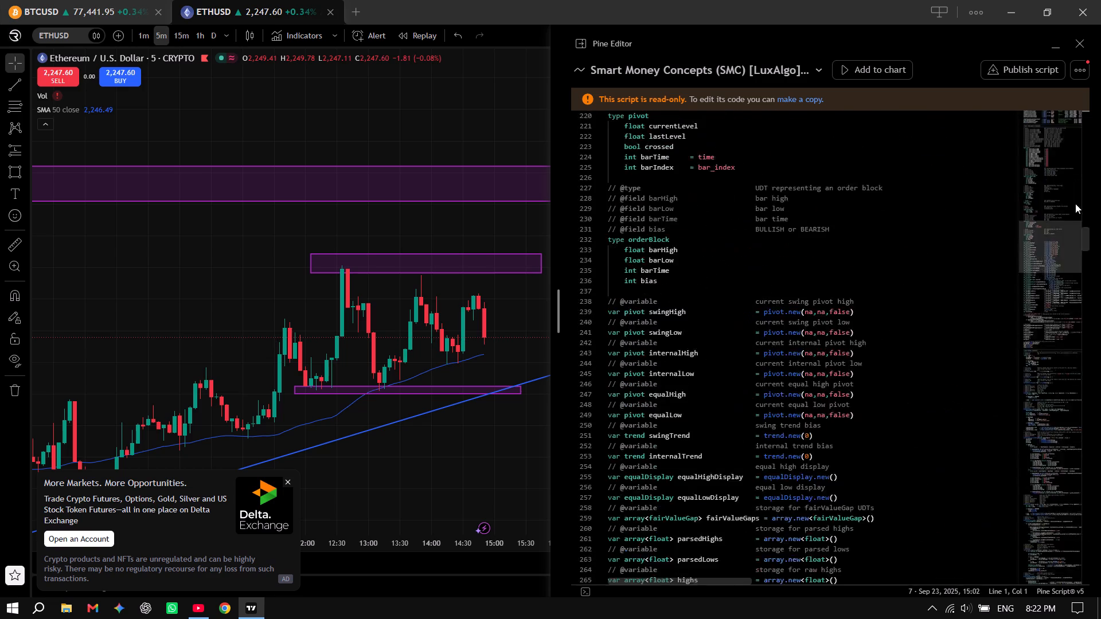
pyautogui.moveTo(1075, 203); pyautogui.dragTo(1061, 82)
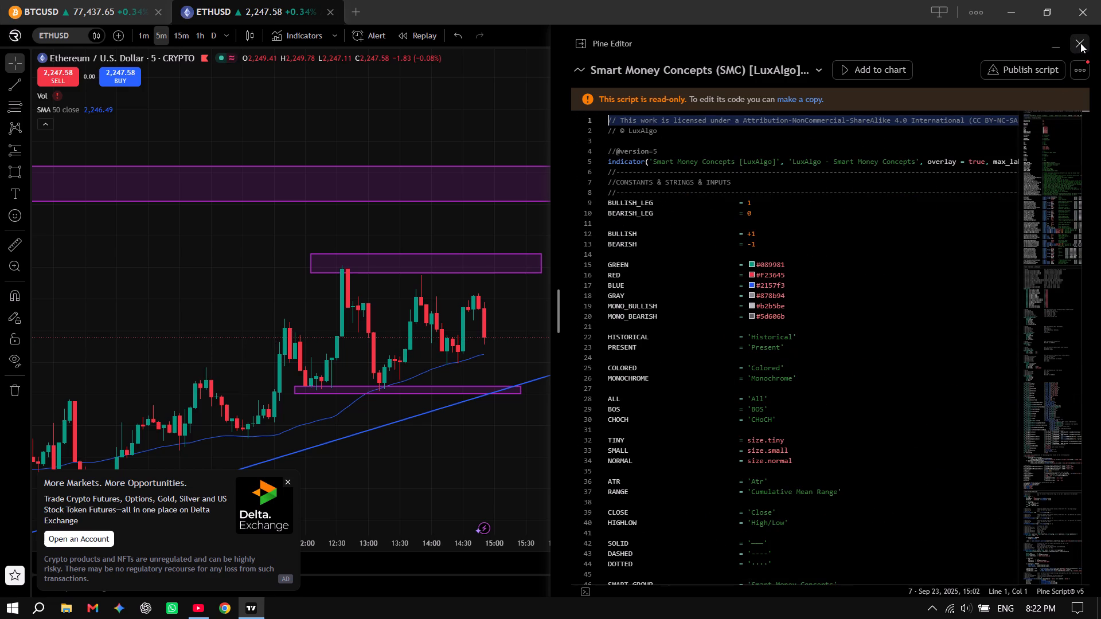
pyautogui.click(1080, 43)
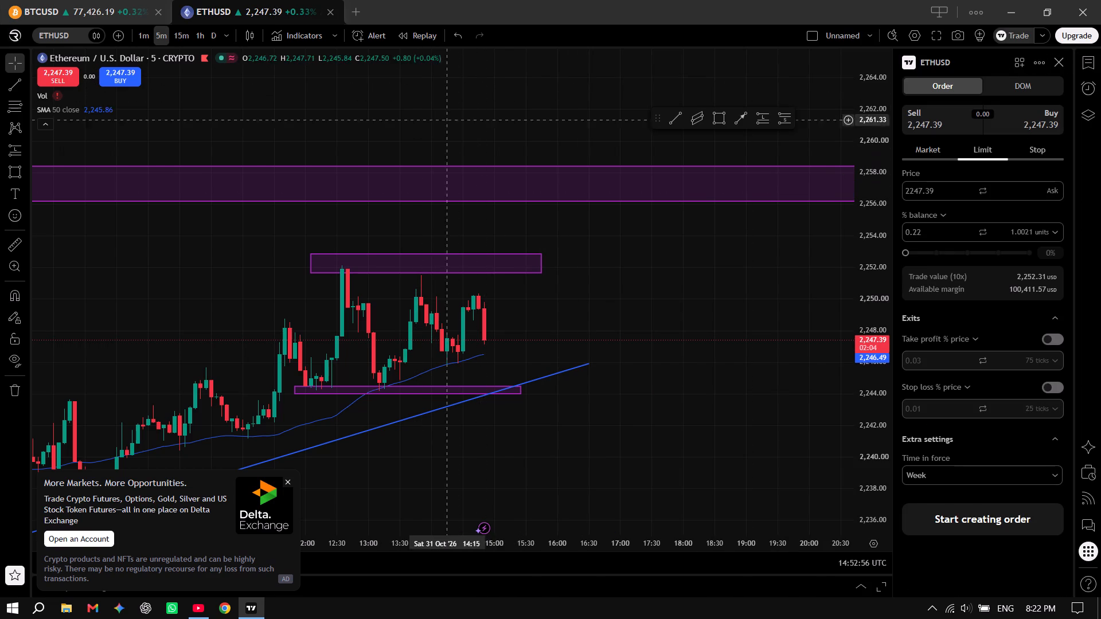
# Dismiss the advertisement covering the ETHUSD chart and close the ad-free upgrade offer.
pyautogui.moveTo(612, 319); pyautogui.dragTo(486, 305)
pyautogui.click(304, 41)
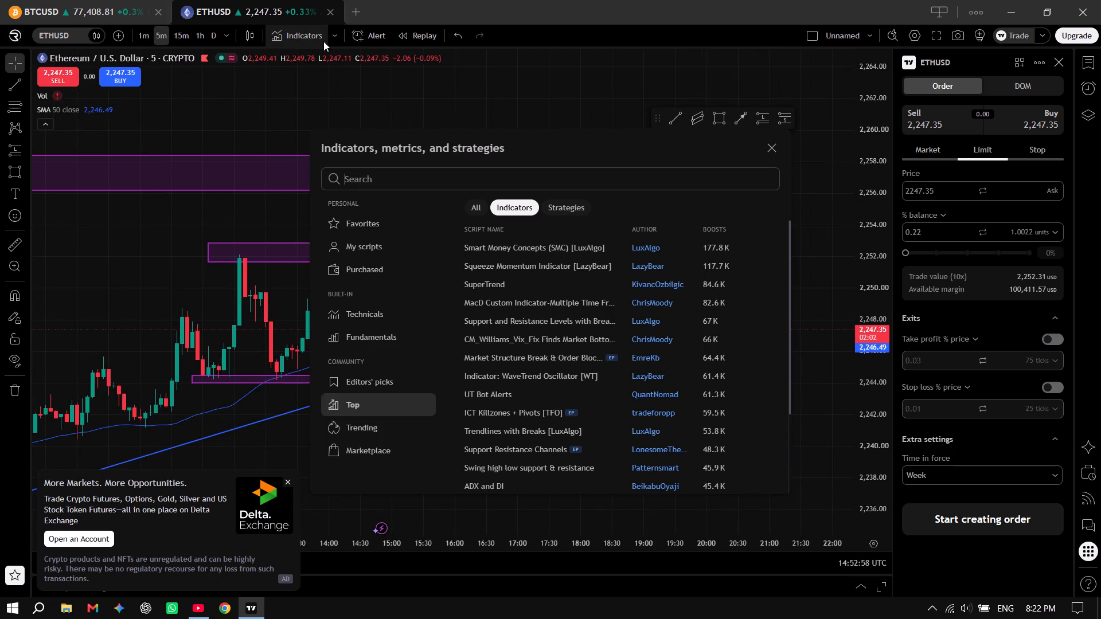
pyautogui.click(291, 479)
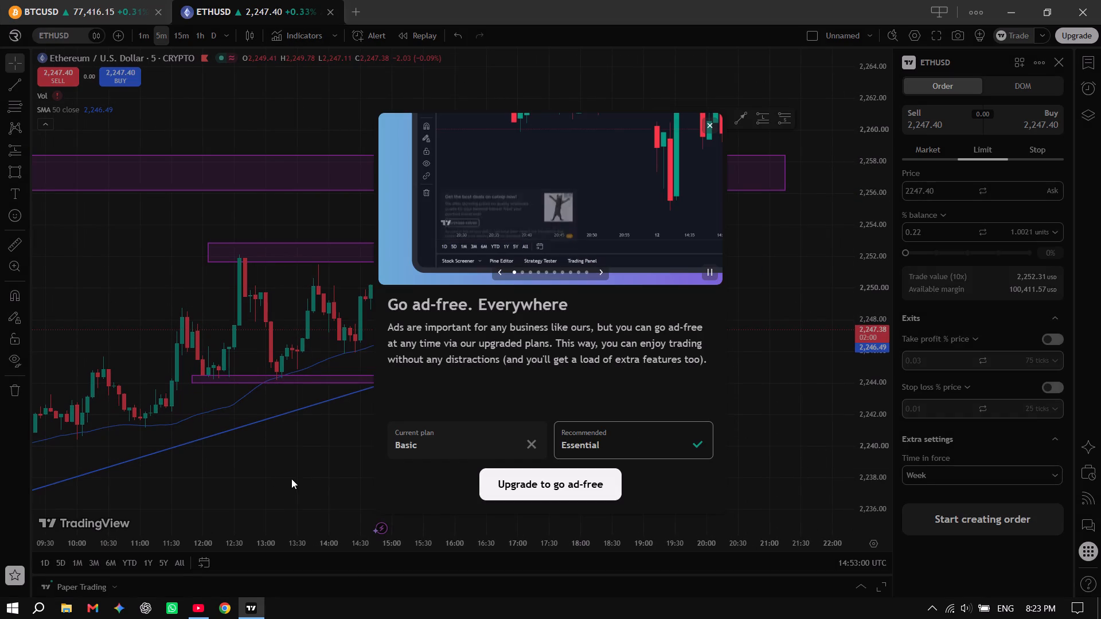
pyautogui.click(706, 123)
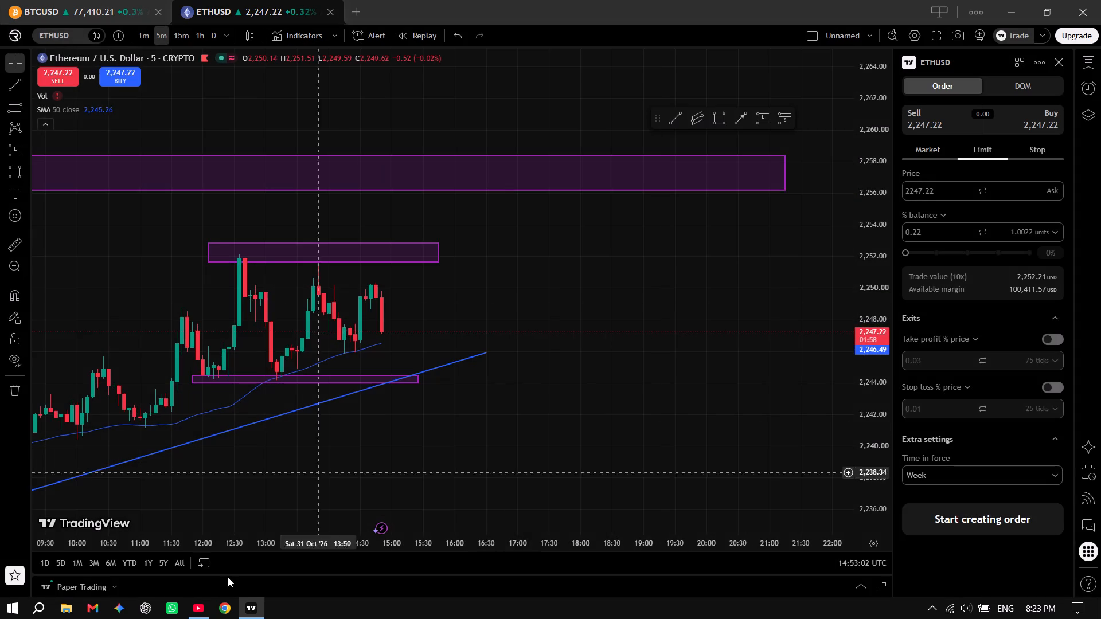
# Check the paper trading positions, collapse the account view and close the ETHUSD order ticket.
pyautogui.click(72, 587)
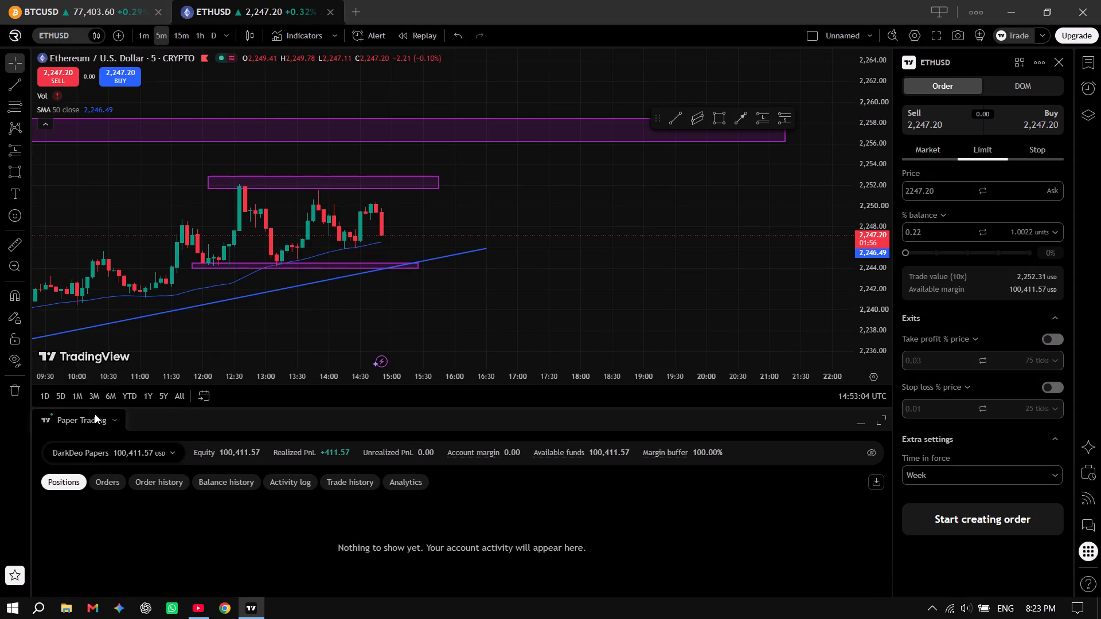
pyautogui.click(88, 427)
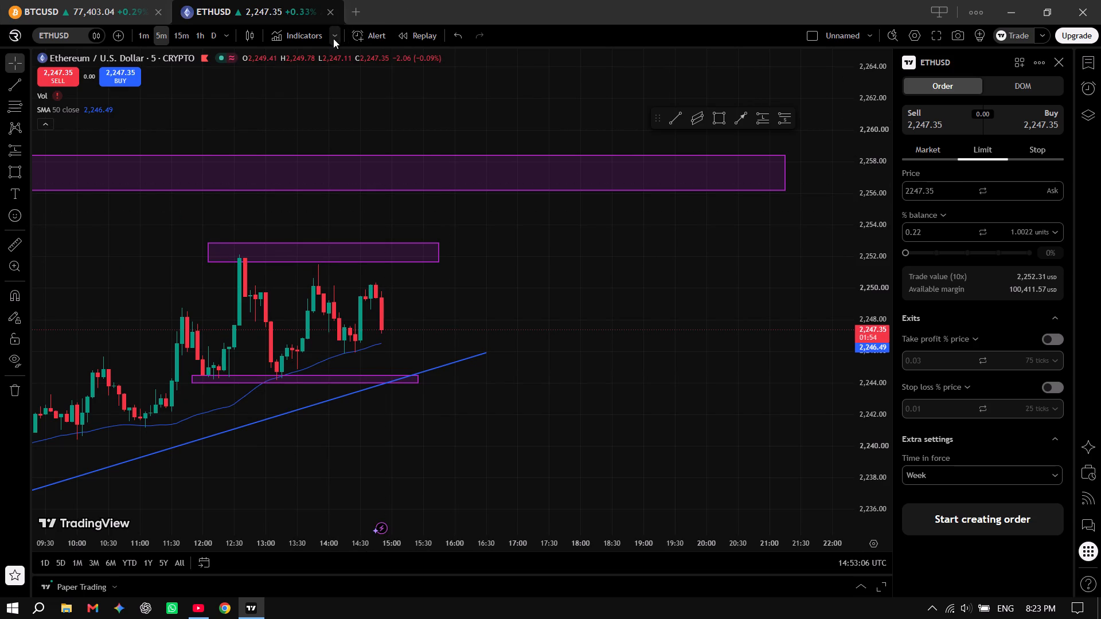
pyautogui.click(1060, 65)
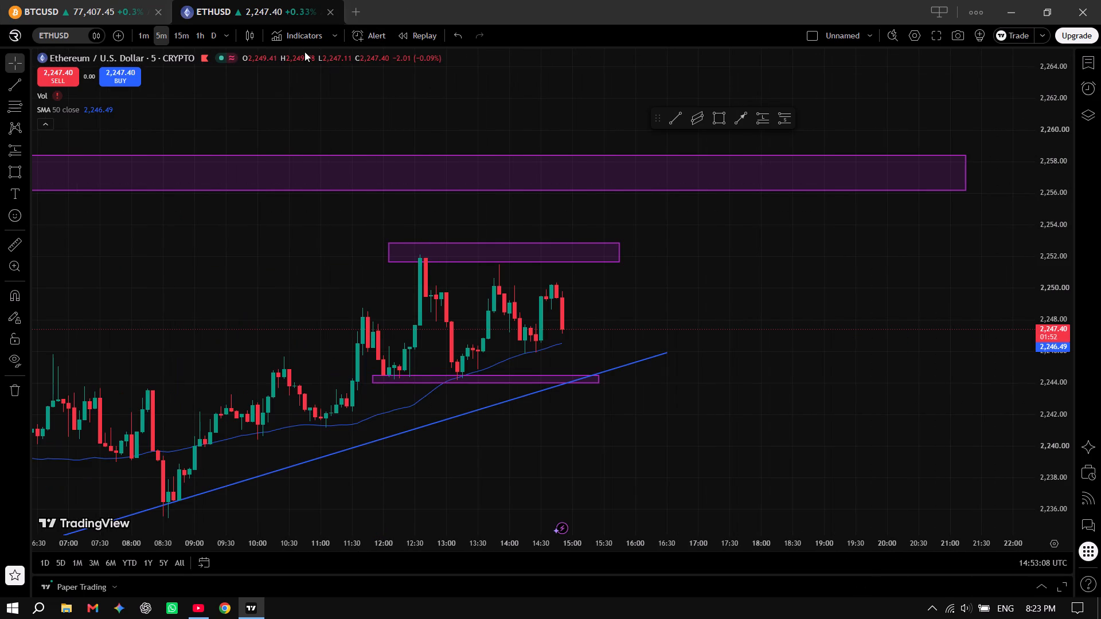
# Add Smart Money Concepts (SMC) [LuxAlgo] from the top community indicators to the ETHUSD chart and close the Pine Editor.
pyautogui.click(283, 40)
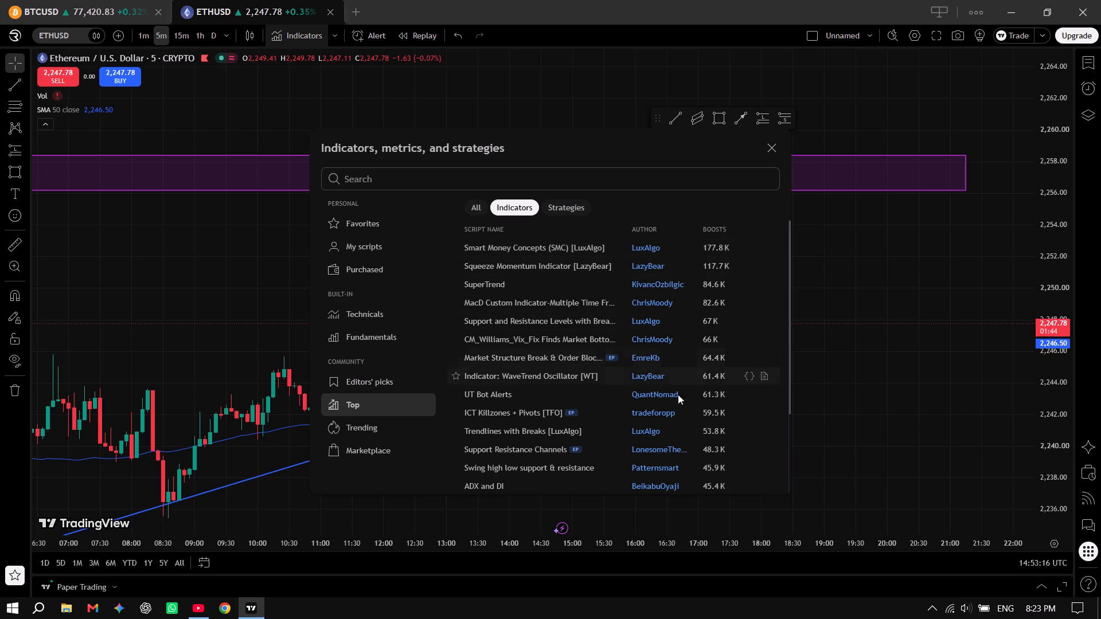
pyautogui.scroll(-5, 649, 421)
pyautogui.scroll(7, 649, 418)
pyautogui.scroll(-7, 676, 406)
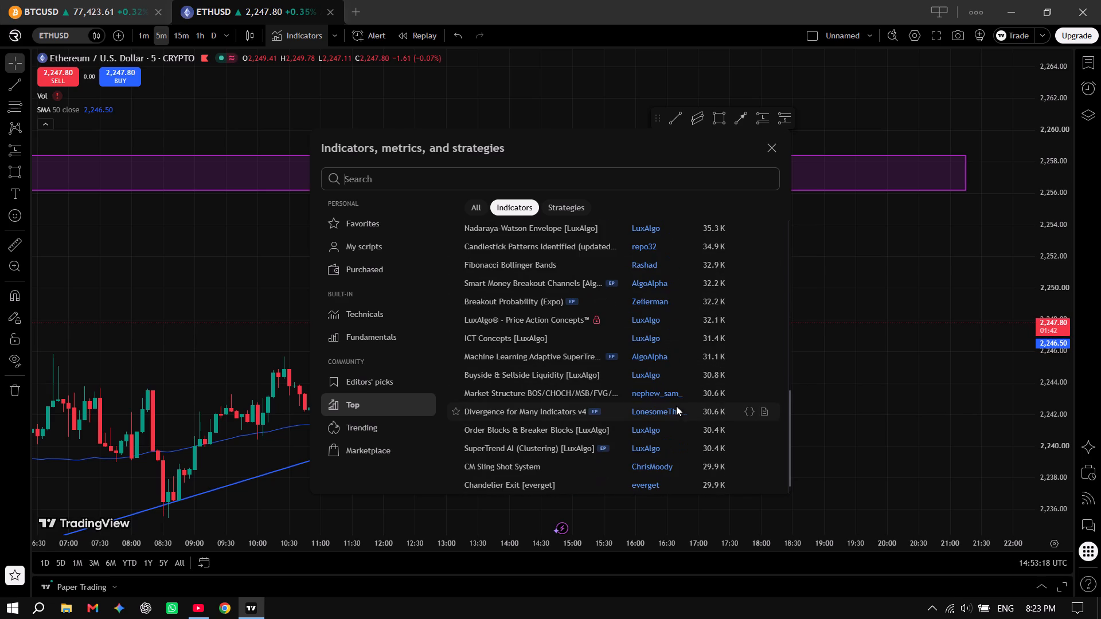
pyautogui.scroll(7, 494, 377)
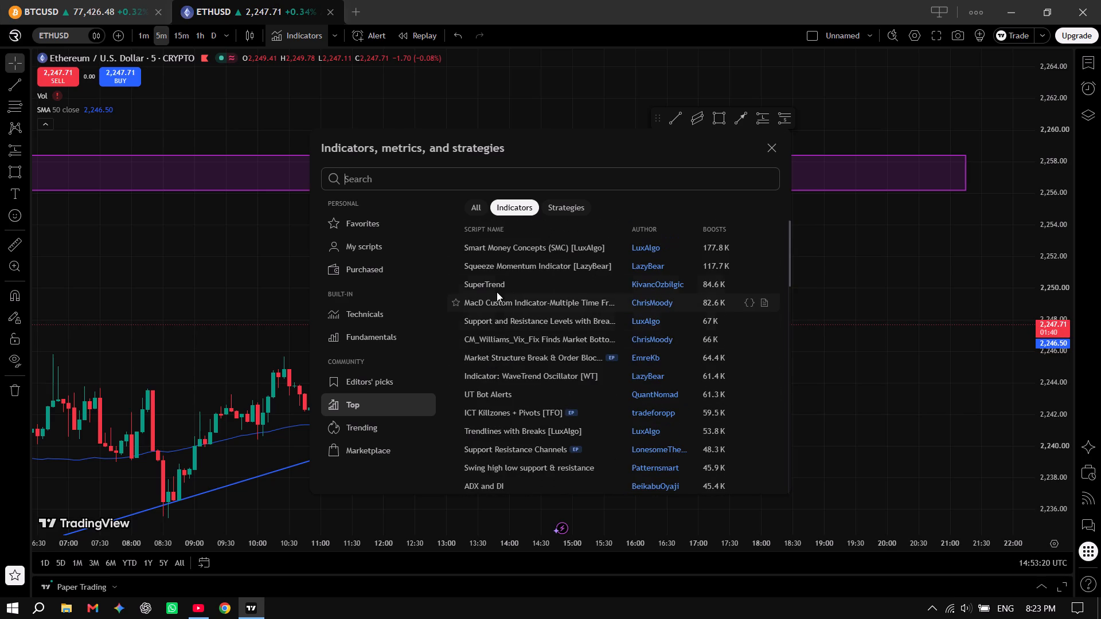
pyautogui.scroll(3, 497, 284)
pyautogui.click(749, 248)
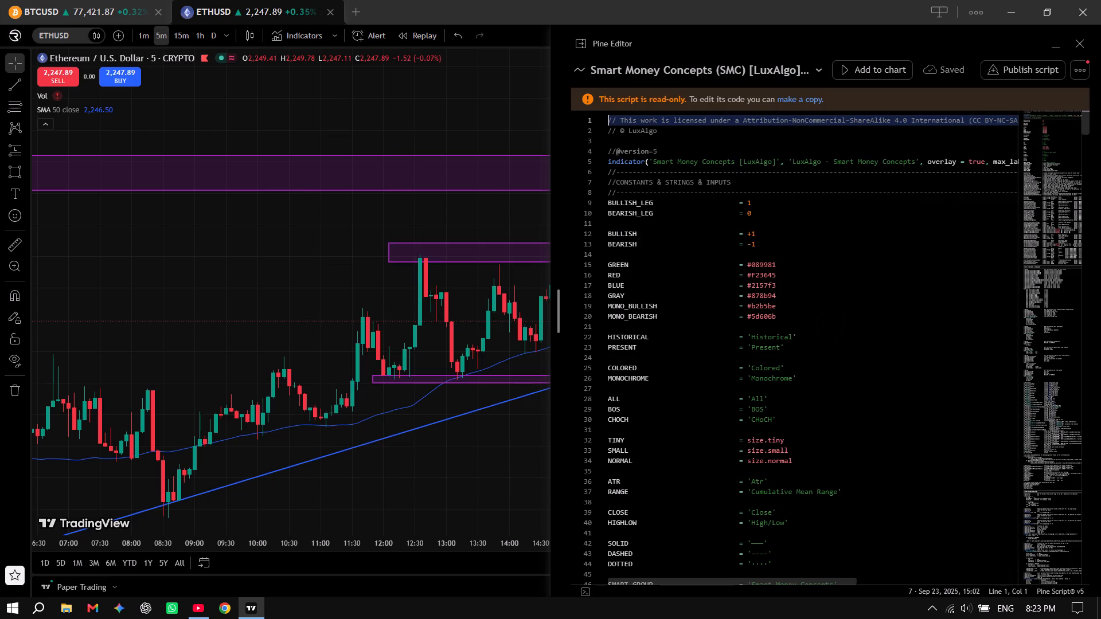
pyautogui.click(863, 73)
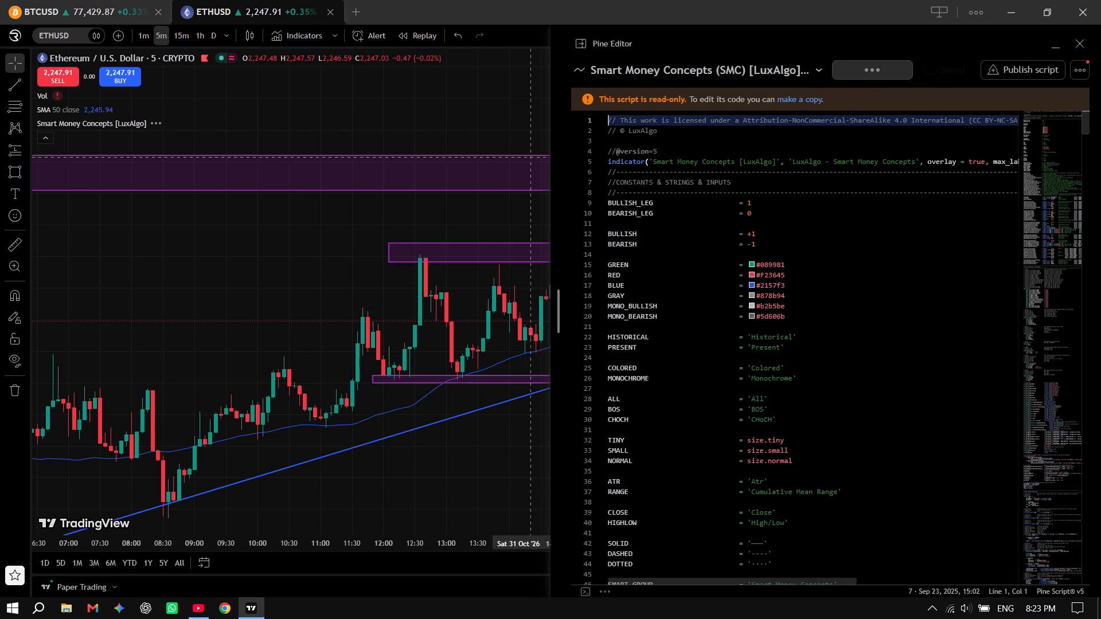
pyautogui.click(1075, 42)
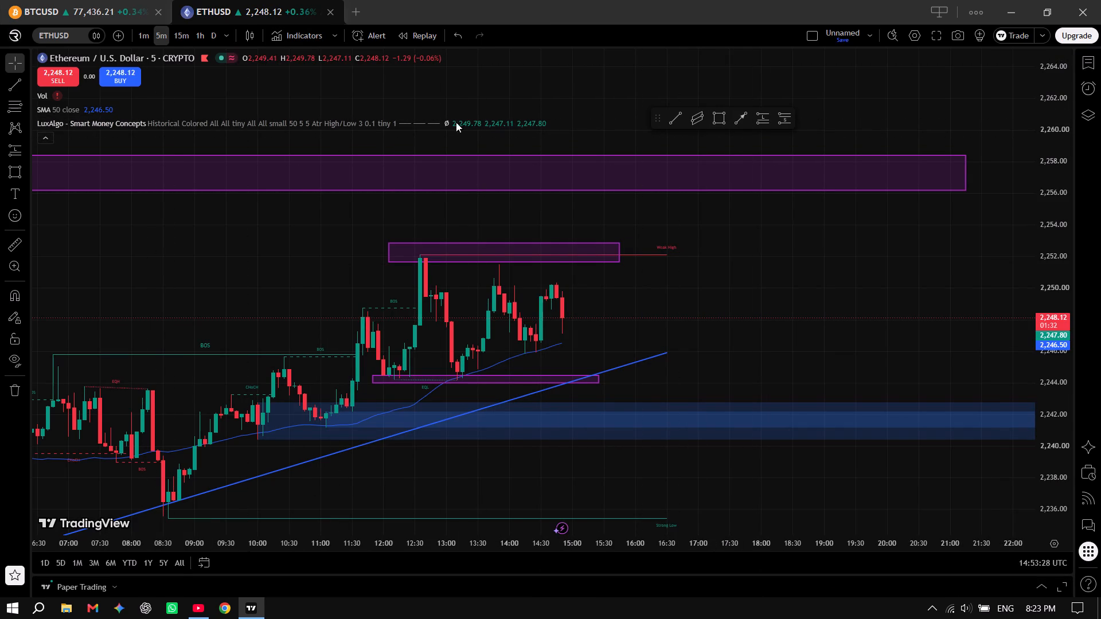
# Review the Style and Inputs settings of the Smart Money Concepts indicator and cancel without changing anything.
pyautogui.click(462, 125)
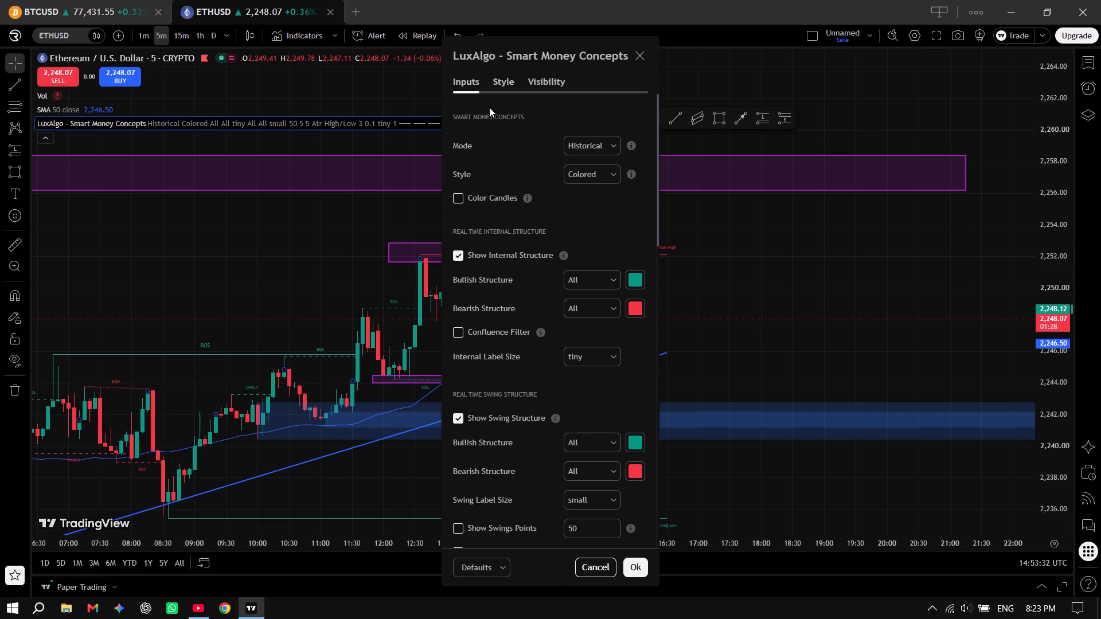
pyautogui.click(498, 85)
pyautogui.click(463, 86)
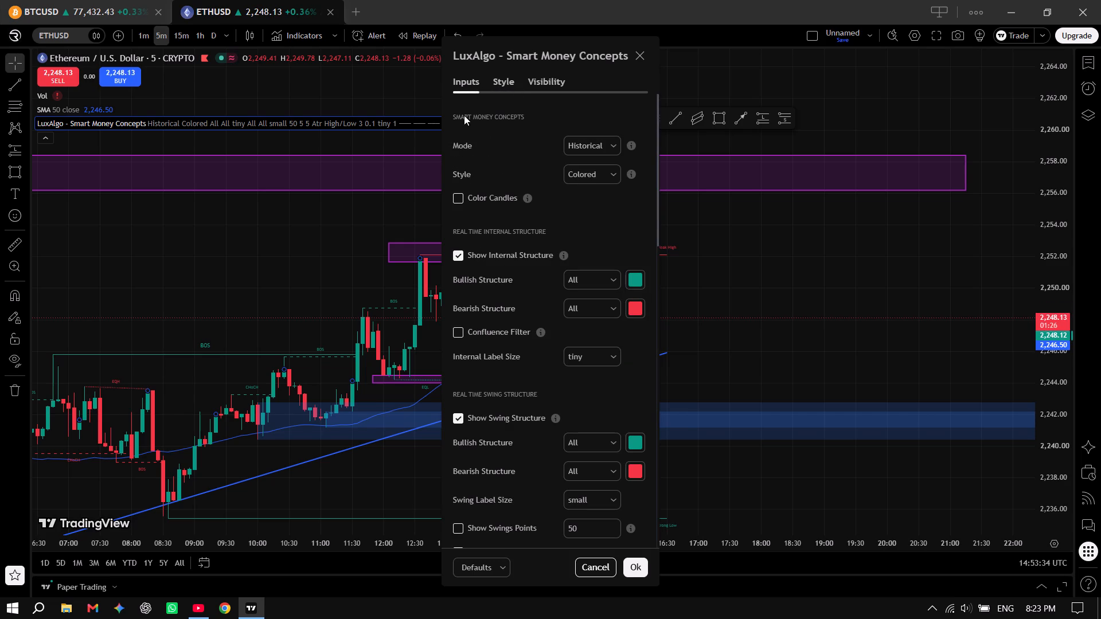
pyautogui.click(600, 567)
pyautogui.click(205, 211)
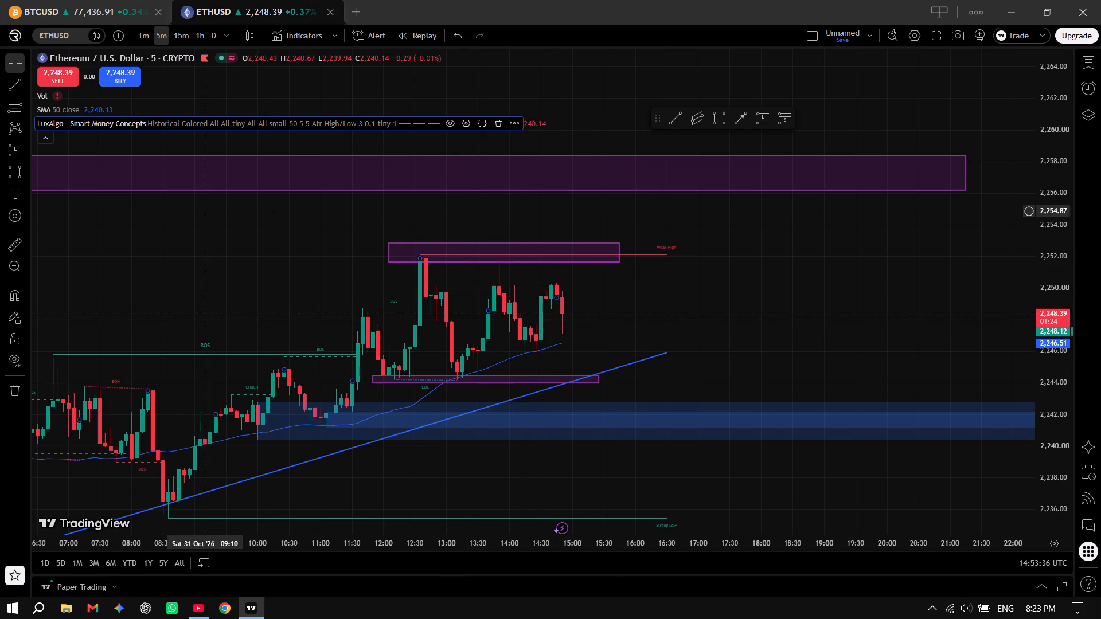
# Check the favorite indicators in the indicator library and close the library.
pyautogui.click(334, 123)
pyautogui.click(330, 88)
pyautogui.click(295, 38)
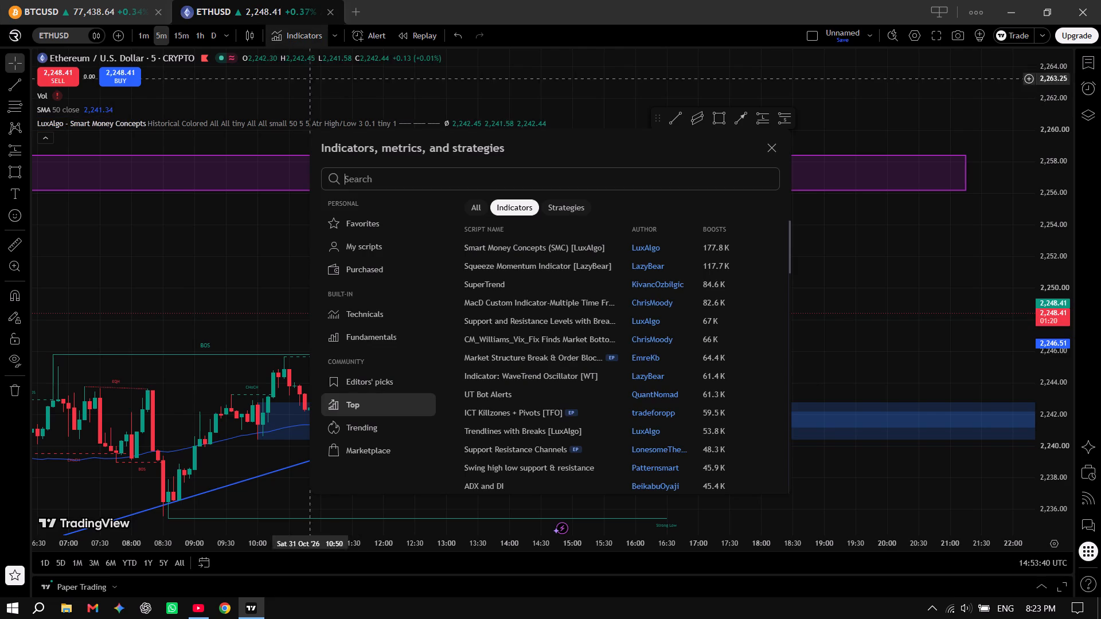
pyautogui.click(364, 222)
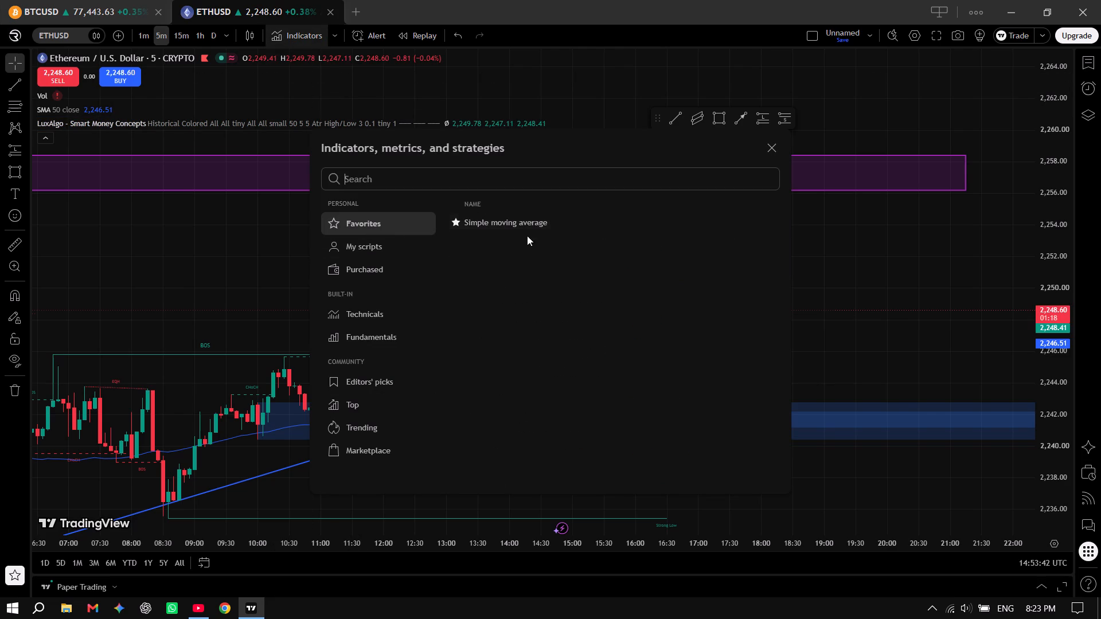
pyautogui.click(775, 149)
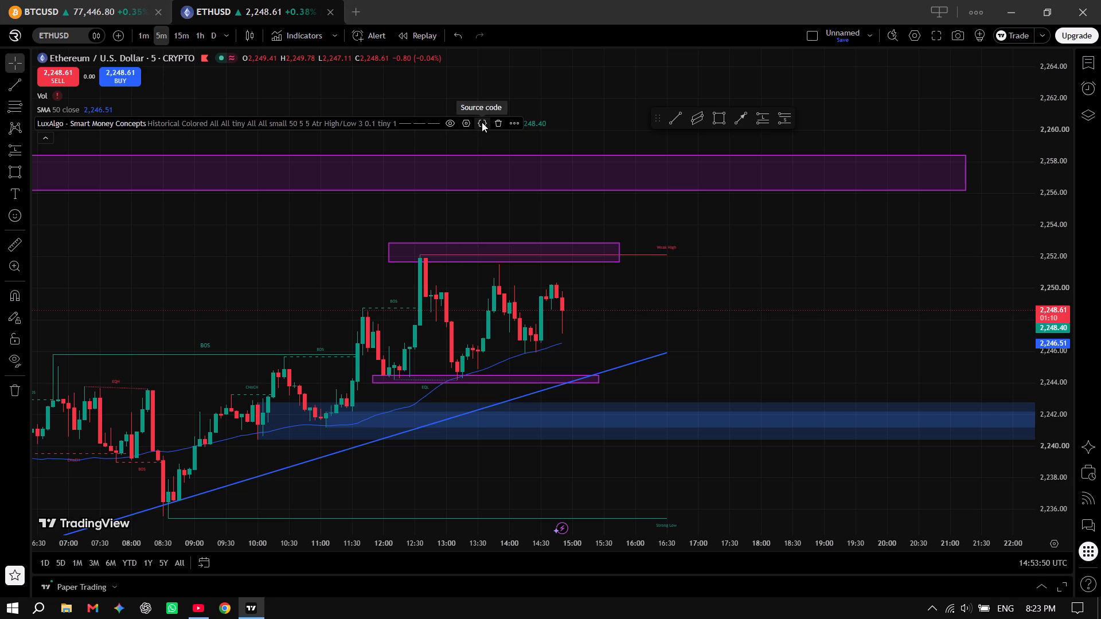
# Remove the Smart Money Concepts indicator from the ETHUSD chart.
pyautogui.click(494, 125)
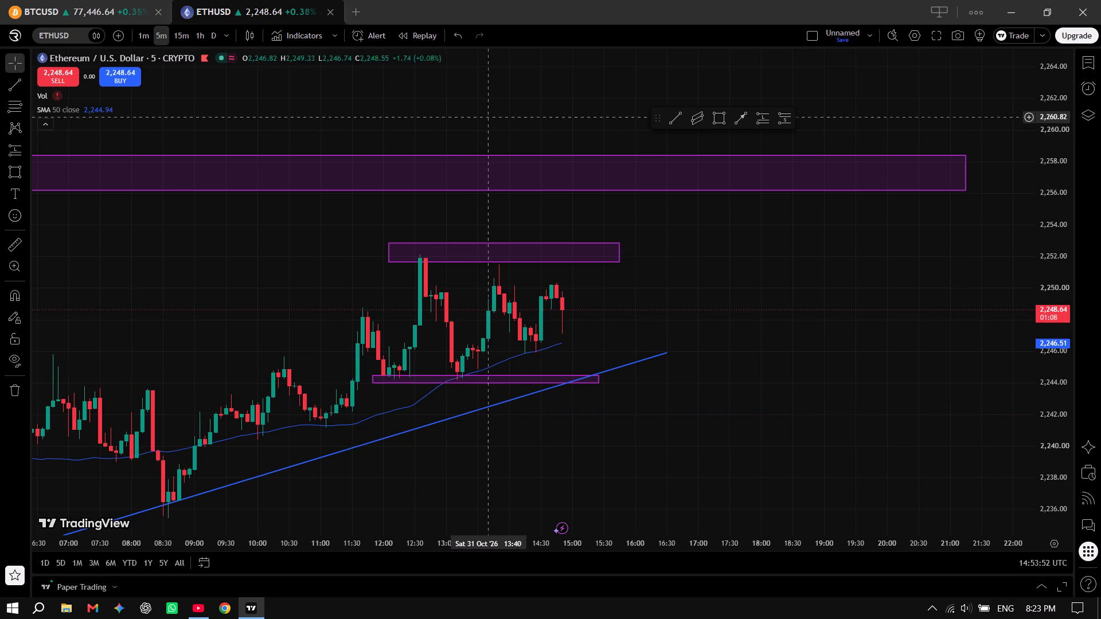
# Look through the quick indicator list and the indicator template options, and return to the ETHUSD chart.
pyautogui.click(335, 41)
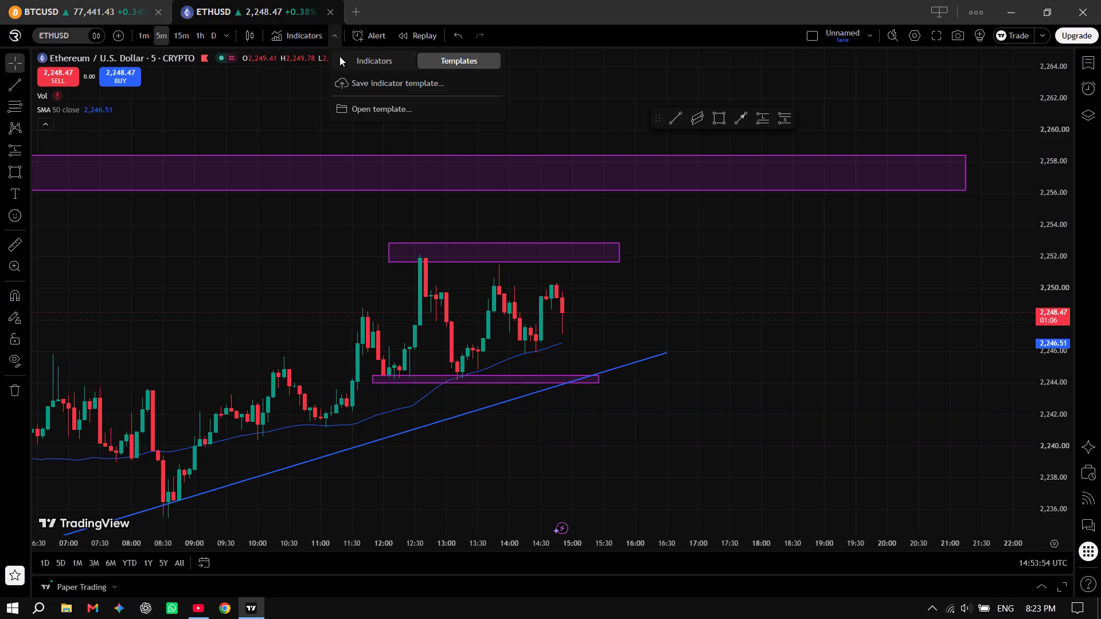
pyautogui.click(382, 62)
pyautogui.click(434, 64)
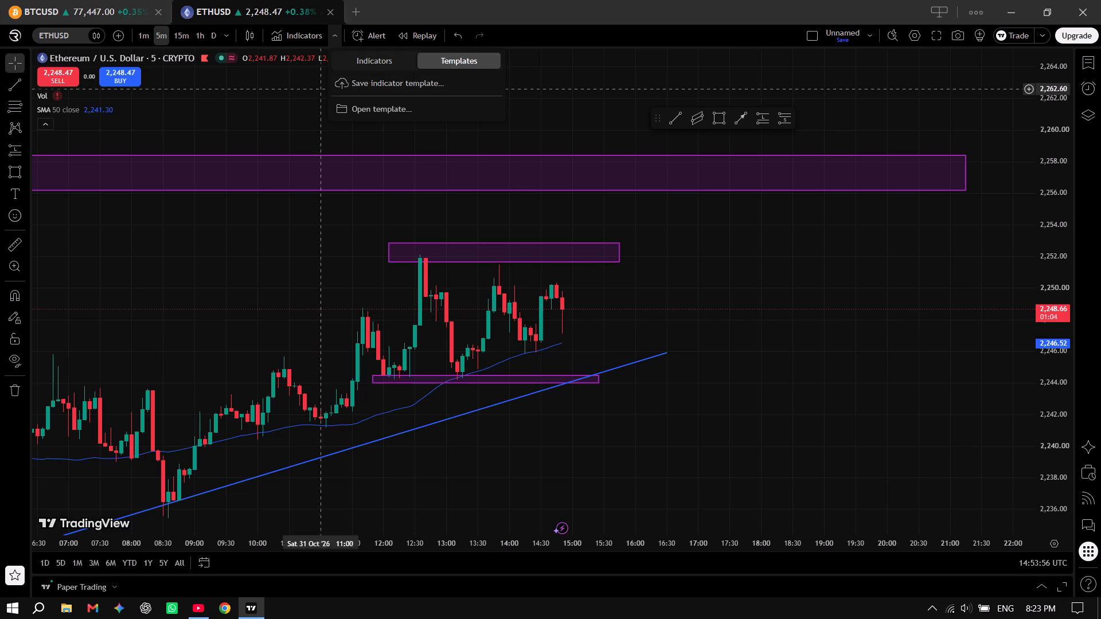
pyautogui.click(256, 87)
pyautogui.scroll(2, 620, 252)
pyautogui.scroll(1, 653, 323)
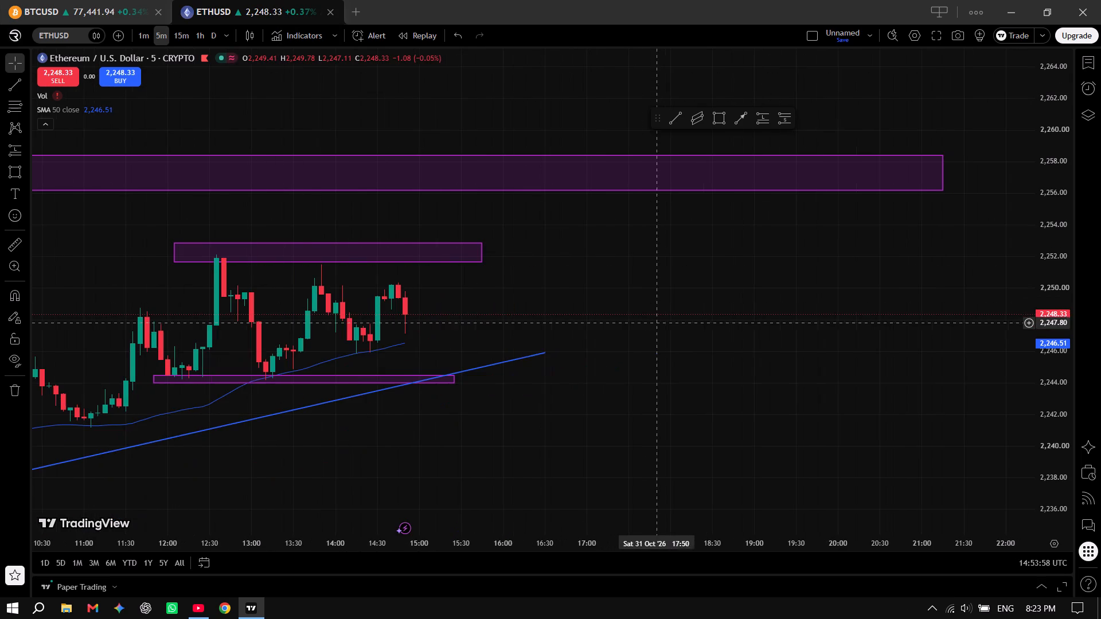
# Switch to the YouTube trading psychology video and rewind it in stages to the win-rate and reward expectancy calculation.
pyautogui.click(212, 618)
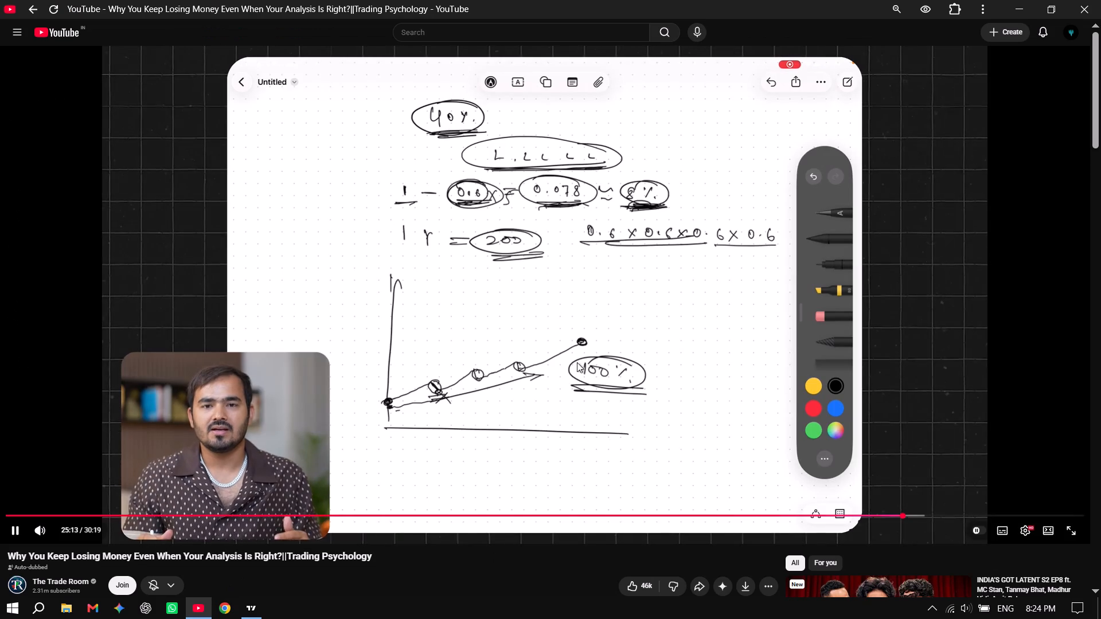
pyautogui.click(891, 516)
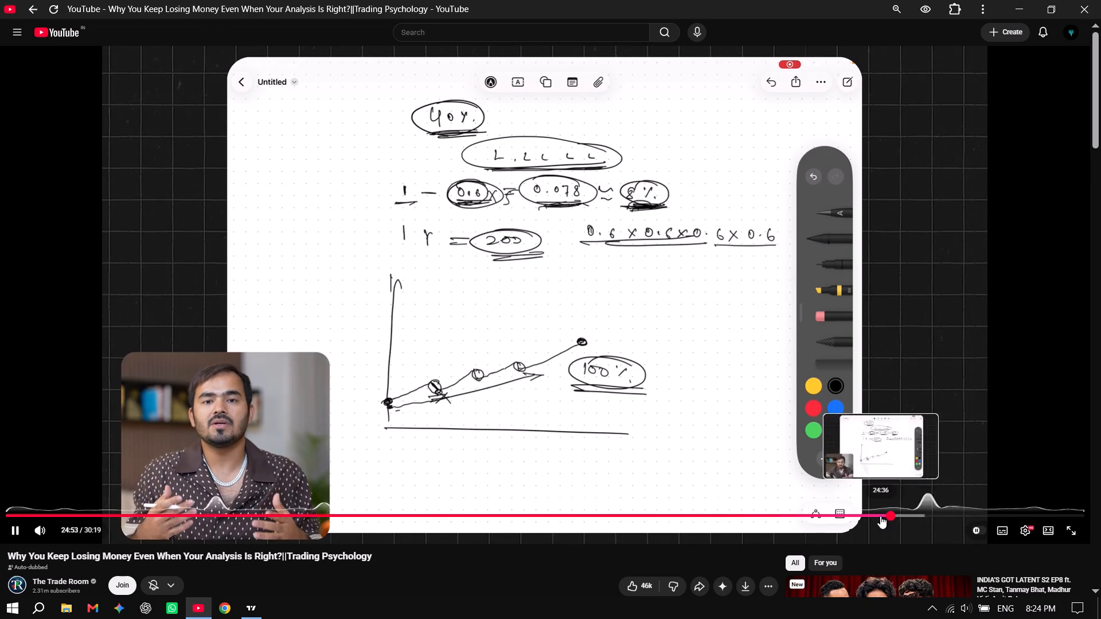
pyautogui.click(879, 515)
pyautogui.click(868, 514)
pyautogui.click(840, 513)
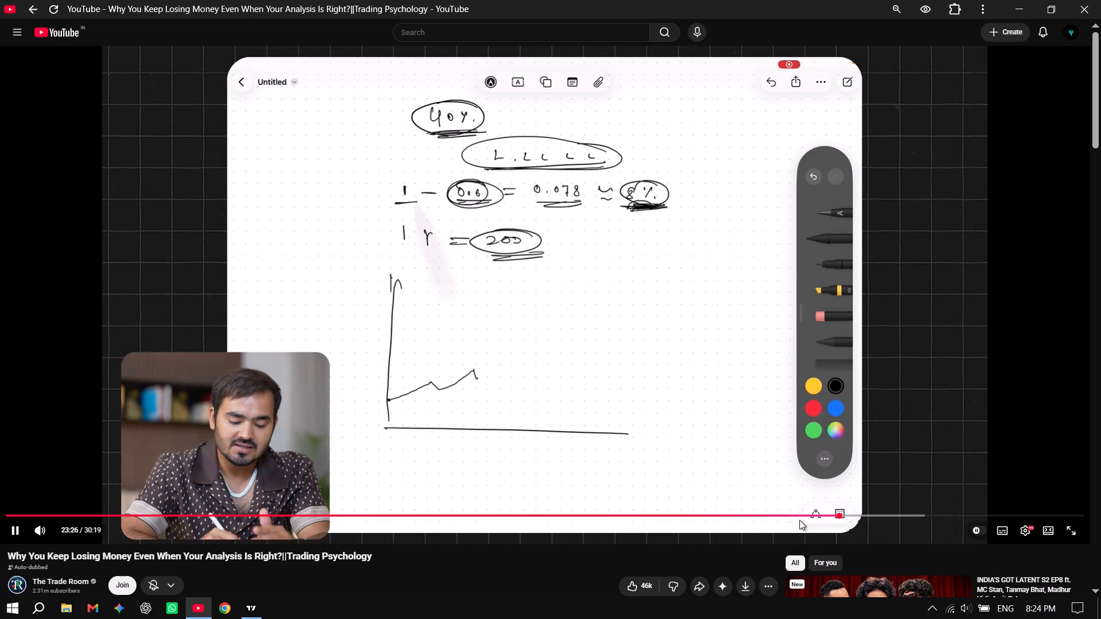
pyautogui.click(810, 513)
pyautogui.click(779, 512)
pyautogui.click(745, 512)
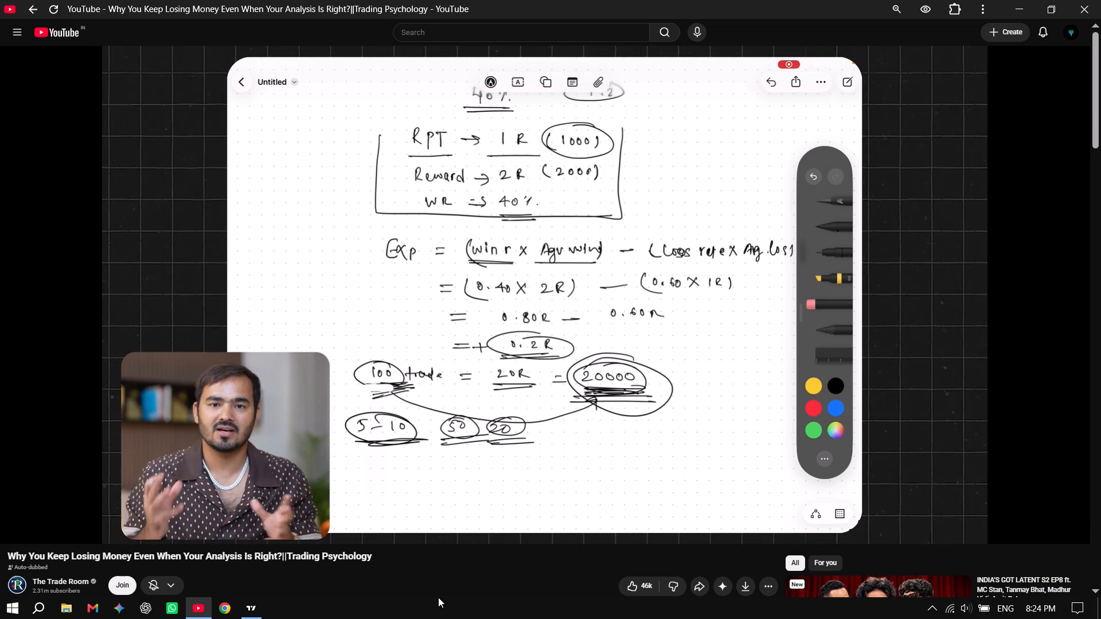
# Show the Windows desktop and reveal the hidden system tray icons.
pyautogui.press('super+d')
pyautogui.click(937, 613)
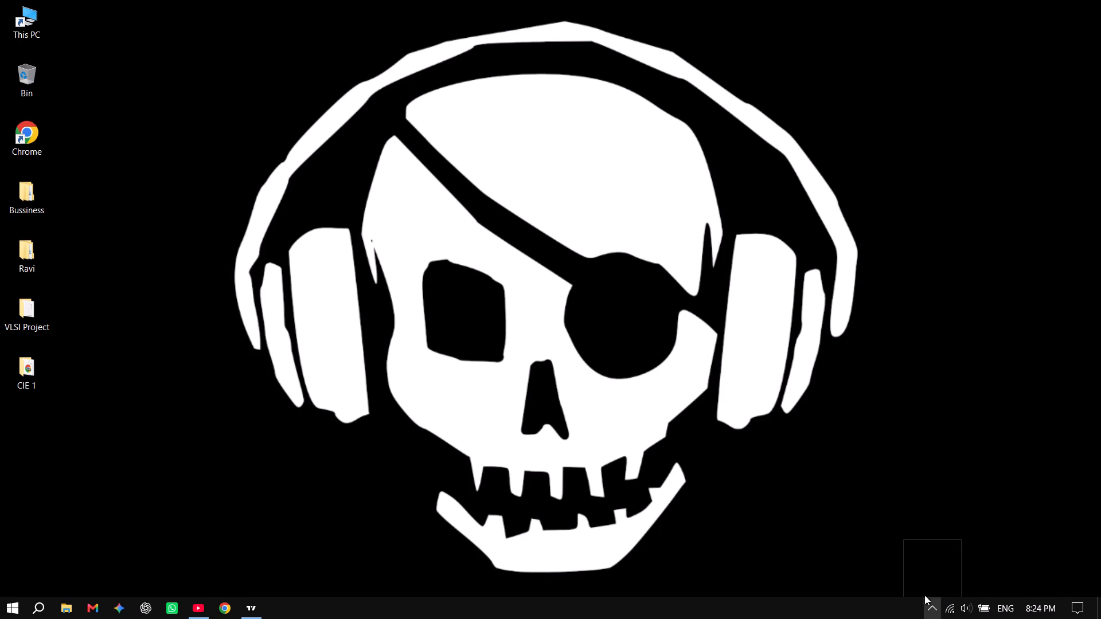
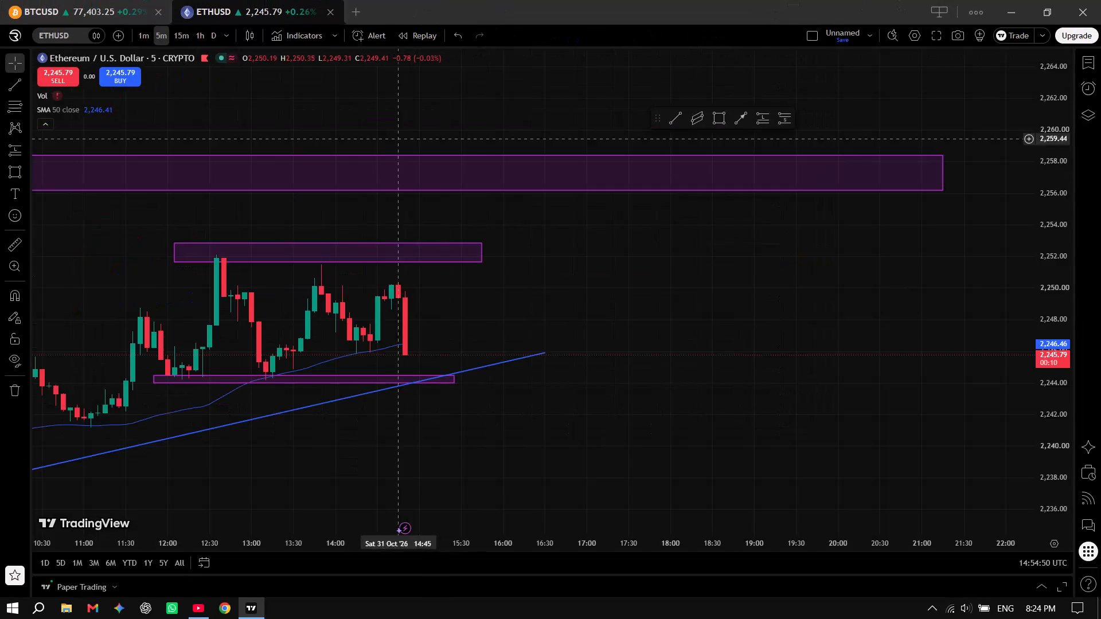
# Examine the ETHUSD 5-minute price action around the purple zones and the rising trendline.
pyautogui.scroll(5, 392, 315)
pyautogui.scroll(4, 468, 364)
pyautogui.moveTo(378, 335); pyautogui.dragTo(856, 283)
pyautogui.scroll(-10, 692, 318)
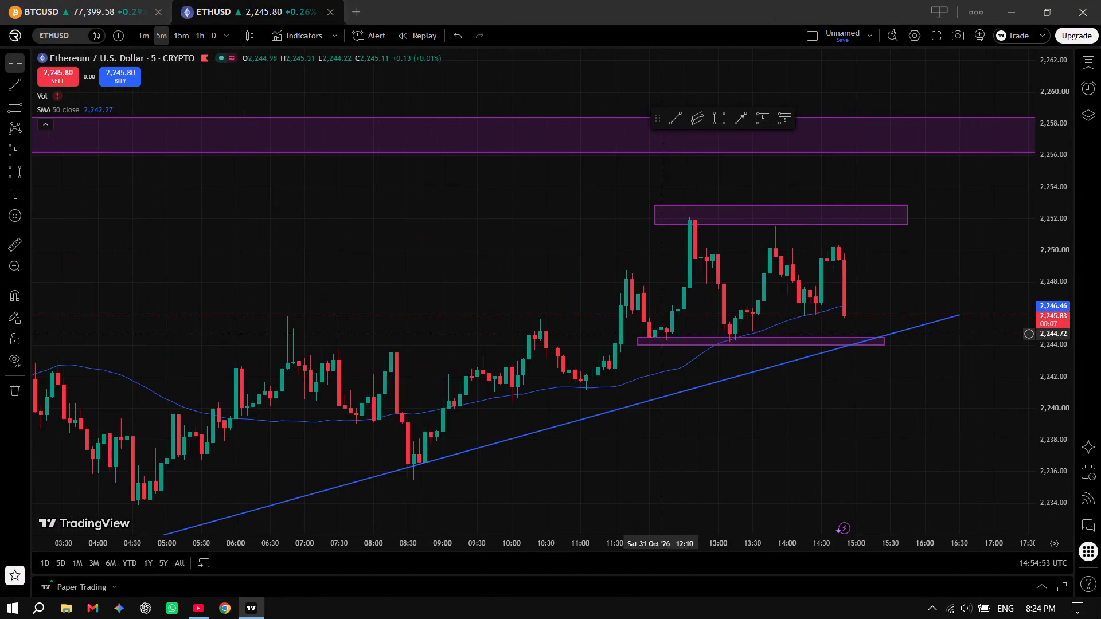
pyautogui.moveTo(866, 431); pyautogui.dragTo(545, 432)
pyautogui.scroll(-3, 561, 395)
pyautogui.moveTo(806, 358); pyautogui.dragTo(395, 279)
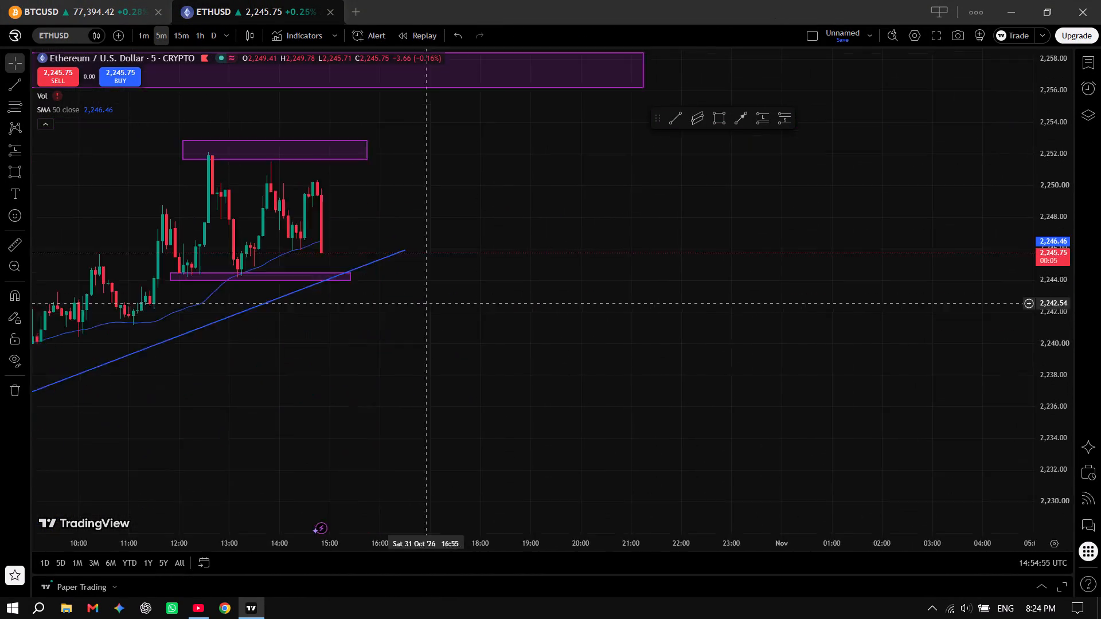
pyautogui.moveTo(395, 279); pyautogui.dragTo(471, 324)
# Compare ETHUSD on the 1-minute and 15-minute timeframes, and return to the 5-minute chart.
pyautogui.click(138, 37)
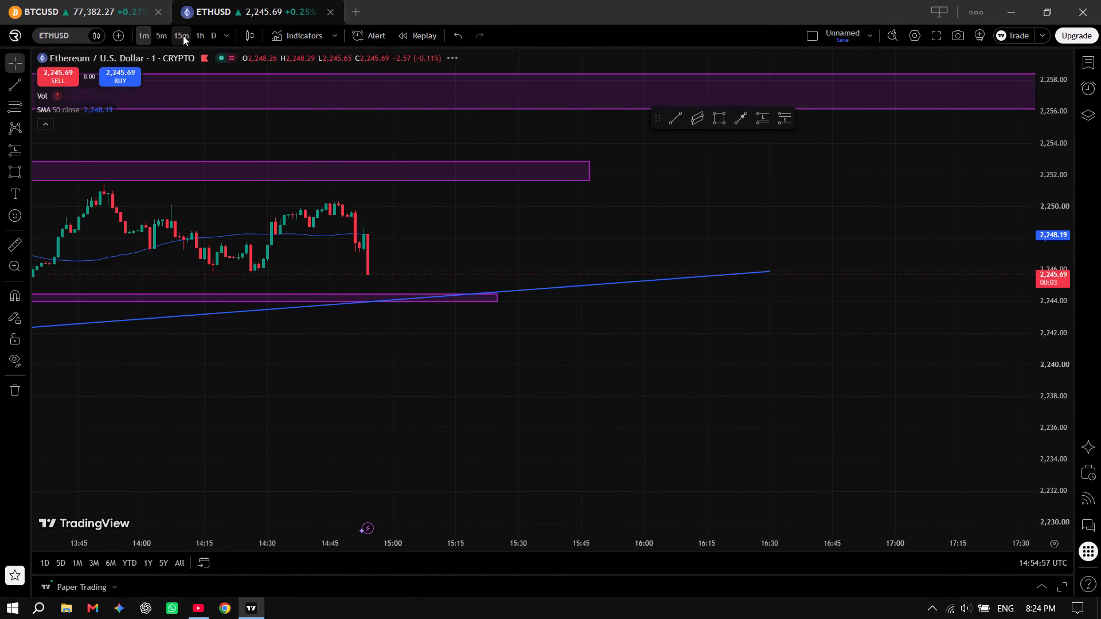
pyautogui.click(183, 36)
pyautogui.scroll(-5, 593, 288)
pyautogui.scroll(5, 591, 291)
pyautogui.scroll(-1, 590, 291)
pyautogui.scroll(4, 589, 292)
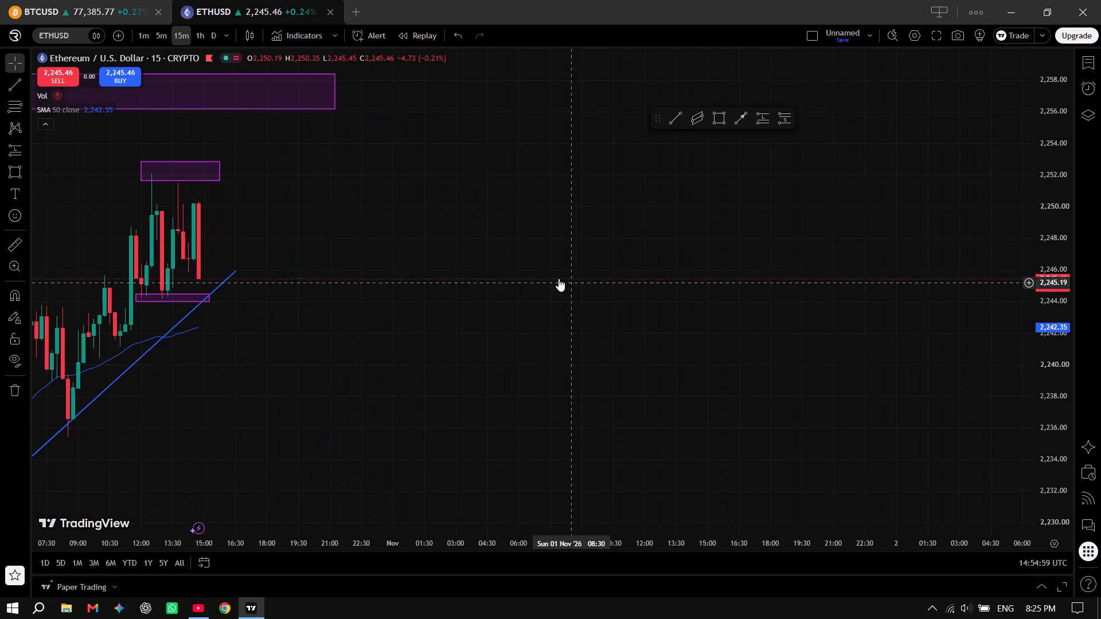
pyautogui.click(142, 30)
pyautogui.click(166, 37)
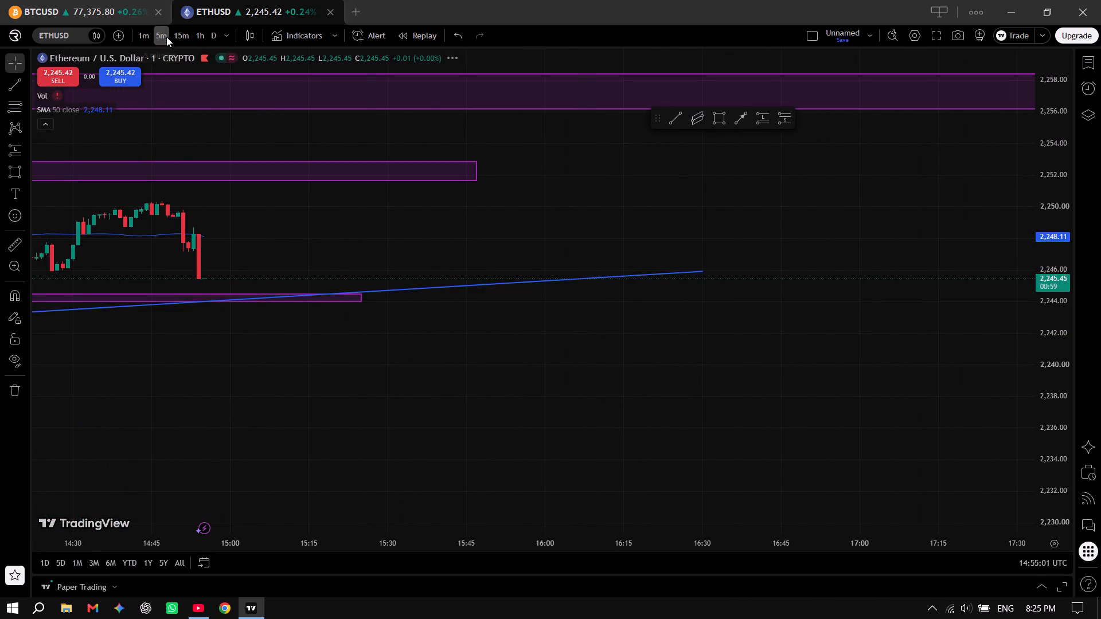
# Examine the latest ETHUSD 5-minute candles against the lower purple zone, the trendline and the earlier swings.
pyautogui.scroll(4, 459, 281)
pyautogui.scroll(-4, 321, 251)
pyautogui.moveTo(548, 243); pyautogui.dragTo(706, 214)
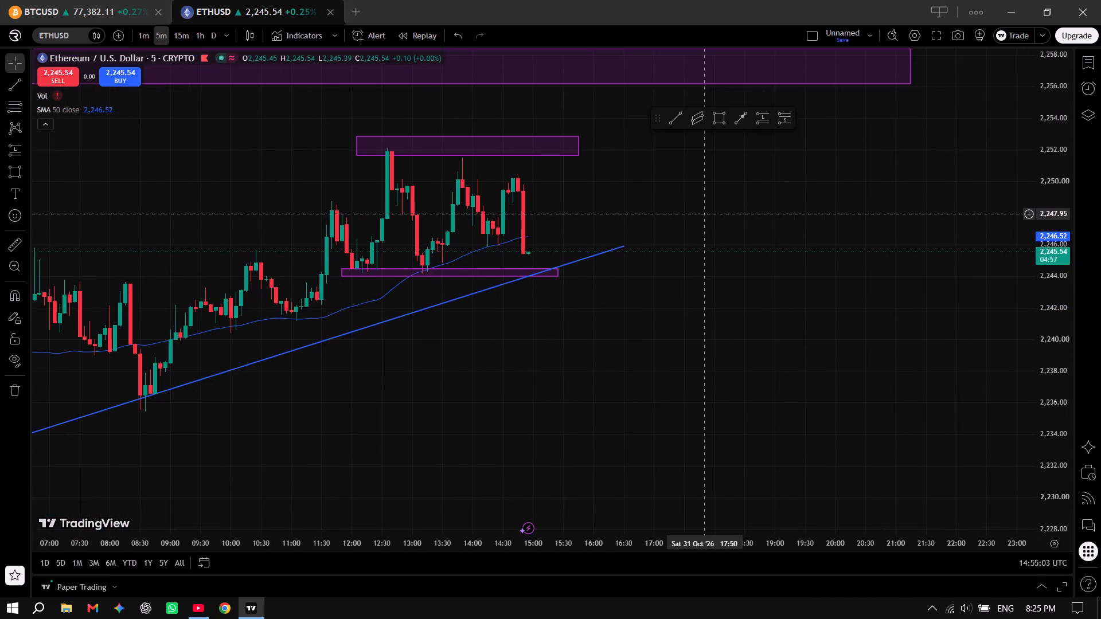
pyautogui.moveTo(706, 214); pyautogui.dragTo(706, 230)
pyautogui.moveTo(809, 329); pyautogui.dragTo(722, 334)
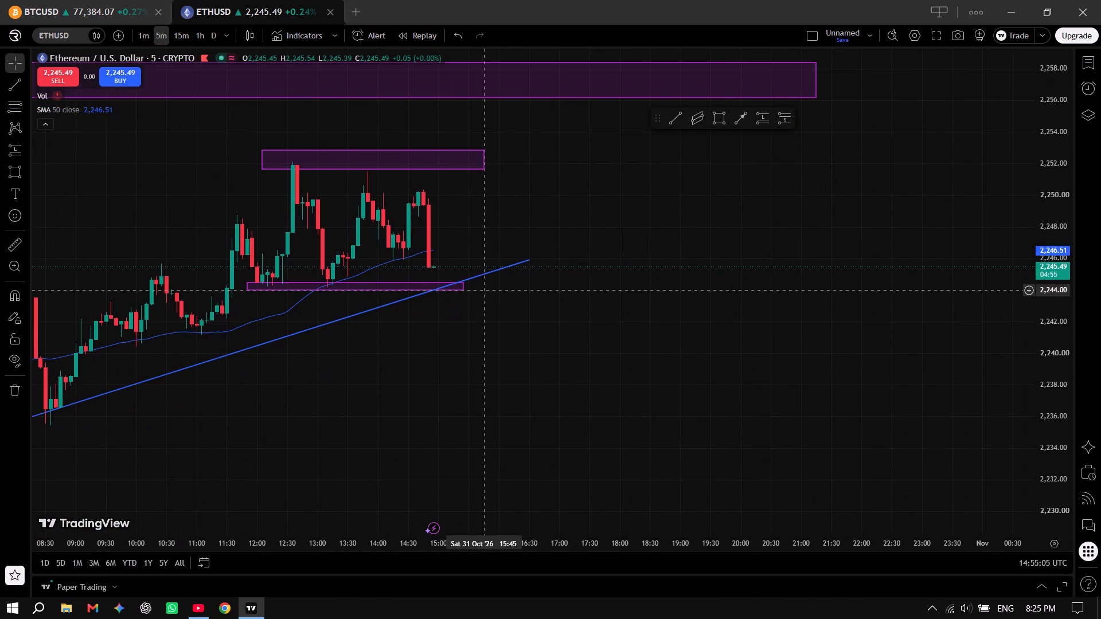
pyautogui.scroll(2, 618, 336)
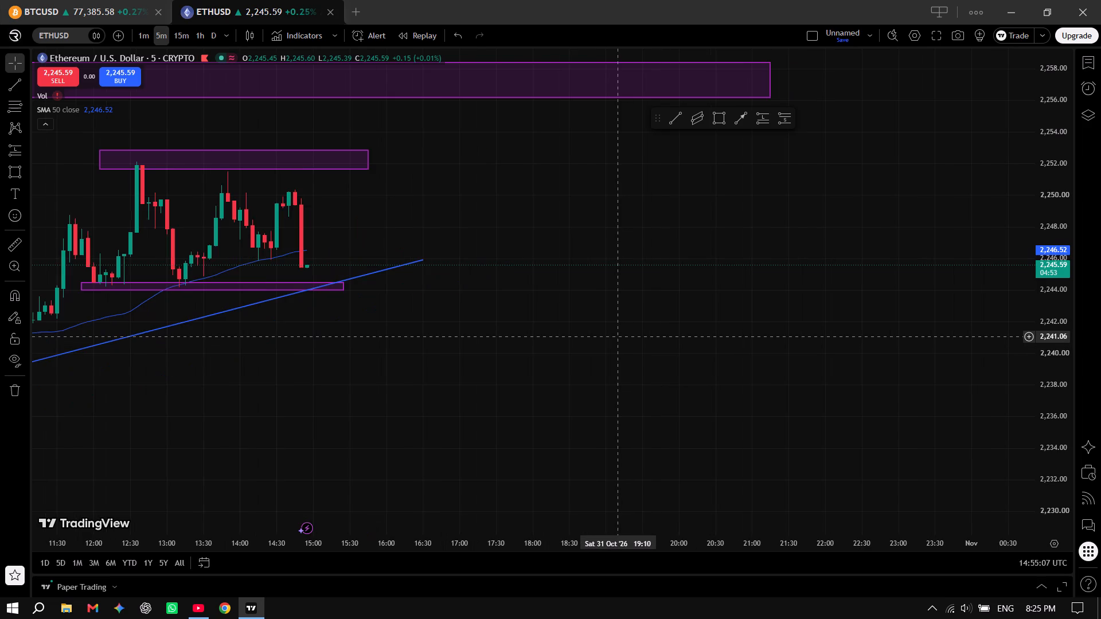
pyautogui.moveTo(493, 301); pyautogui.dragTo(657, 349)
pyautogui.scroll(-1, 667, 356)
pyautogui.moveTo(834, 371); pyautogui.dragTo(822, 366)
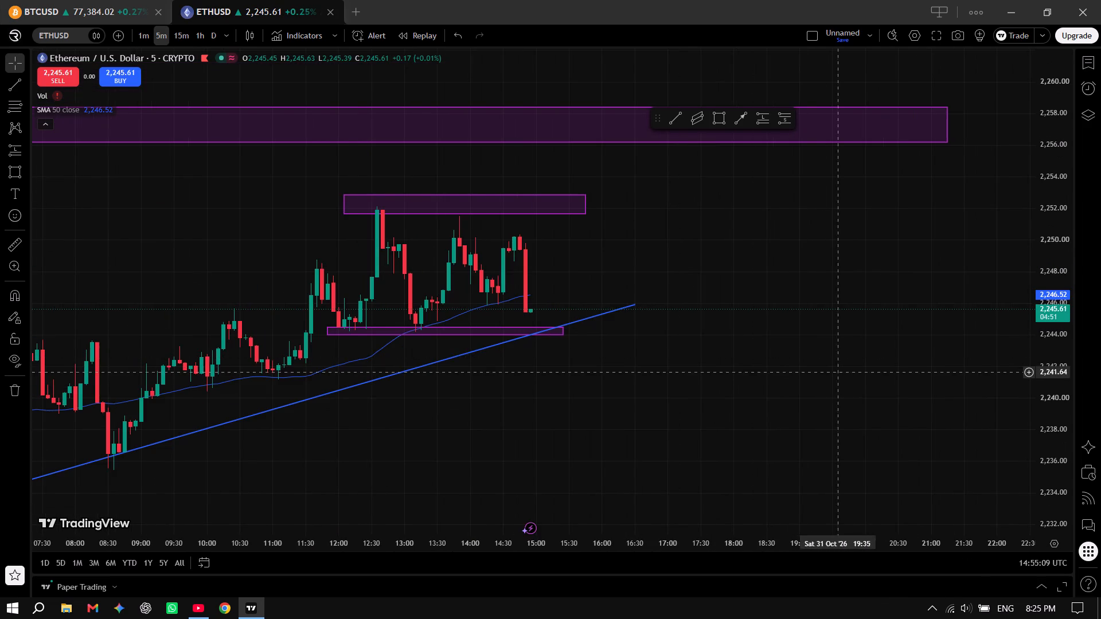
pyautogui.moveTo(822, 366); pyautogui.dragTo(801, 303)
pyautogui.scroll(-3, 759, 329)
pyautogui.scroll(-2, 879, 376)
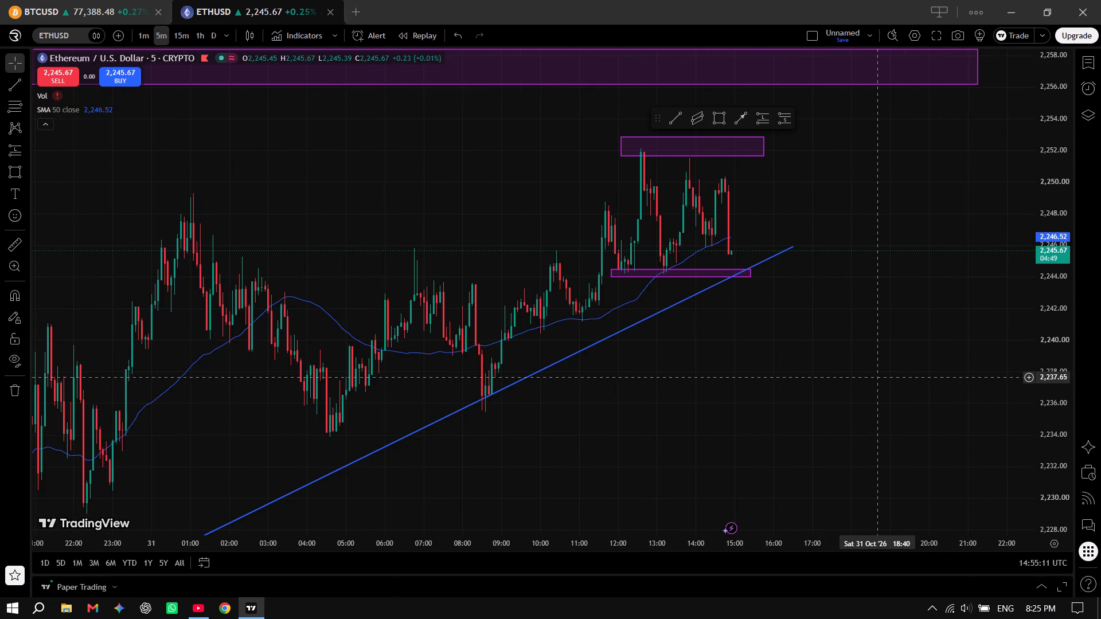
pyautogui.moveTo(865, 362); pyautogui.dragTo(587, 339)
# Show the Windows desktop and refresh it.
pyautogui.press('super+d')
pyautogui.click(783, 284)
pyautogui.rightClick(783, 284)
pyautogui.click(855, 329)
pyautogui.rightClick(855, 329)
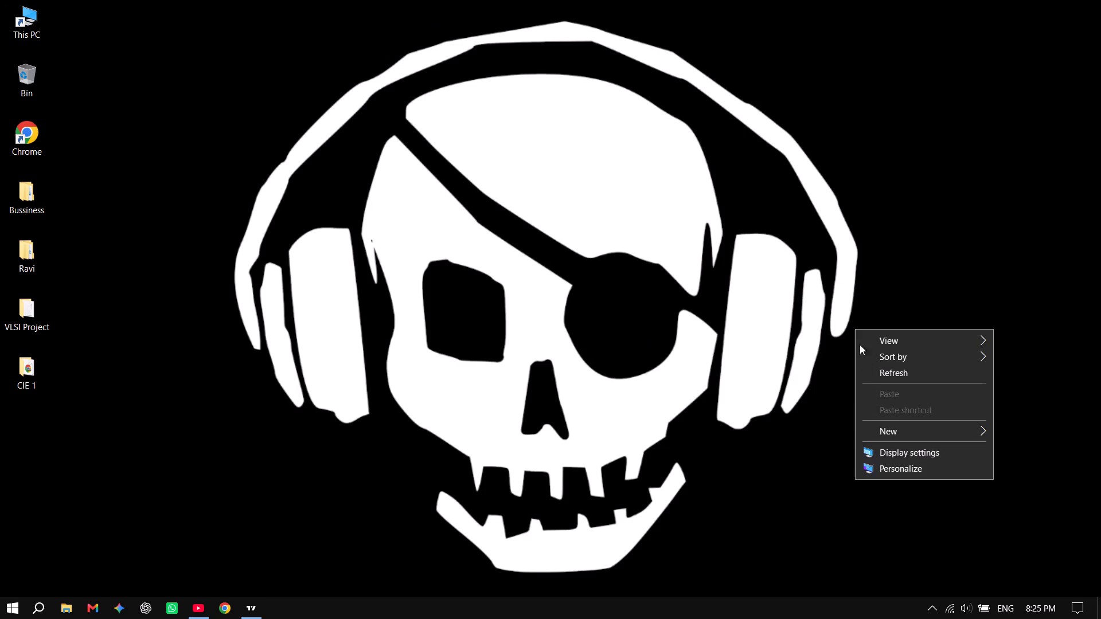
pyautogui.click(879, 374)
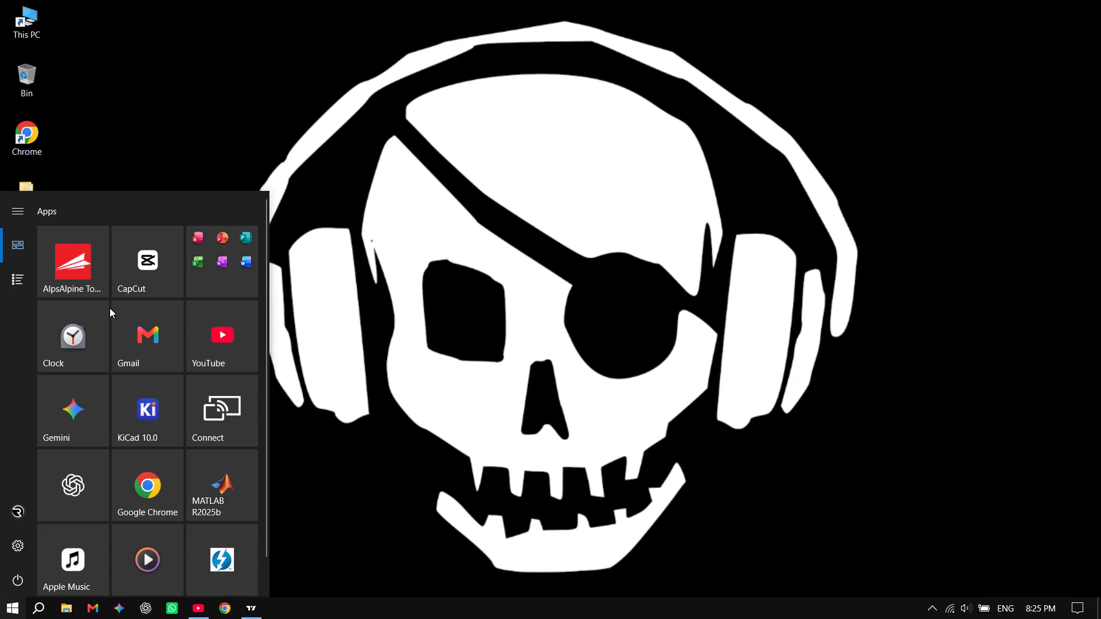
# Look through the full alphabetical list of installed Windows apps, including the contents of the Git and Node.js folders.
pyautogui.click(17, 278)
pyautogui.scroll(-11, 106, 366)
pyautogui.scroll(7, 121, 471)
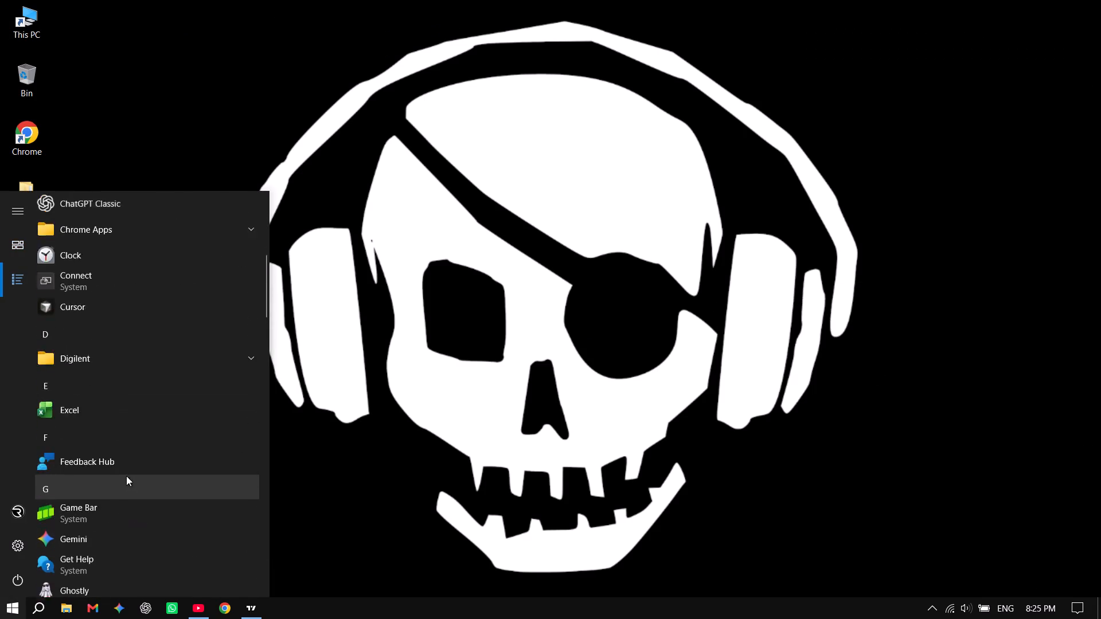
pyautogui.scroll(3, 126, 476)
pyautogui.scroll(-4, 128, 522)
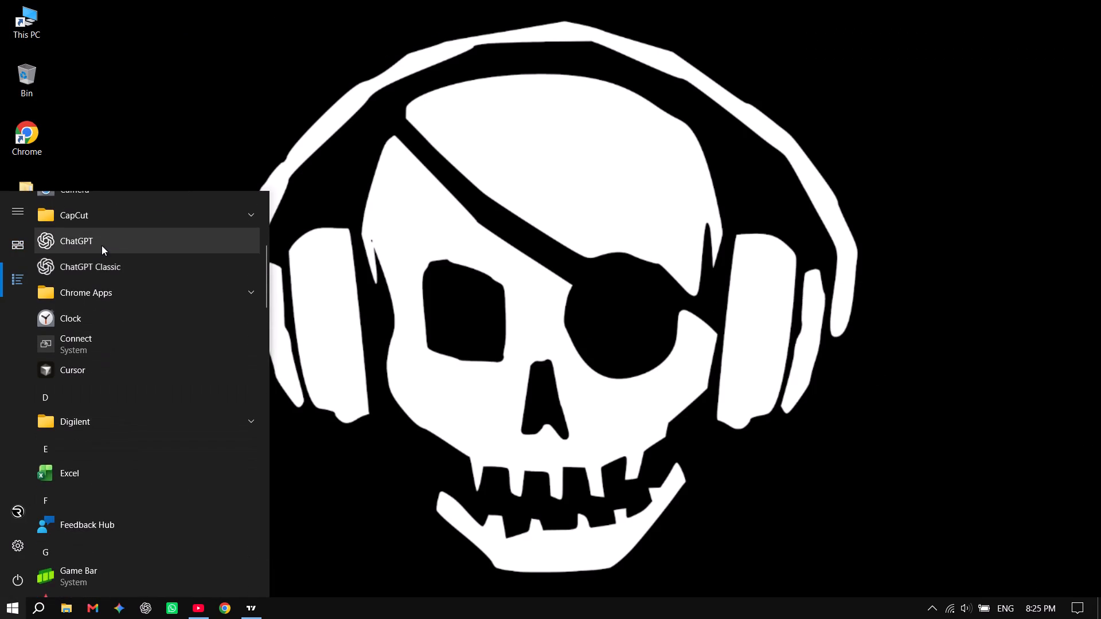
pyautogui.scroll(-4, 103, 287)
pyautogui.scroll(1, 72, 324)
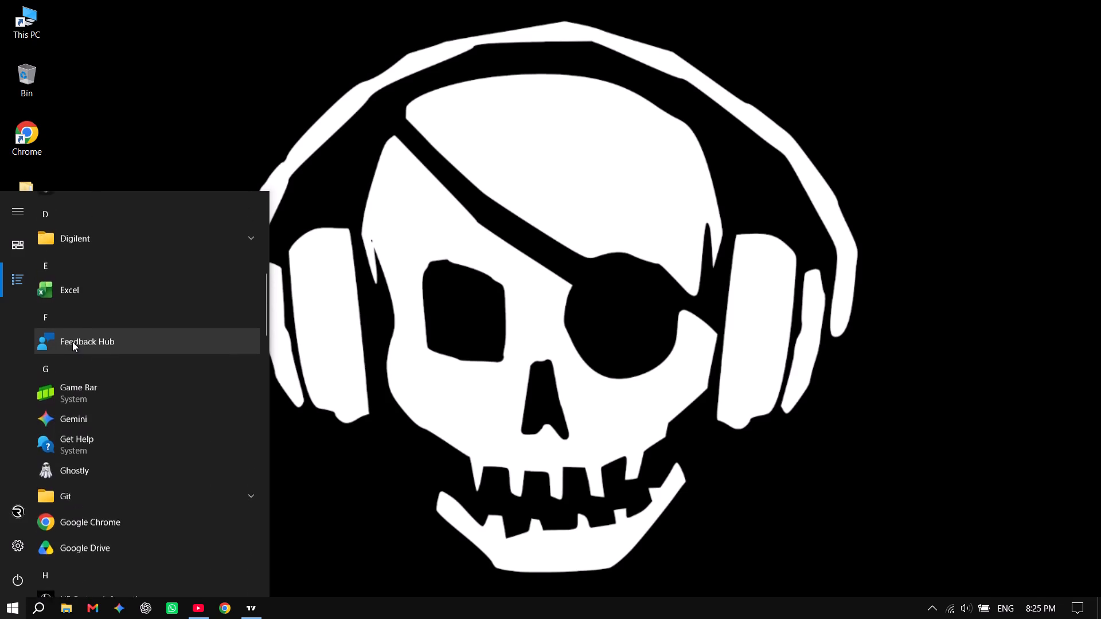
pyautogui.scroll(-1, 73, 344)
pyautogui.click(130, 443)
pyautogui.scroll(-4, 132, 424)
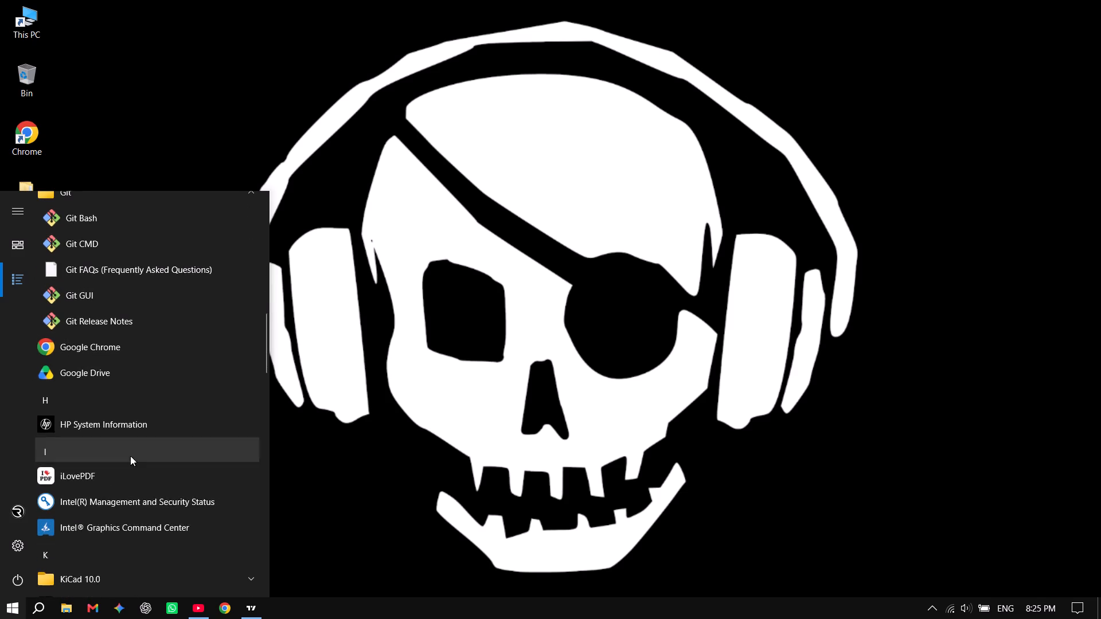
pyautogui.scroll(-7, 124, 422)
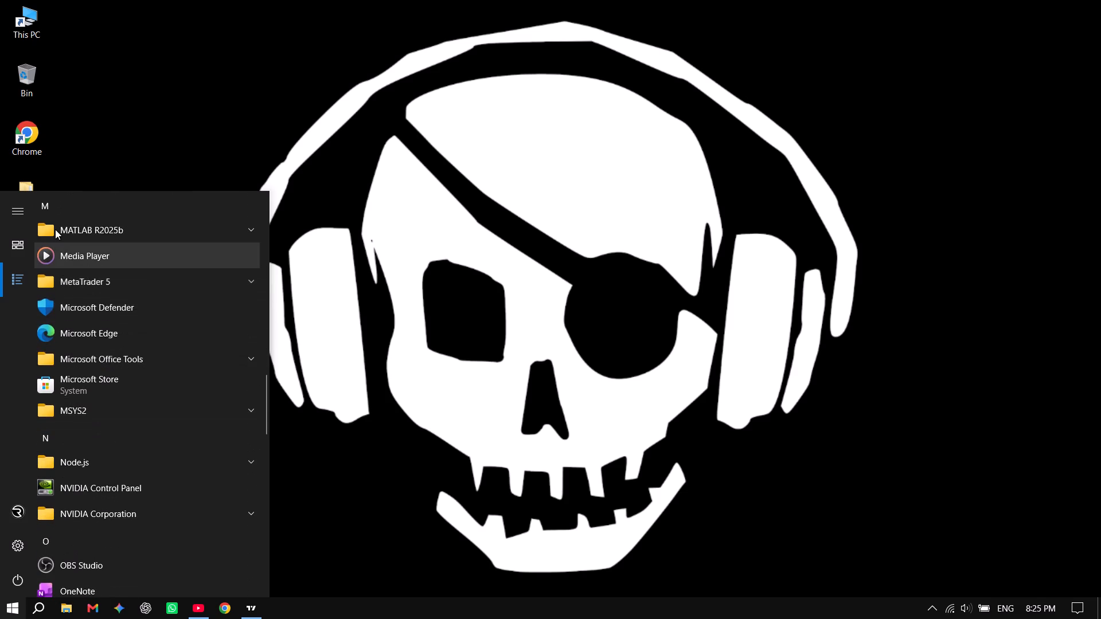
pyautogui.scroll(-1, 88, 313)
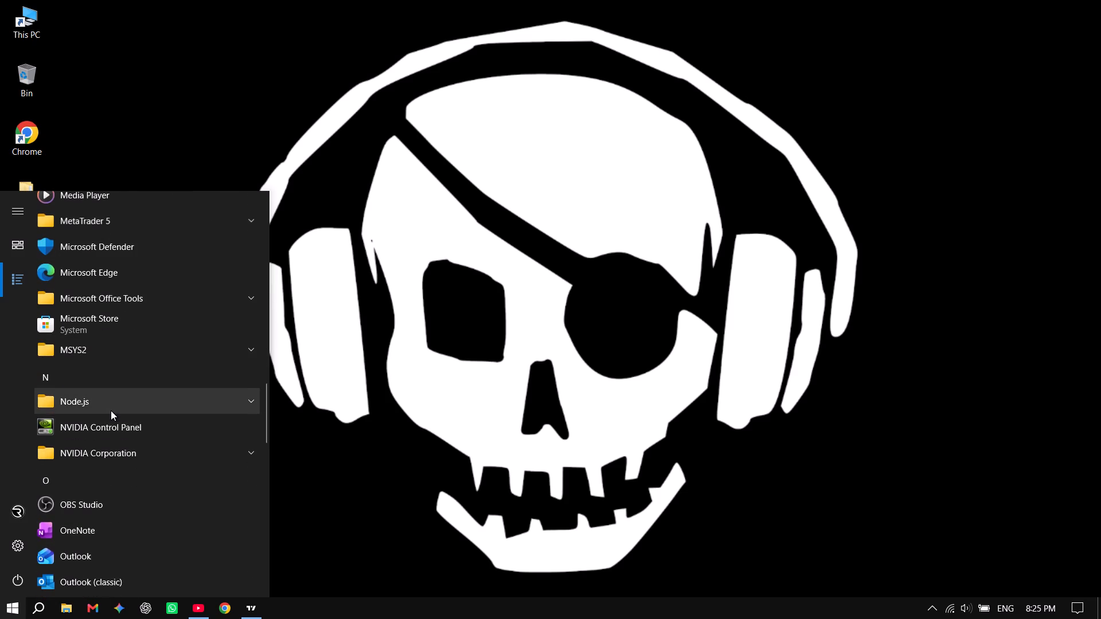
pyautogui.click(111, 410)
pyautogui.click(120, 407)
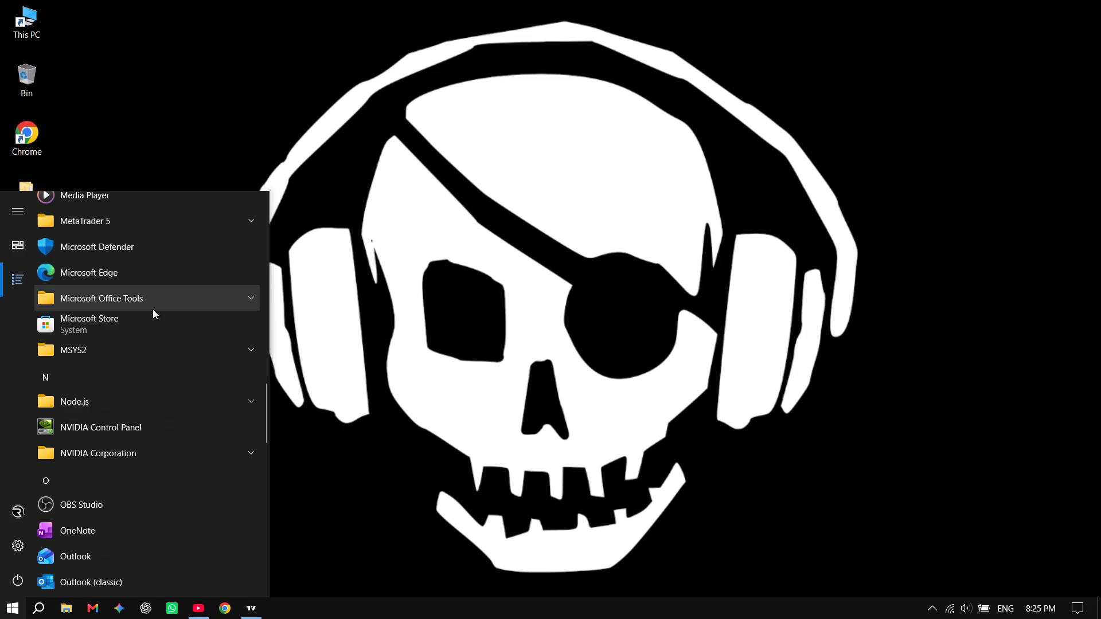
# Look through the installed Windows apps from M to W, including the Node.js, NVIDIA Corporation, Python 3.14 and Visual Studio folders.
pyautogui.click(97, 405)
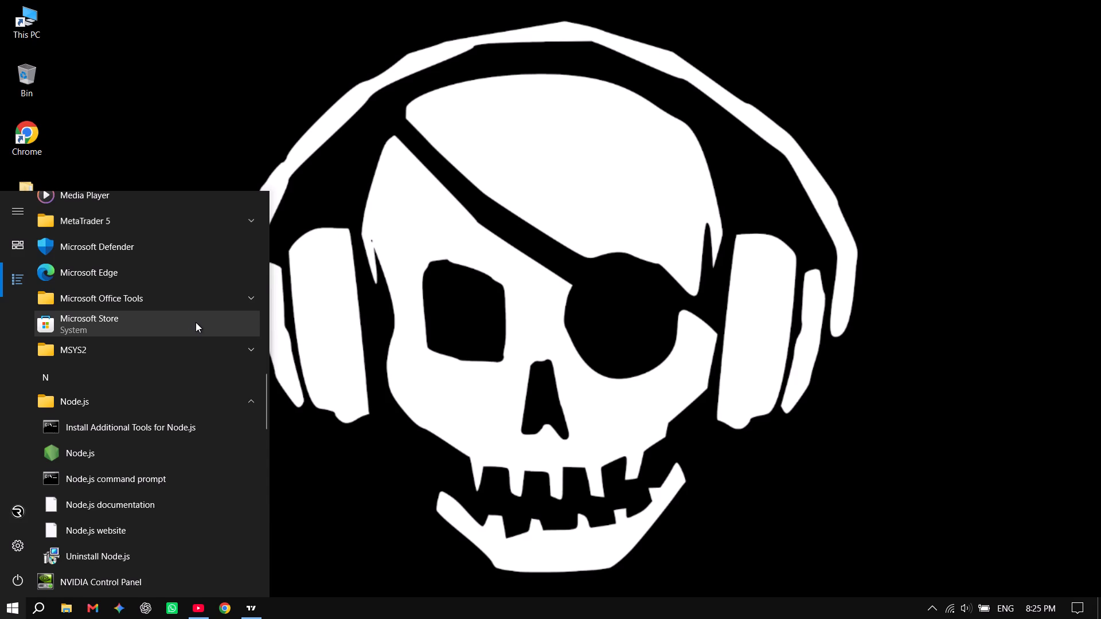
pyautogui.scroll(-1, 138, 428)
pyautogui.click(121, 334)
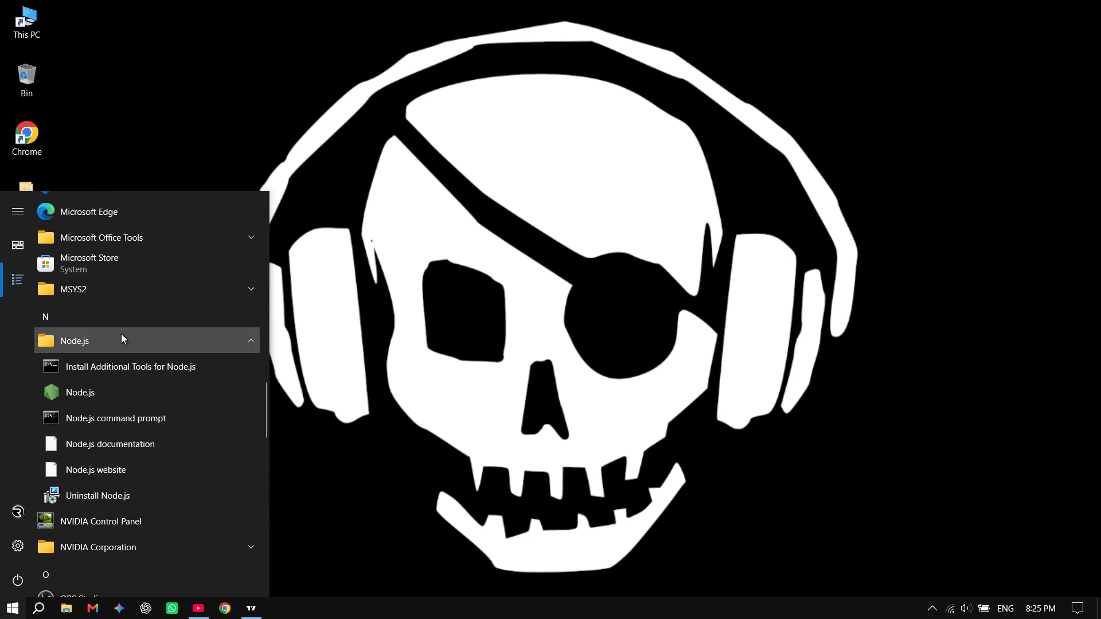
pyautogui.click(128, 384)
pyautogui.click(146, 389)
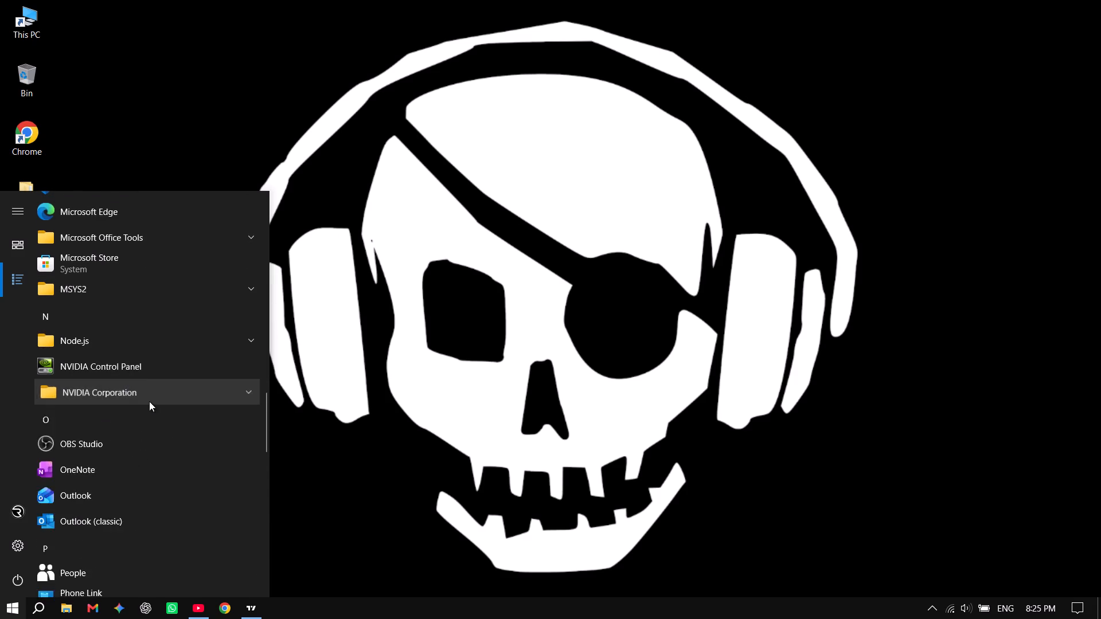
pyautogui.scroll(-6, 167, 447)
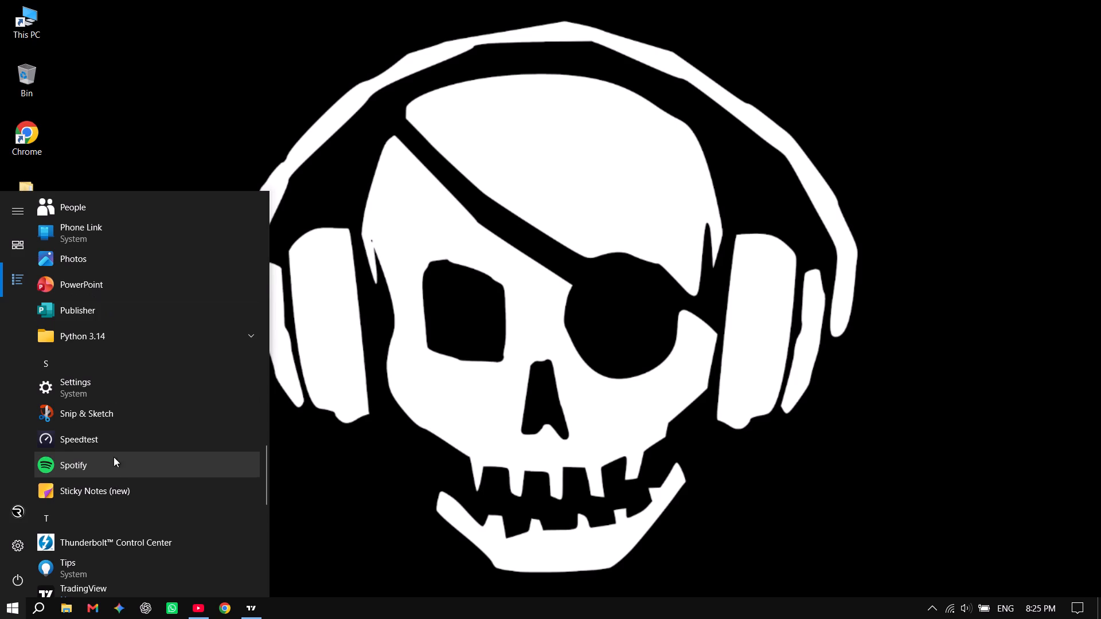
pyautogui.click(114, 337)
pyautogui.click(114, 337)
pyautogui.scroll(-3, 112, 413)
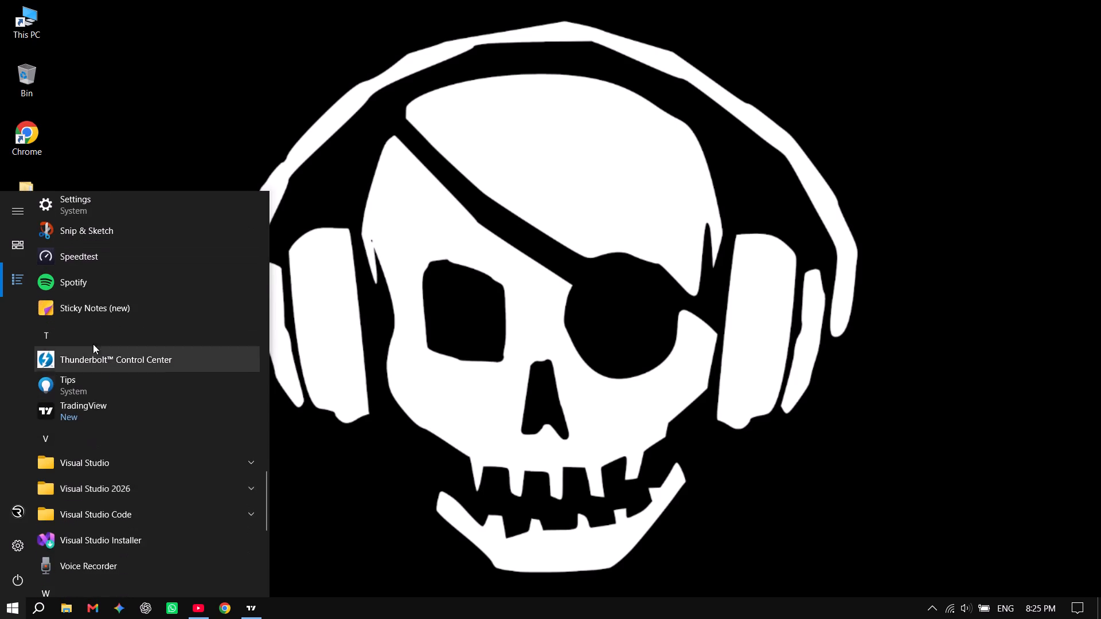
pyautogui.scroll(-2, 117, 429)
pyautogui.click(99, 340)
pyautogui.click(106, 342)
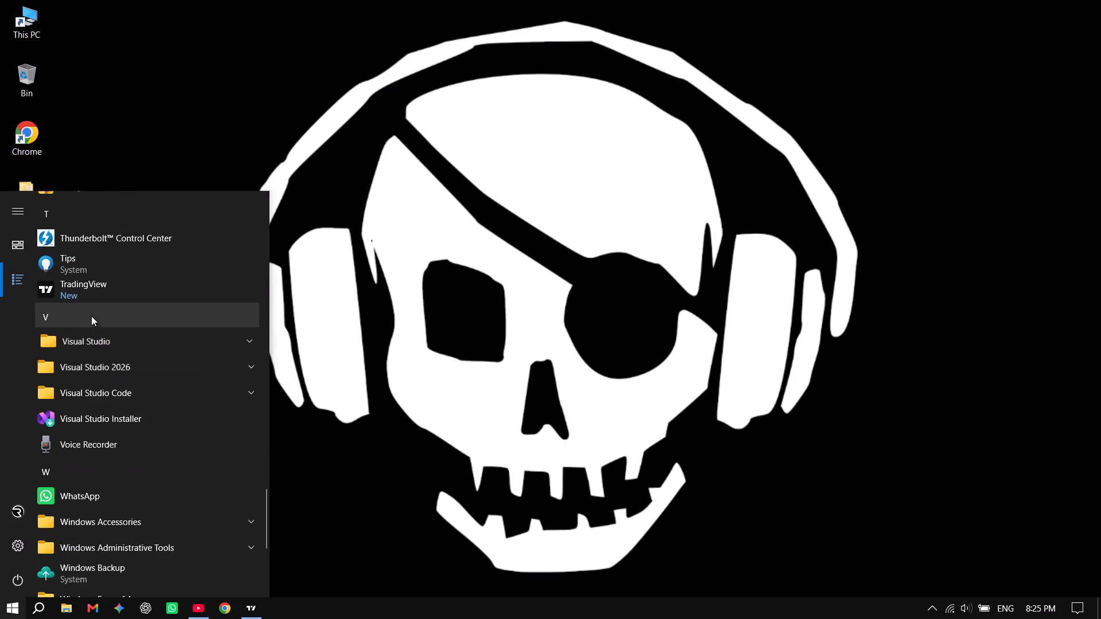
pyautogui.moveTo(76, 291); pyautogui.dragTo(162, 271)
pyautogui.scroll(-3, 124, 366)
pyautogui.scroll(-5, 156, 431)
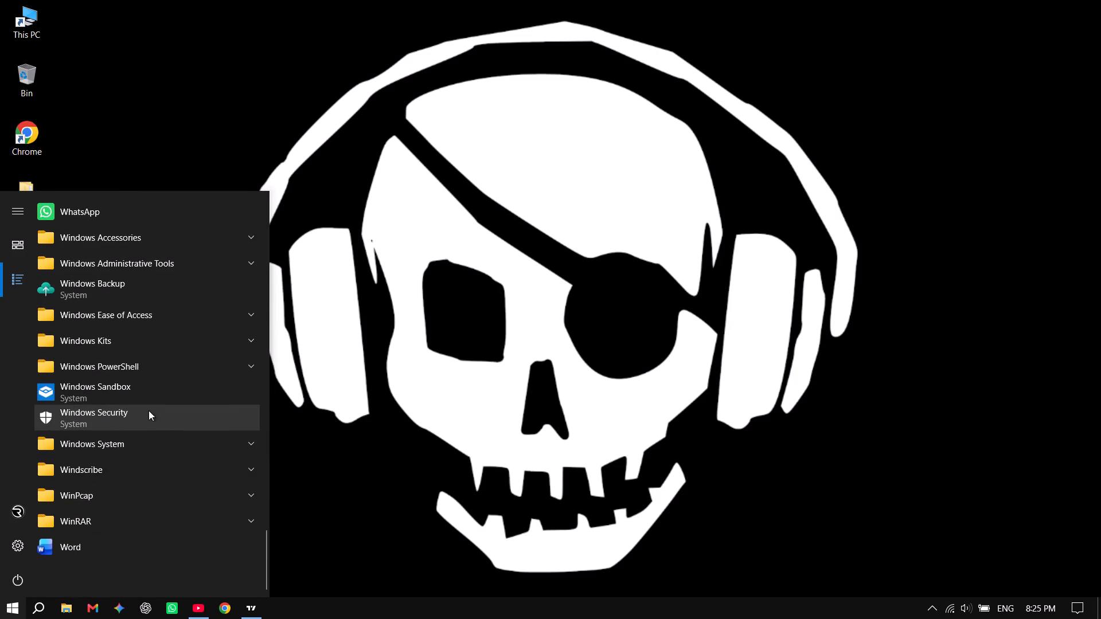
pyautogui.scroll(1, 81, 350)
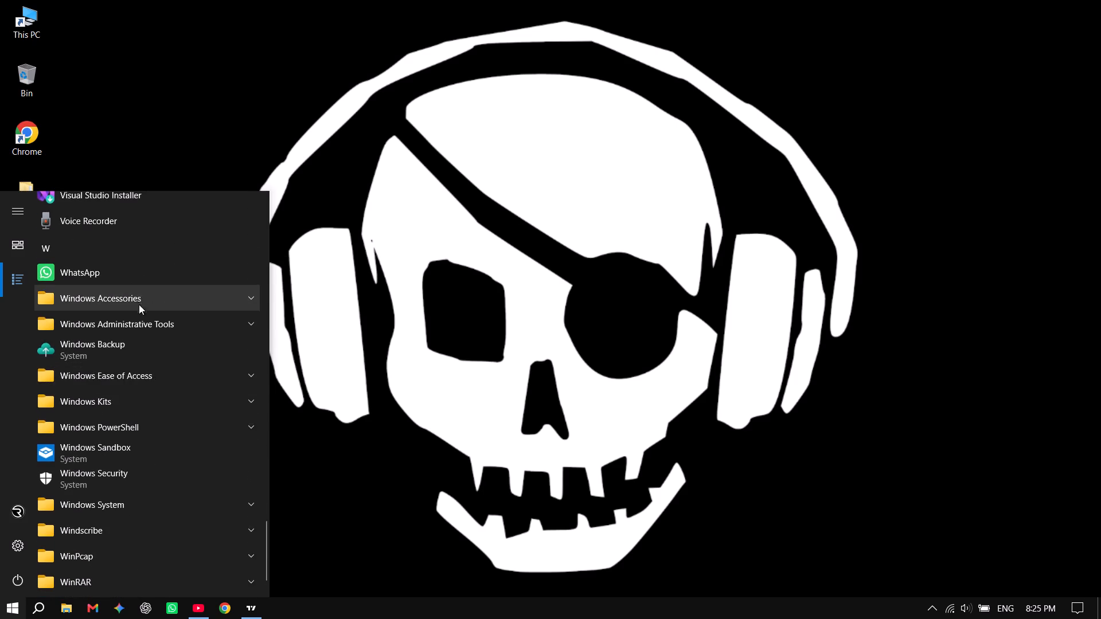
pyautogui.scroll(12, 122, 348)
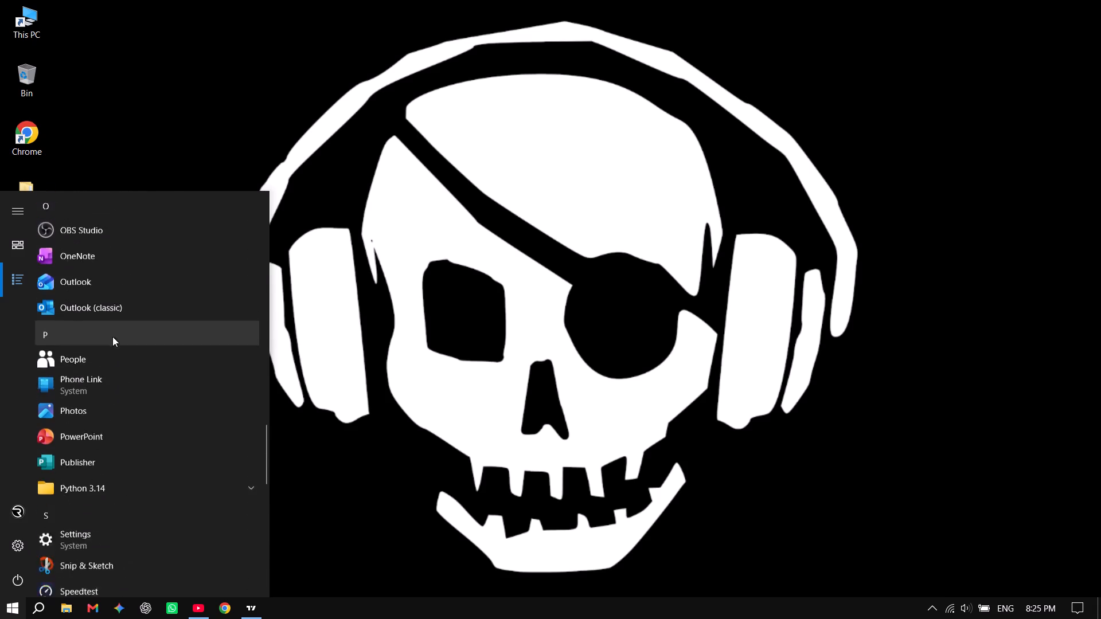
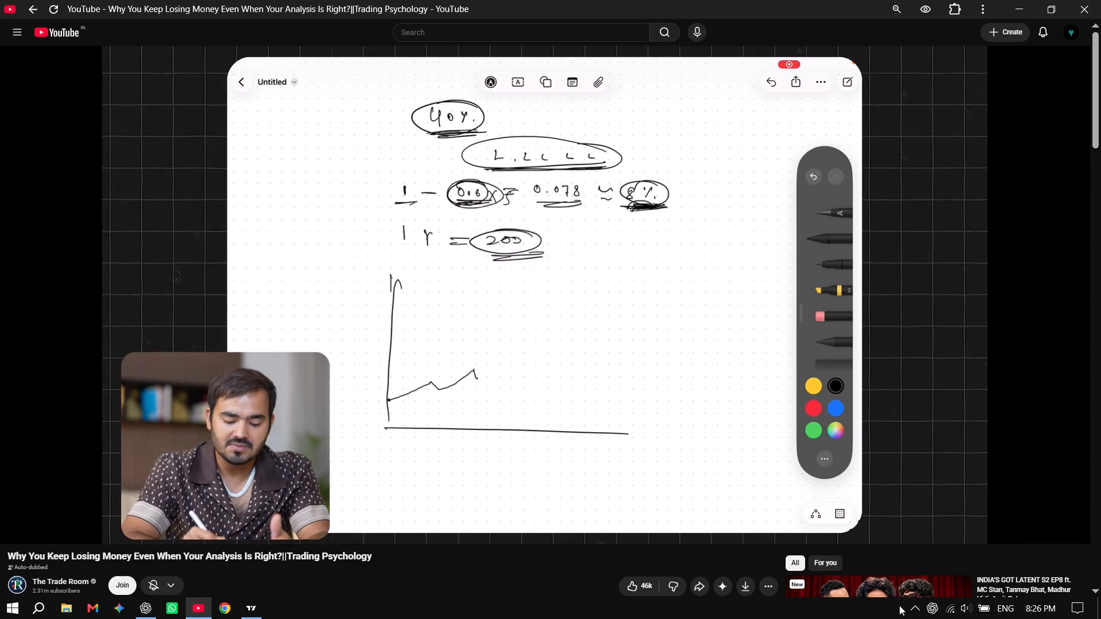
# Show the hidden system tray icons.
pyautogui.click(914, 605)
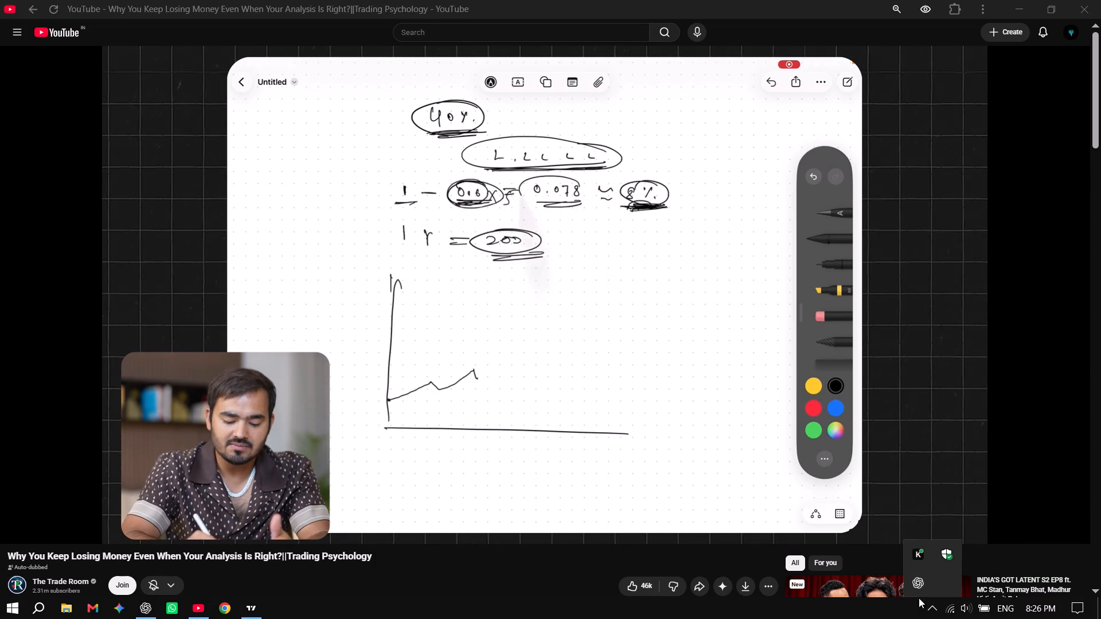
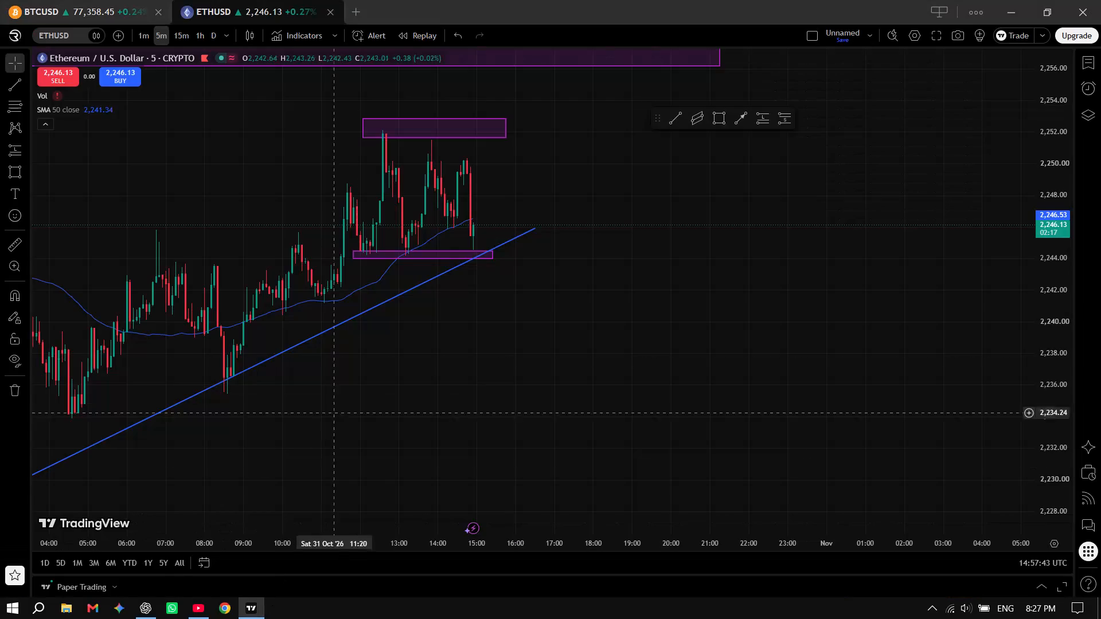
# Examine the ETHUSD 5-minute price action around the marked purple zones and the rising trendline.
pyautogui.scroll(4, 525, 272)
pyautogui.moveTo(419, 257); pyautogui.dragTo(747, 387)
pyautogui.scroll(1, 776, 352)
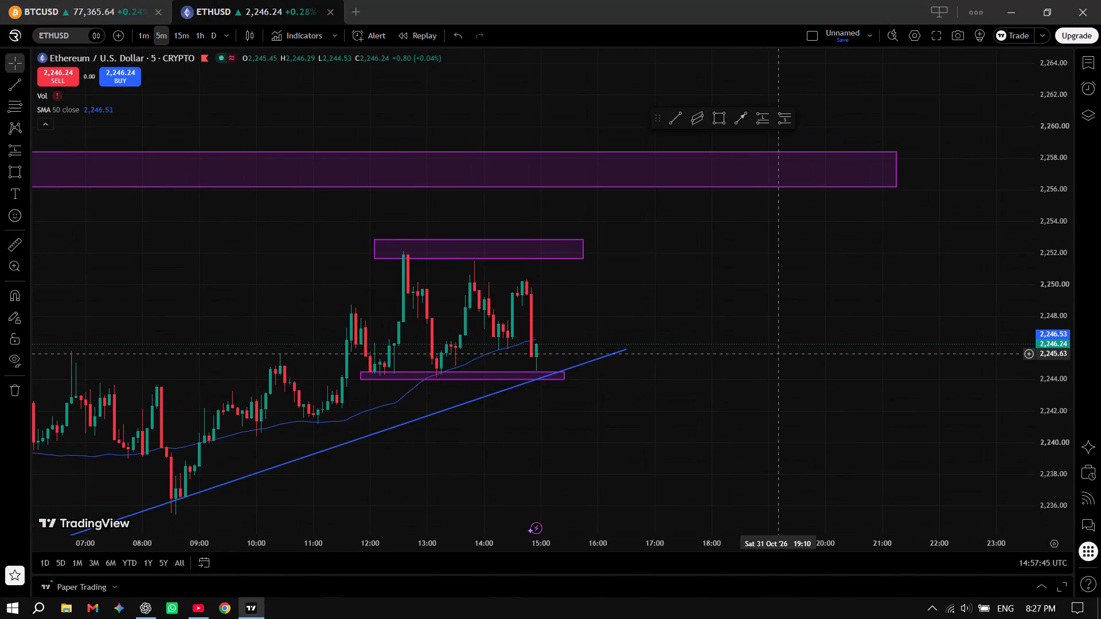
pyautogui.scroll(1, 776, 352)
pyautogui.scroll(-5, 776, 352)
pyautogui.moveTo(877, 378); pyautogui.dragTo(662, 295)
# Switch to the YouTube window with the trading psychology video.
pyautogui.hotkey('alt', 'Tab')
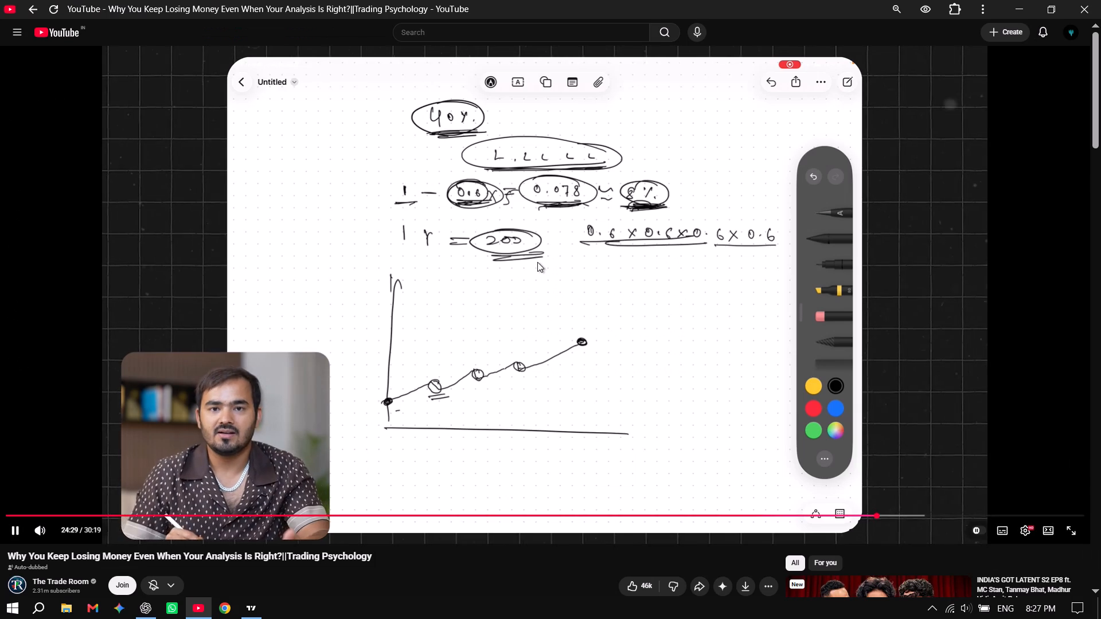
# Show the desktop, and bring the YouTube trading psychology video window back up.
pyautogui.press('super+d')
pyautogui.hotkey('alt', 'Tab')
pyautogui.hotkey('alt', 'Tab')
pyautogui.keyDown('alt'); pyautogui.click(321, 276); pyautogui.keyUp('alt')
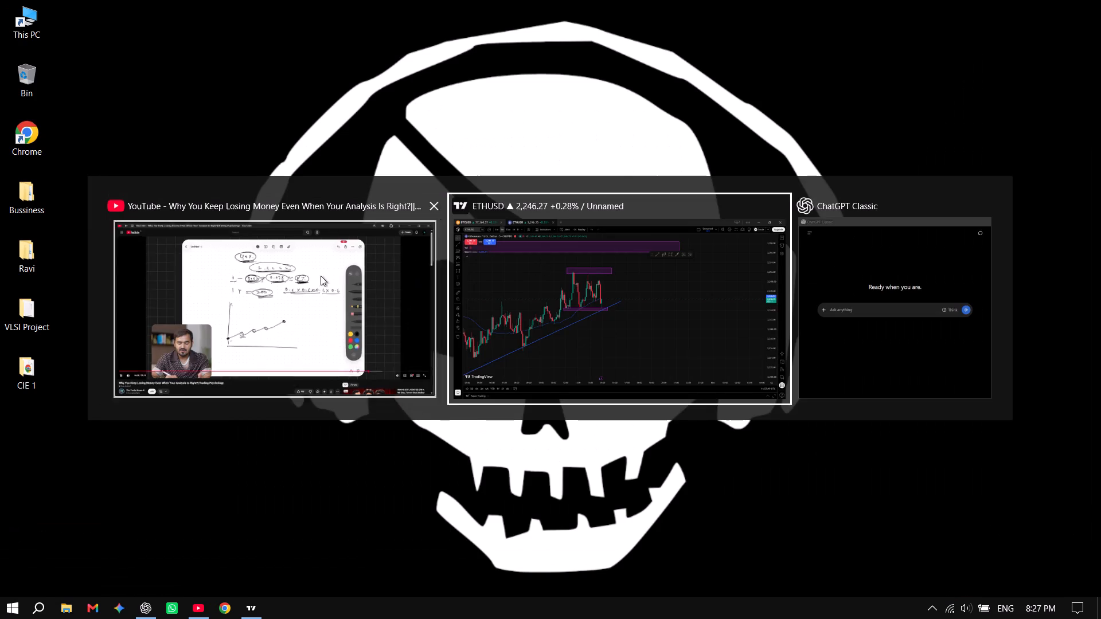
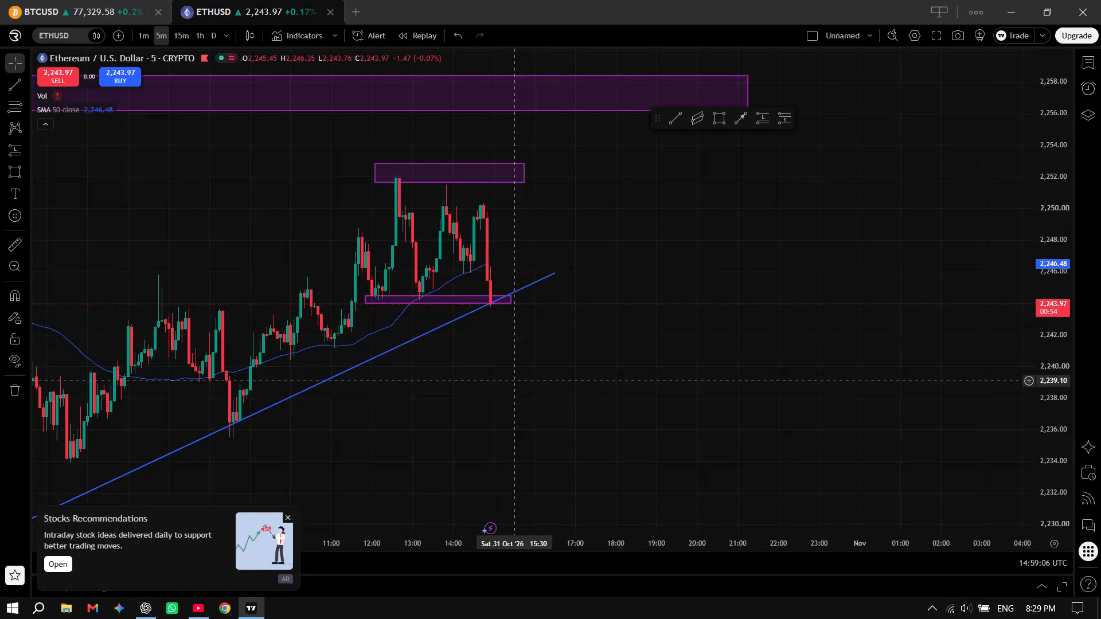
# Examine the ETHUSD 5-minute candles where price meets the lower purple zone and the rising trendline.
pyautogui.scroll(3, 528, 383)
pyautogui.moveTo(376, 336); pyautogui.dragTo(609, 378)
pyautogui.scroll(2, 614, 389)
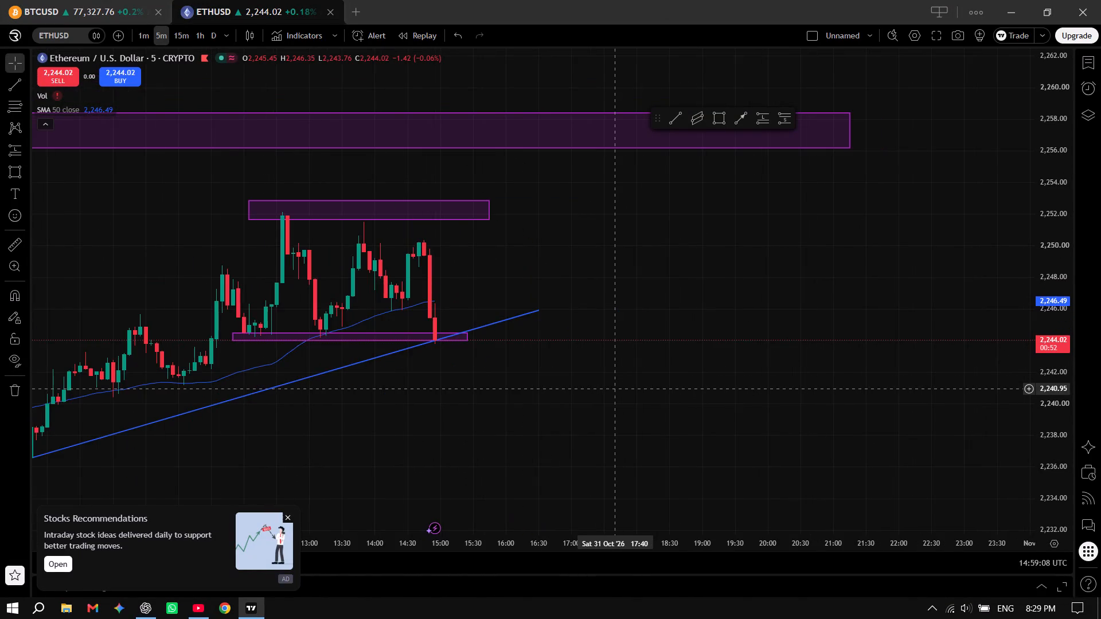
pyautogui.moveTo(648, 379); pyautogui.dragTo(725, 343)
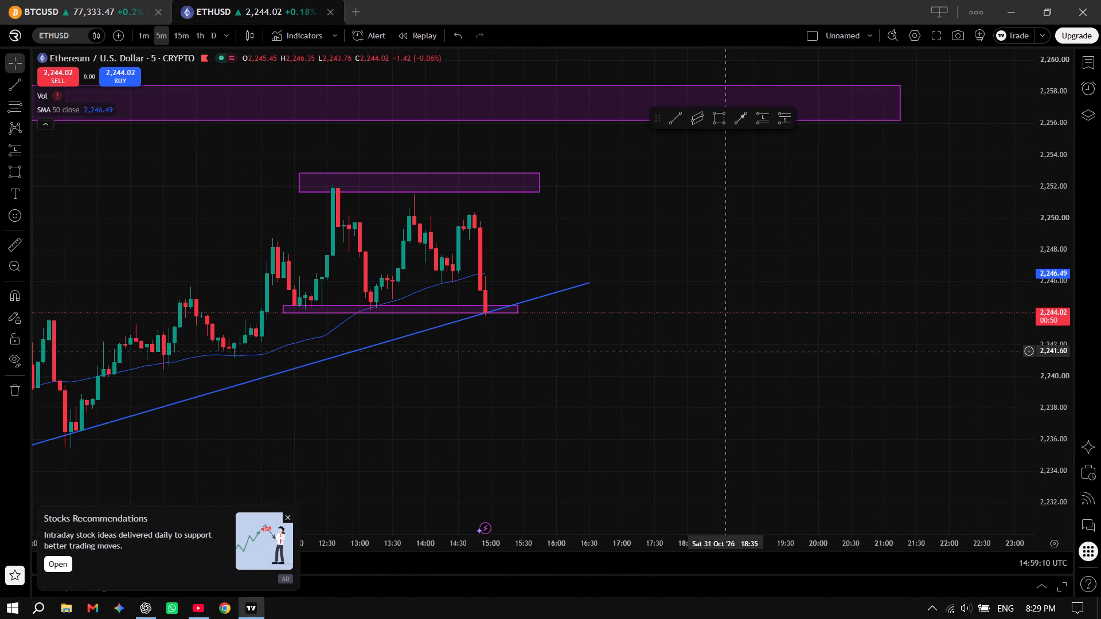
pyautogui.moveTo(829, 414); pyautogui.dragTo(784, 393)
pyautogui.moveTo(608, 374); pyautogui.dragTo(534, 319)
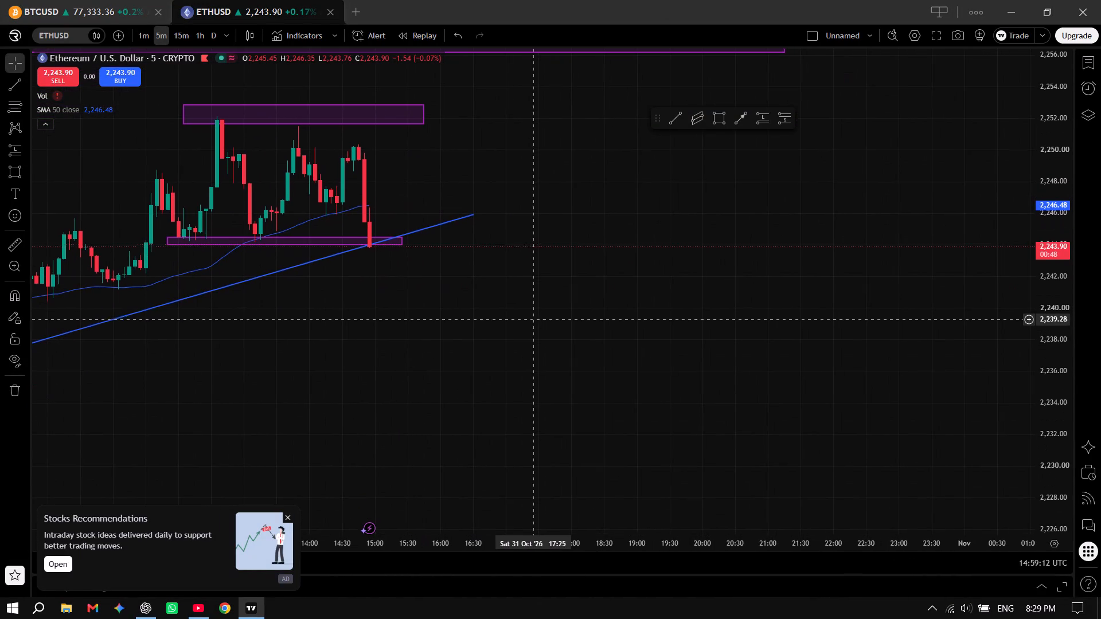
pyautogui.scroll(-2, 499, 335)
pyautogui.moveTo(710, 299); pyautogui.dragTo(577, 336)
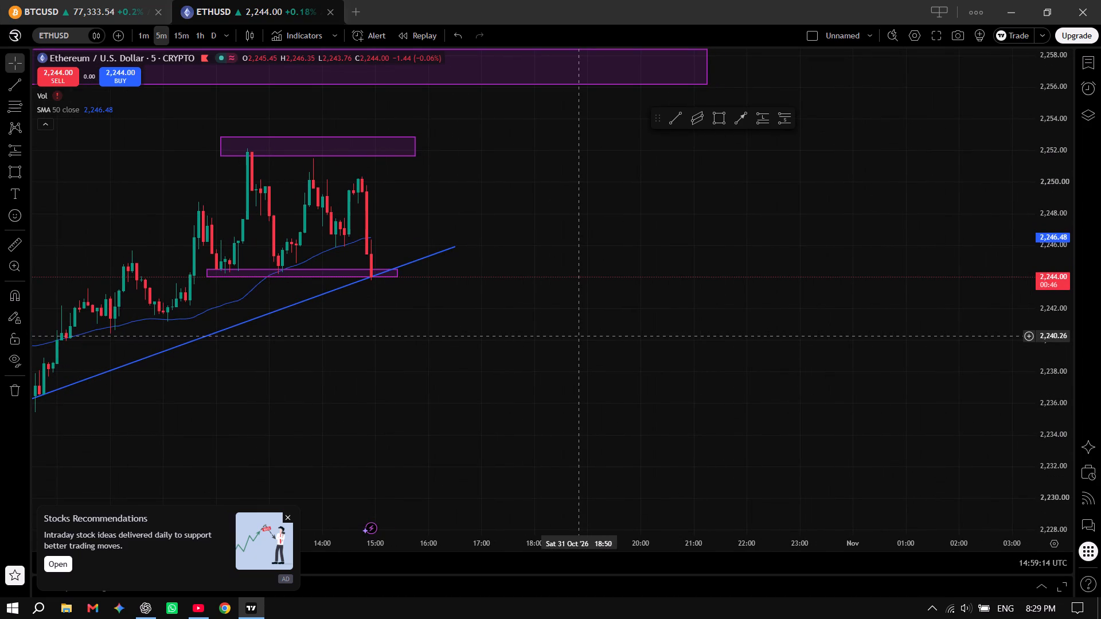
# Open the ETHUSD order ticket and set the limit order to the Sell side.
pyautogui.click(1006, 41)
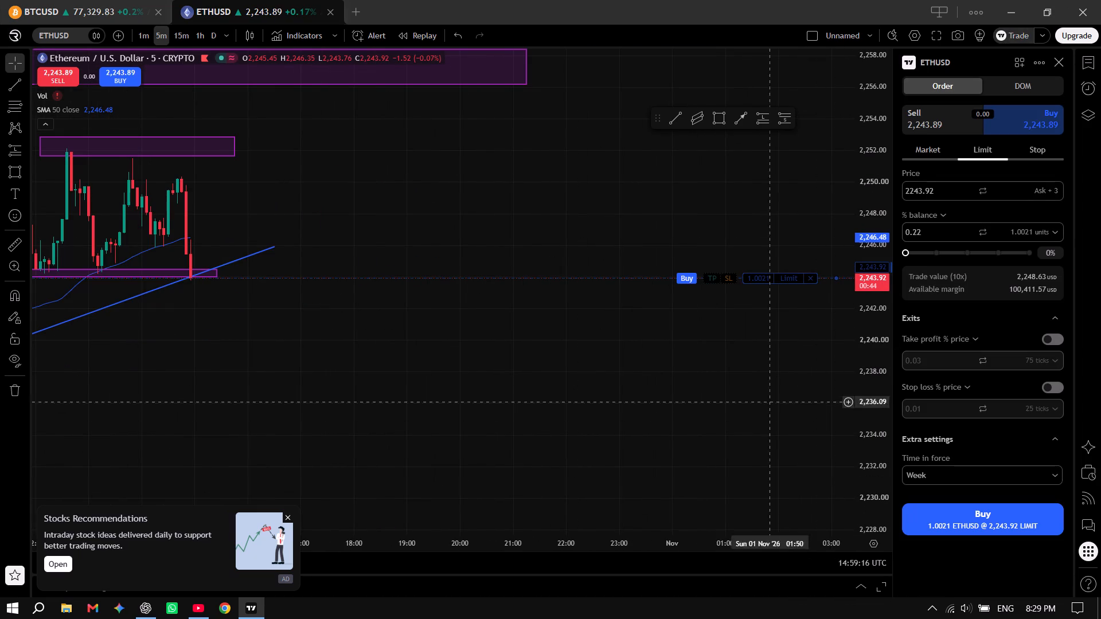
pyautogui.click(920, 119)
# Examine ETHUSD around the lower purple zone on the 5-minute and 1-minute intervals, ending on 5-minute.
pyautogui.scroll(-2, 364, 350)
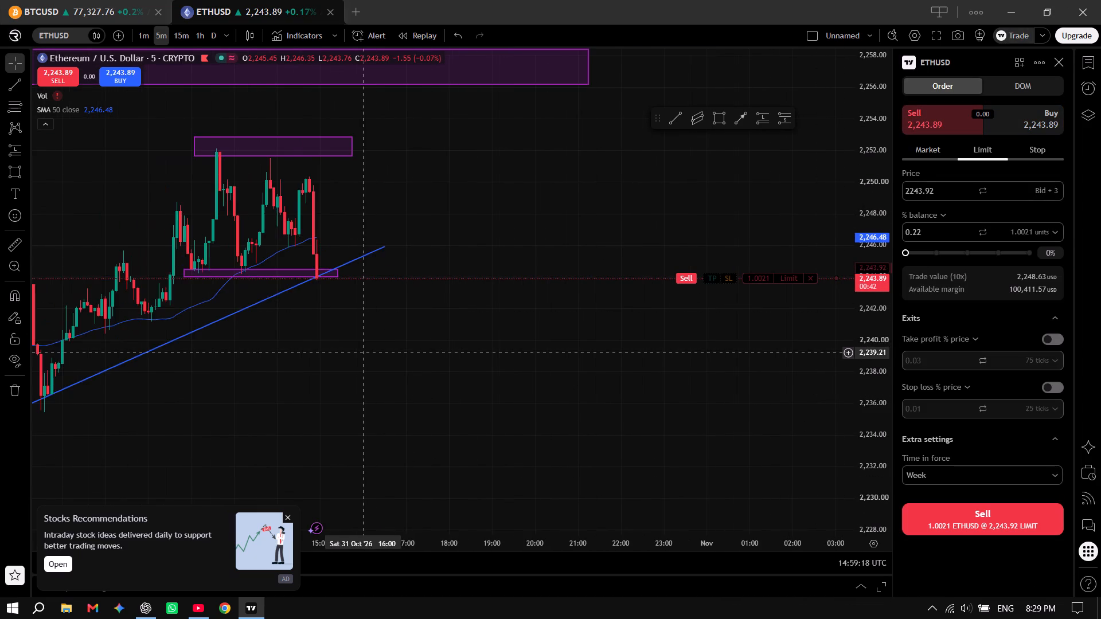
pyautogui.scroll(-1, 497, 349)
pyautogui.moveTo(654, 359); pyautogui.dragTo(769, 407)
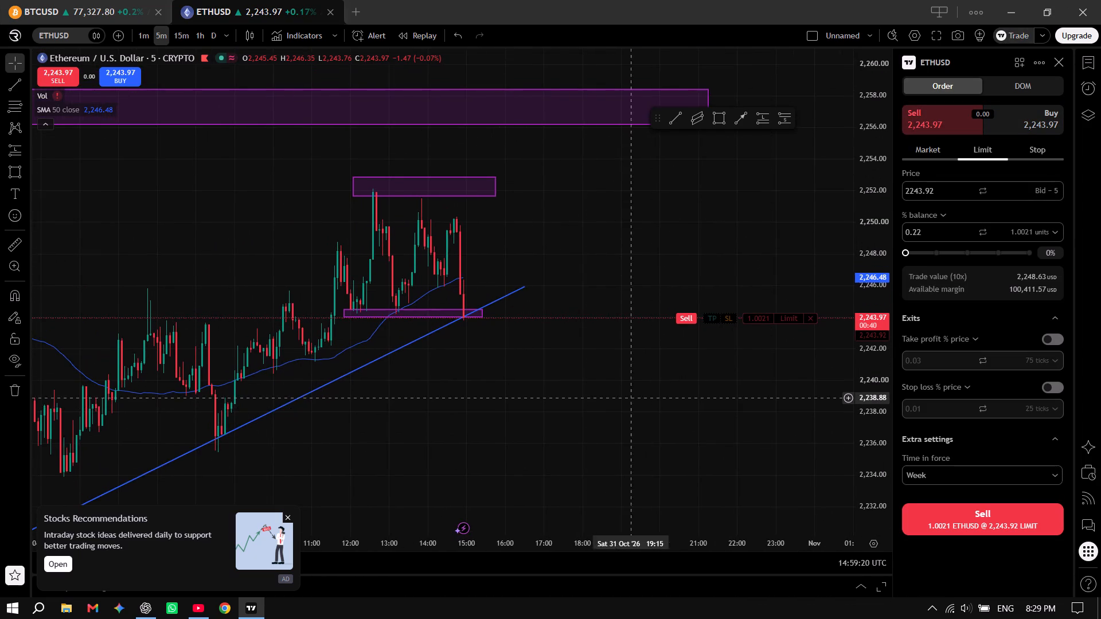
pyautogui.scroll(1, 585, 390)
pyautogui.moveTo(440, 352); pyautogui.dragTo(649, 378)
pyautogui.scroll(3, 605, 399)
pyautogui.moveTo(702, 387); pyautogui.dragTo(532, 393)
pyautogui.click(284, 515)
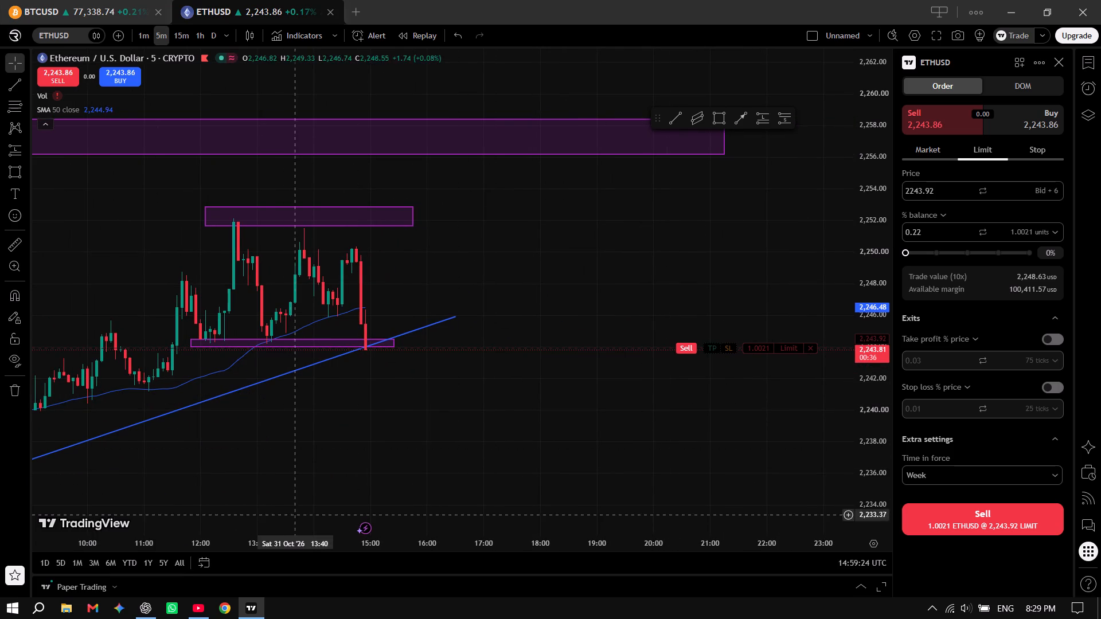
pyautogui.click(142, 35)
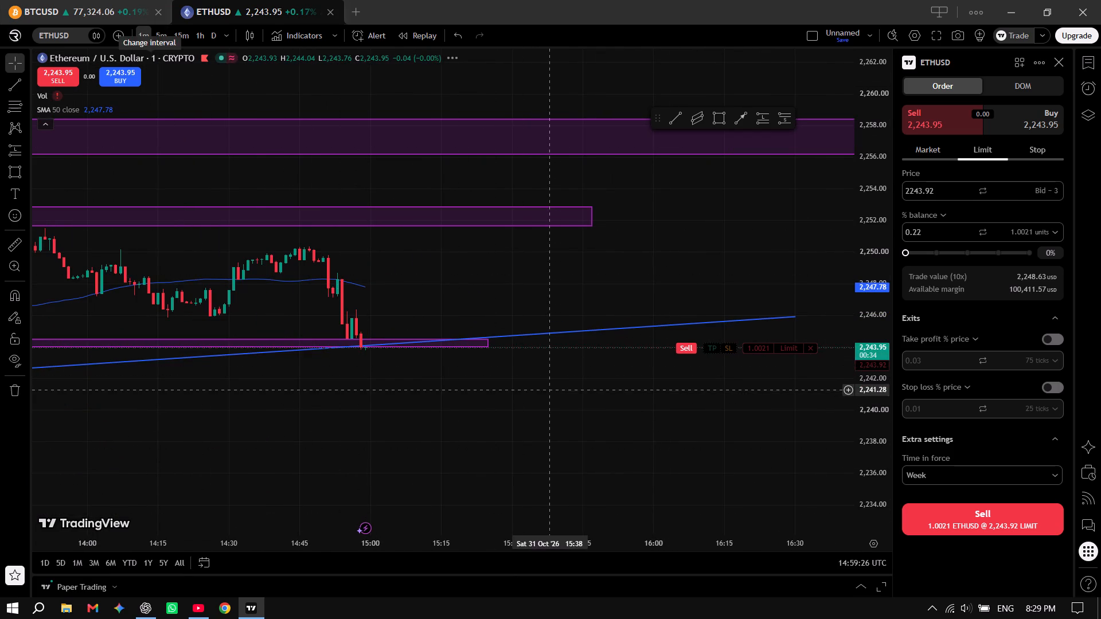
pyautogui.click(160, 32)
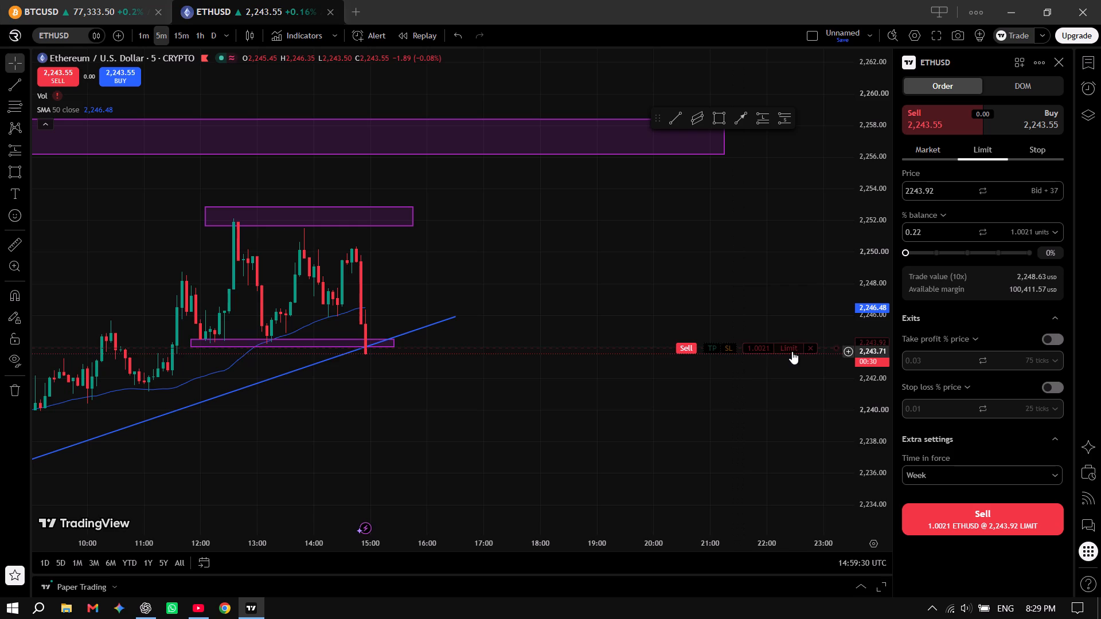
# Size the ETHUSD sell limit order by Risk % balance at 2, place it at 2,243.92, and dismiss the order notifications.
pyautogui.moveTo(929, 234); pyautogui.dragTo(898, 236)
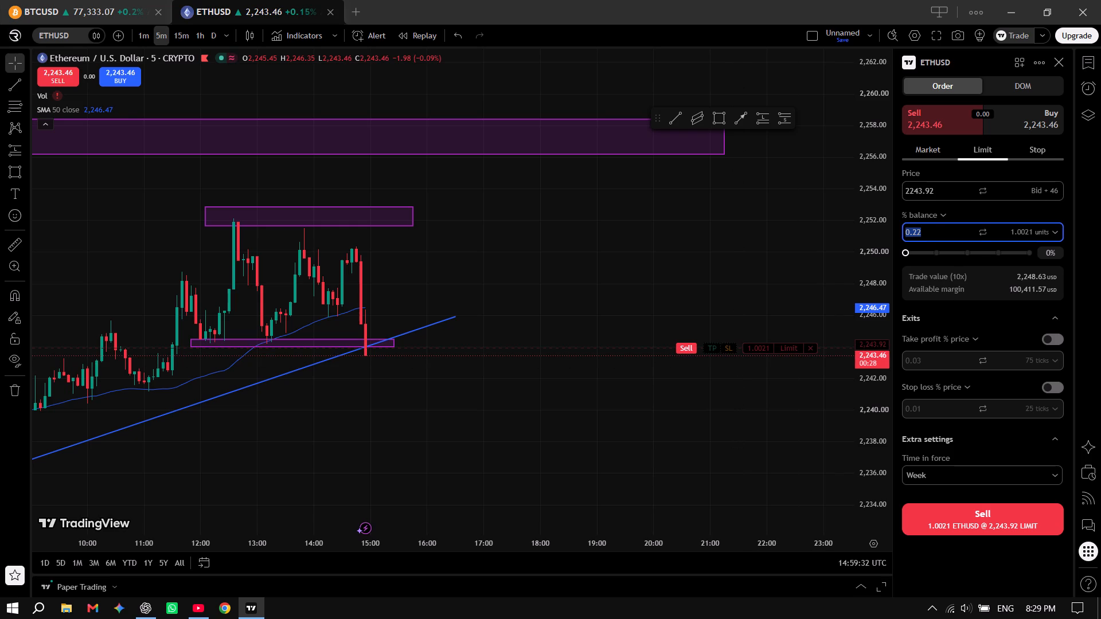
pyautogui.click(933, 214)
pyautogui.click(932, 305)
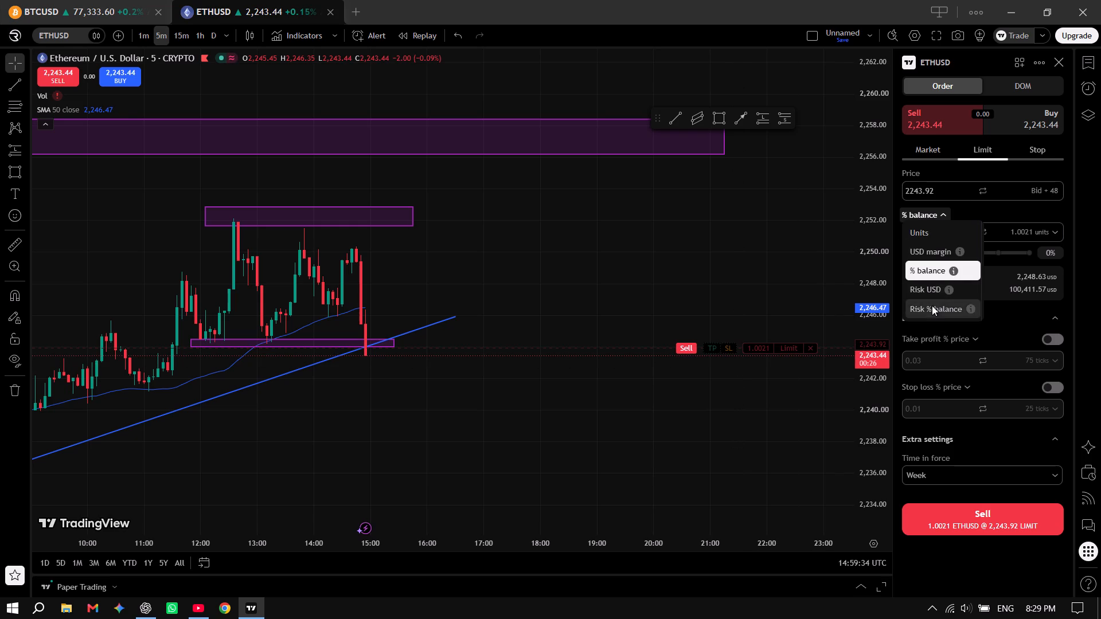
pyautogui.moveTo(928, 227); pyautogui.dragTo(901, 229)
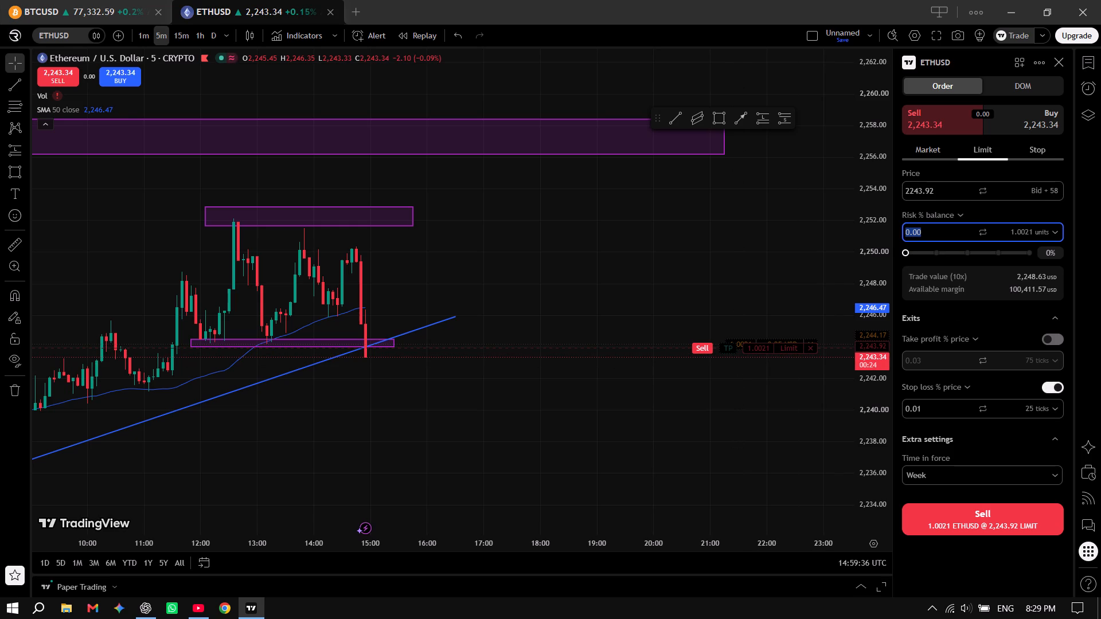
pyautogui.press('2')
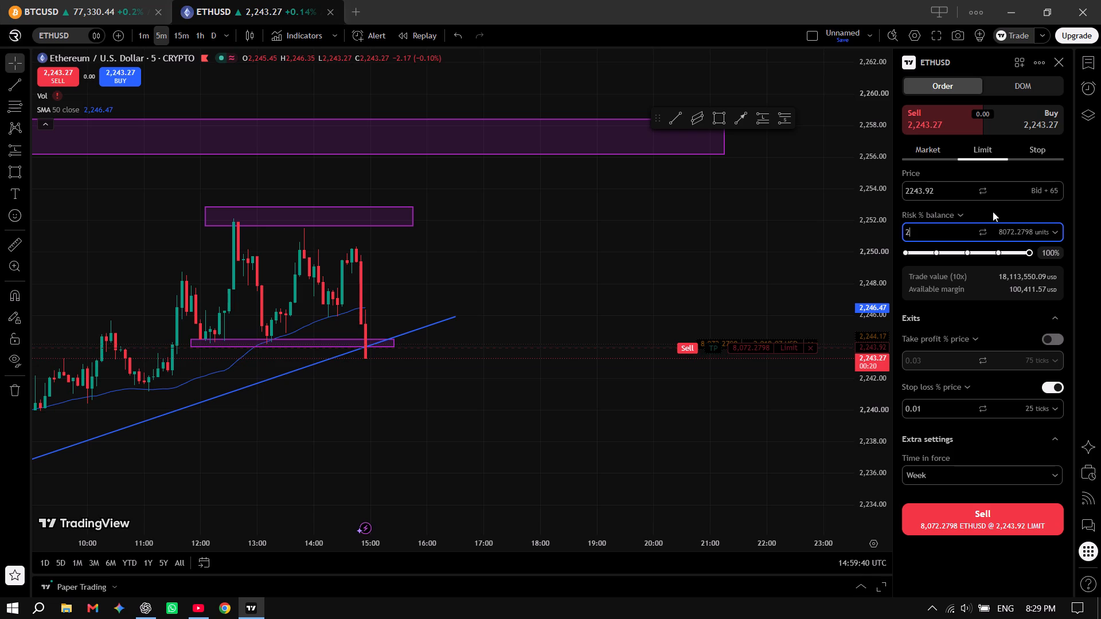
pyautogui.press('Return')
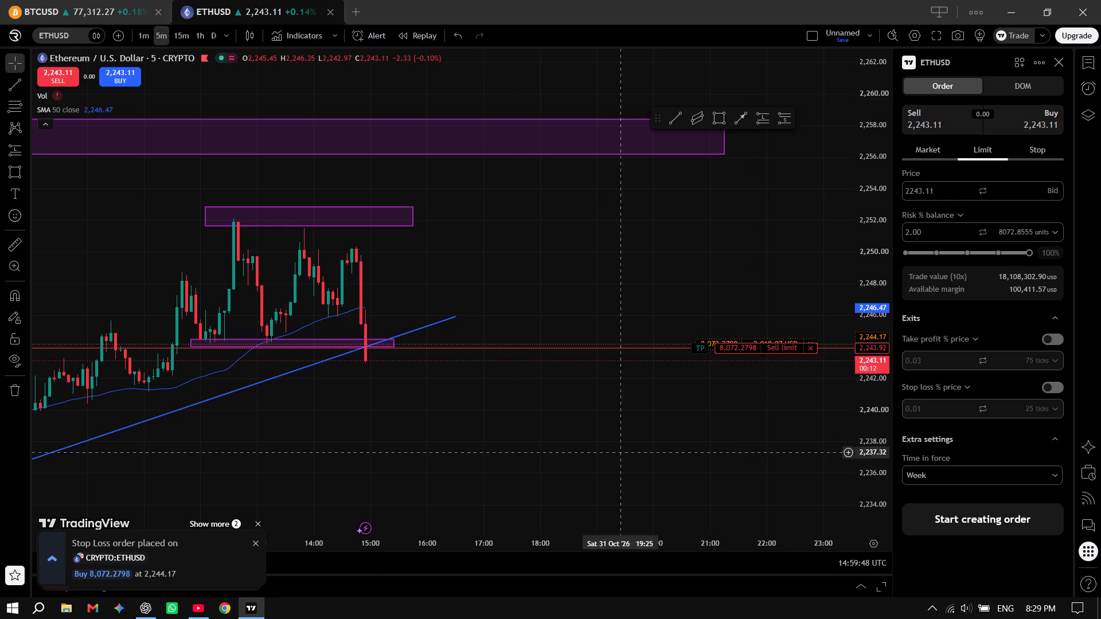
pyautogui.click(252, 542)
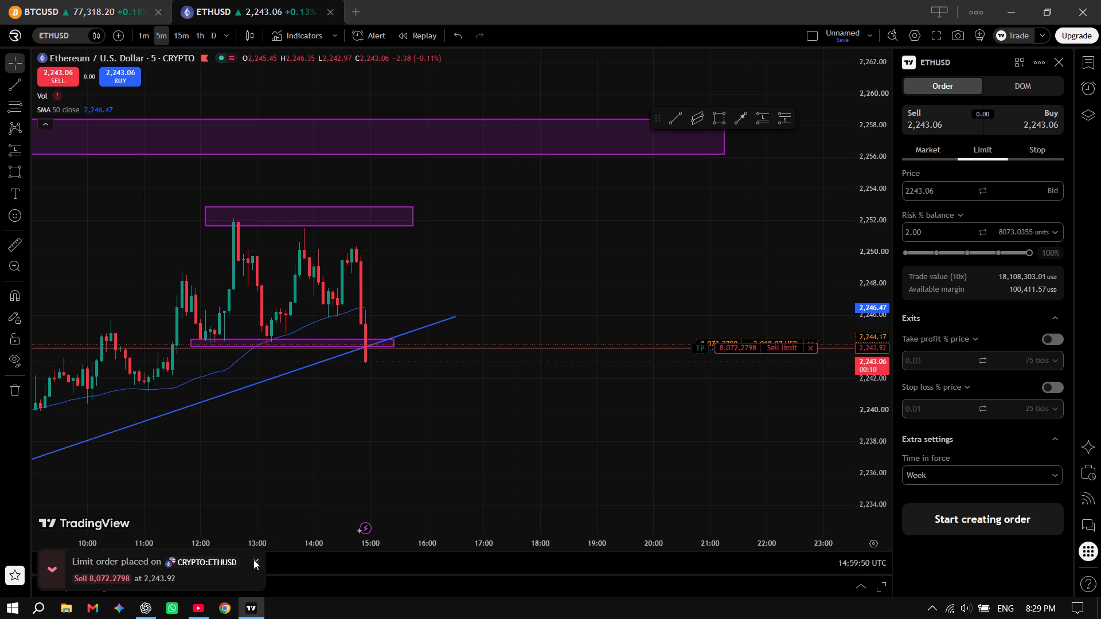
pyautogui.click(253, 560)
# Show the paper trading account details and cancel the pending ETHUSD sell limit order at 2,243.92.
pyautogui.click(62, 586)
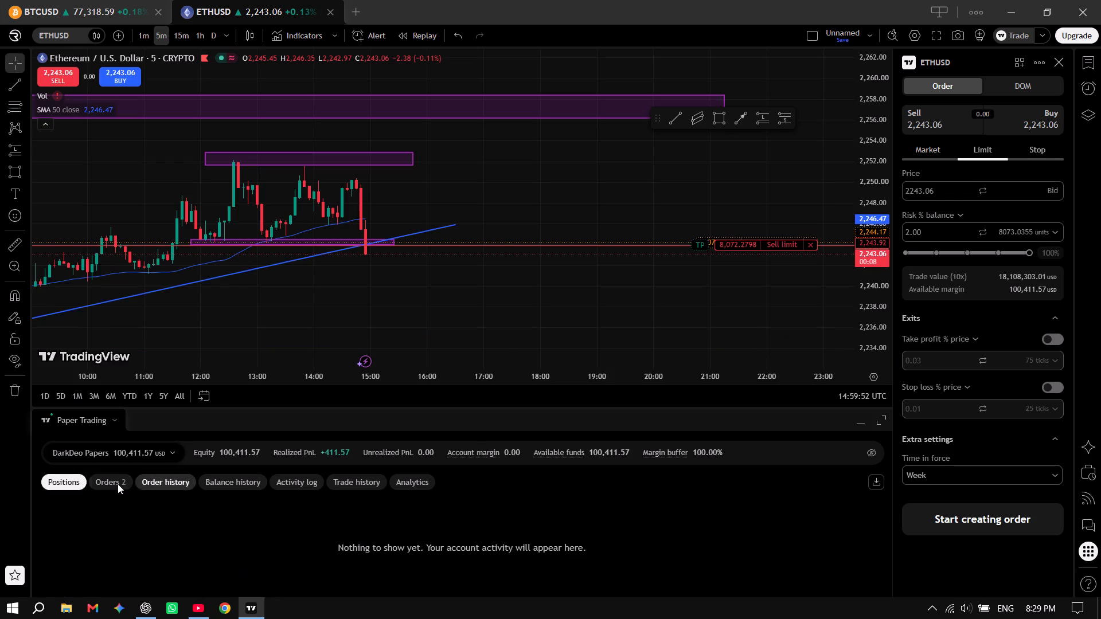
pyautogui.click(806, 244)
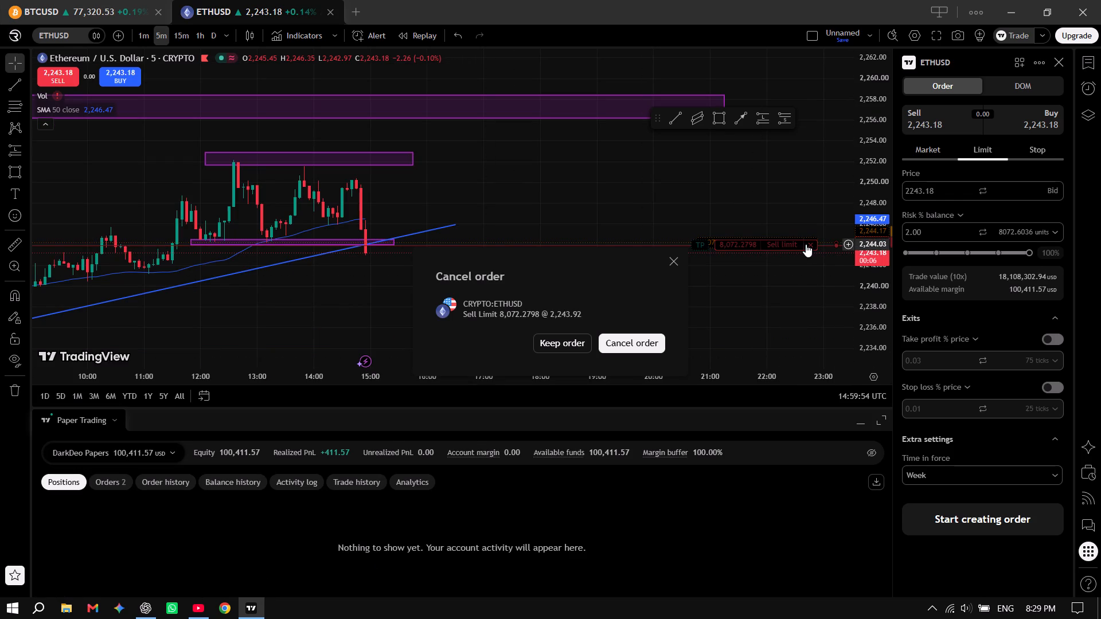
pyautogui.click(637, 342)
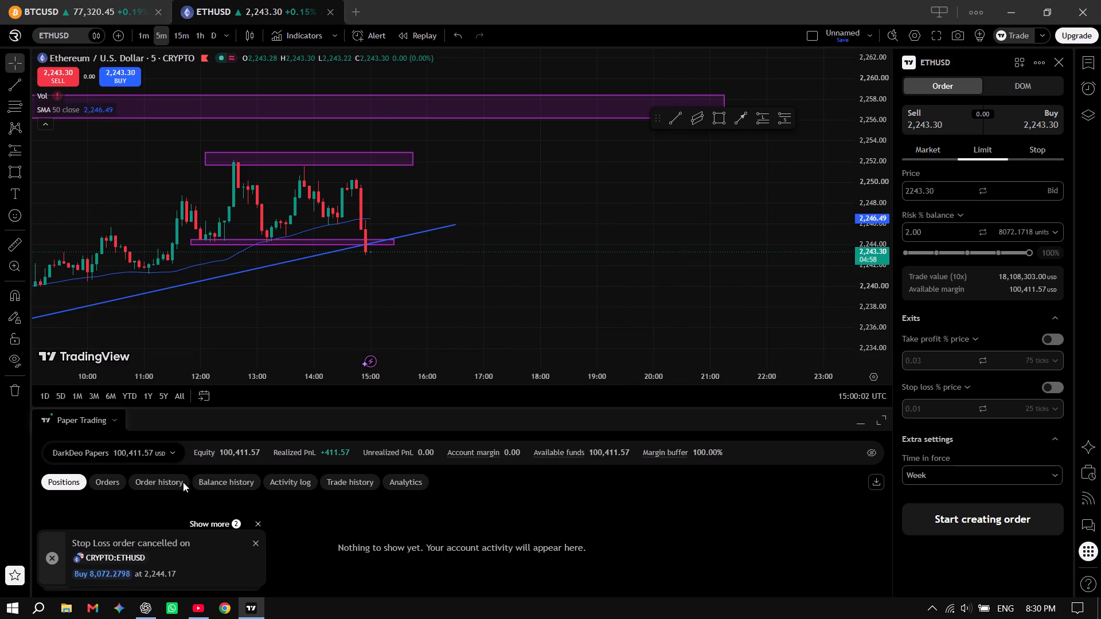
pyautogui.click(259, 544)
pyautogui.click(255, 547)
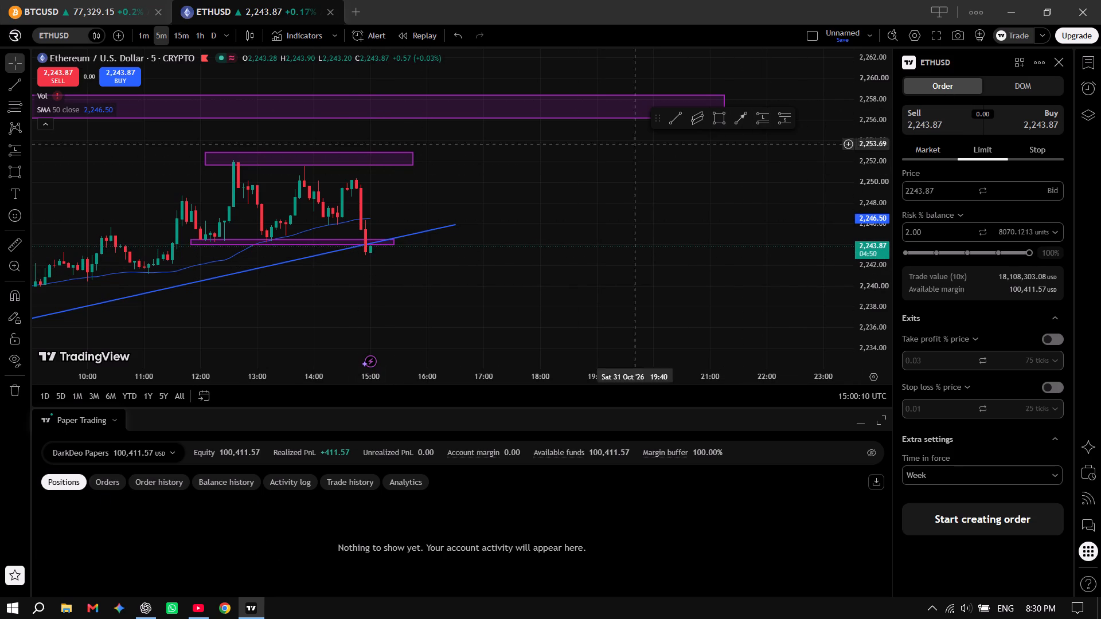
# Draw a short position just after the latest candle with its entry at about 2,244.03.
pyautogui.click(785, 118)
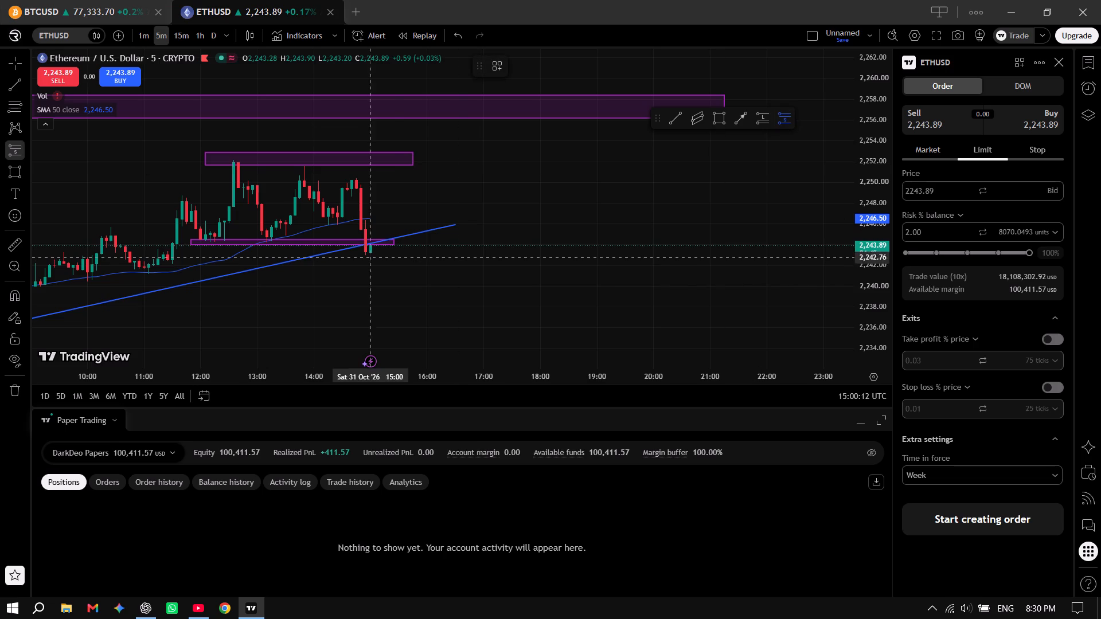
pyautogui.click(395, 244)
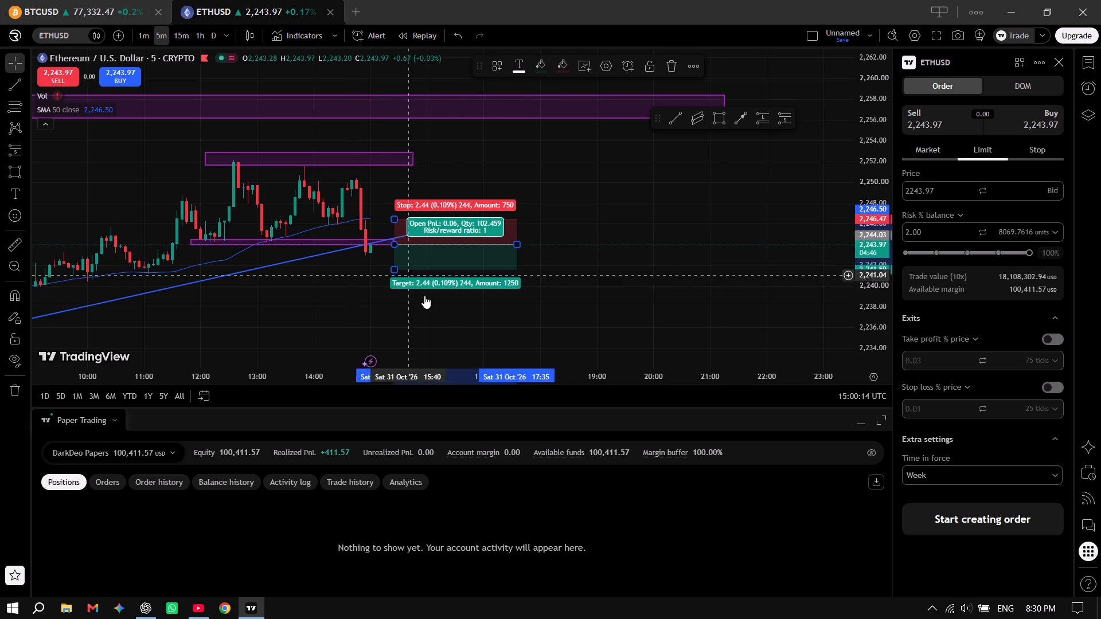
pyautogui.click(391, 219)
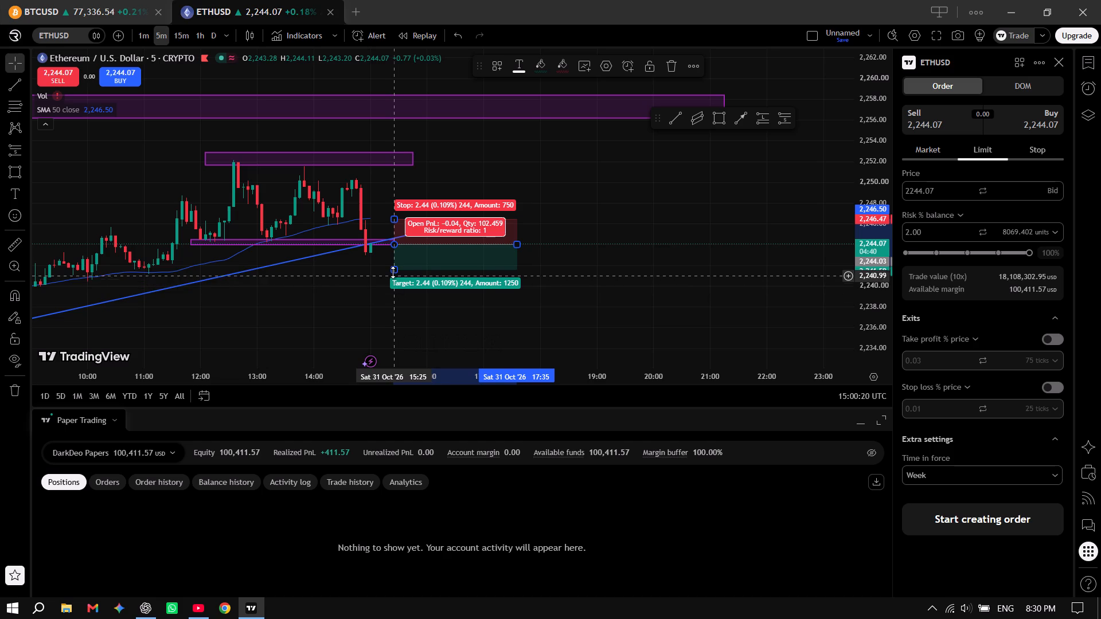
# Extend the short position's target to about 2,239.11, for a risk/reward ratio of about 2.02.
pyautogui.moveTo(393, 269); pyautogui.dragTo(391, 295)
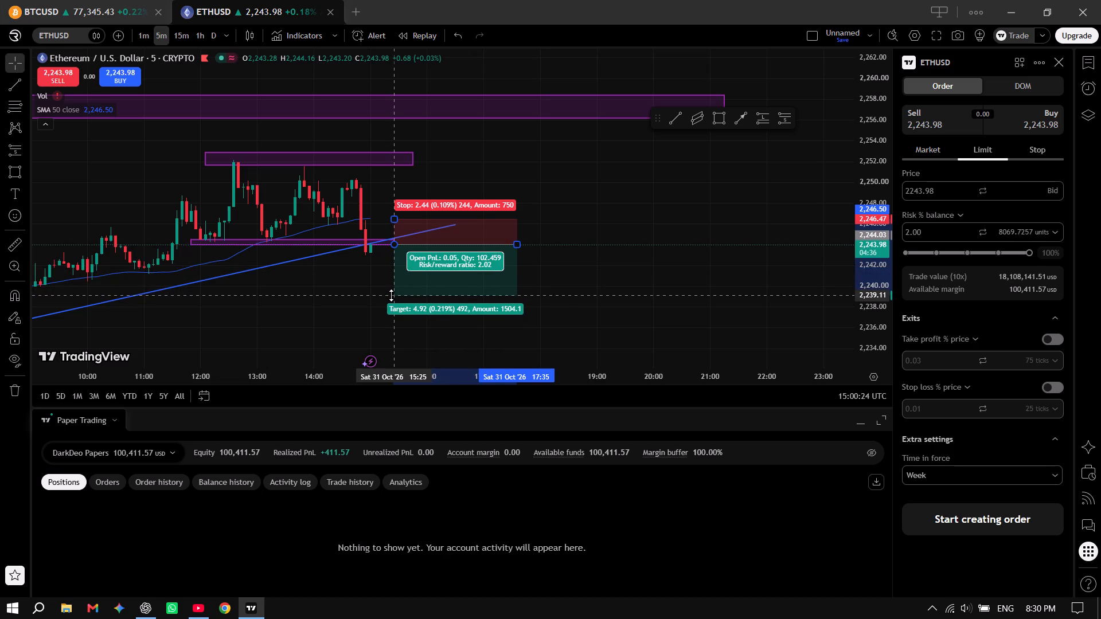
pyautogui.moveTo(391, 295); pyautogui.dragTo(391, 293)
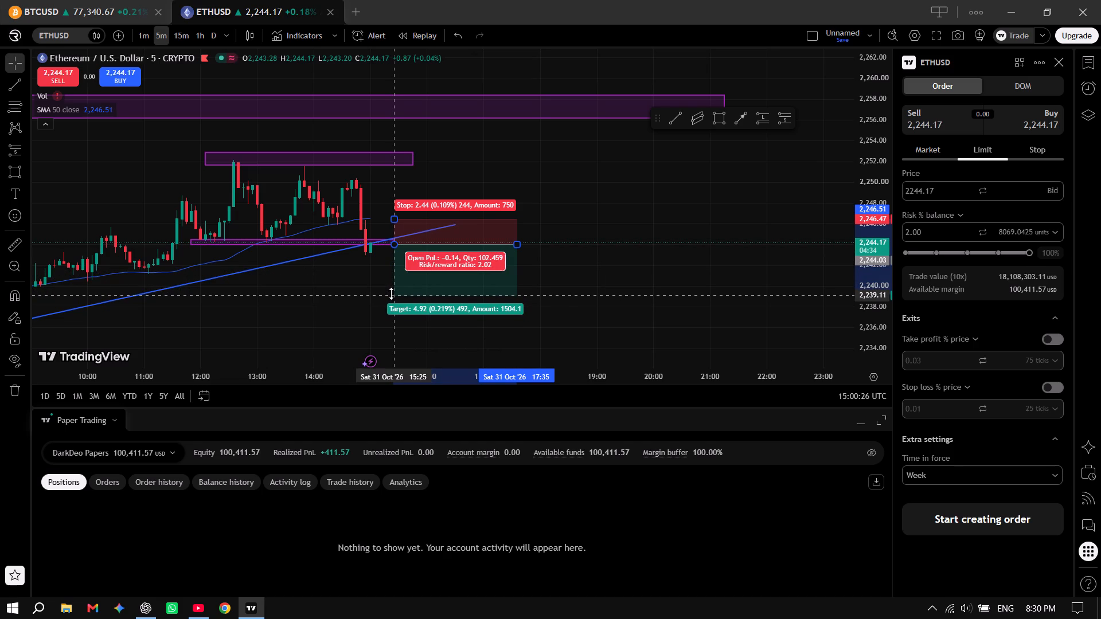
pyautogui.moveTo(391, 293); pyautogui.dragTo(391, 295)
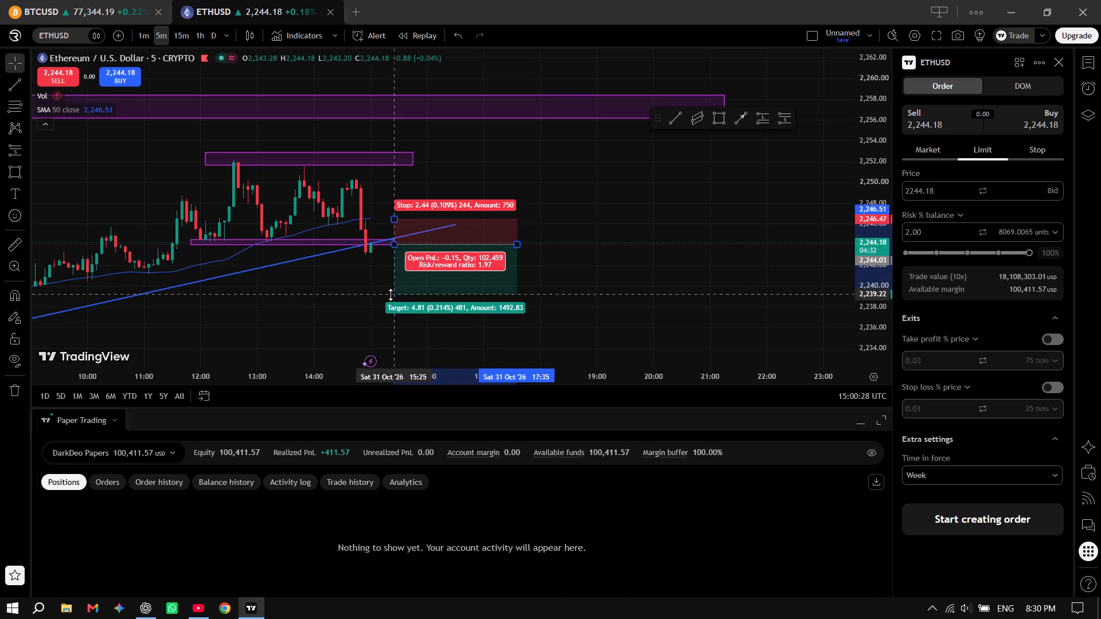
pyautogui.moveTo(391, 295); pyautogui.dragTo(391, 295)
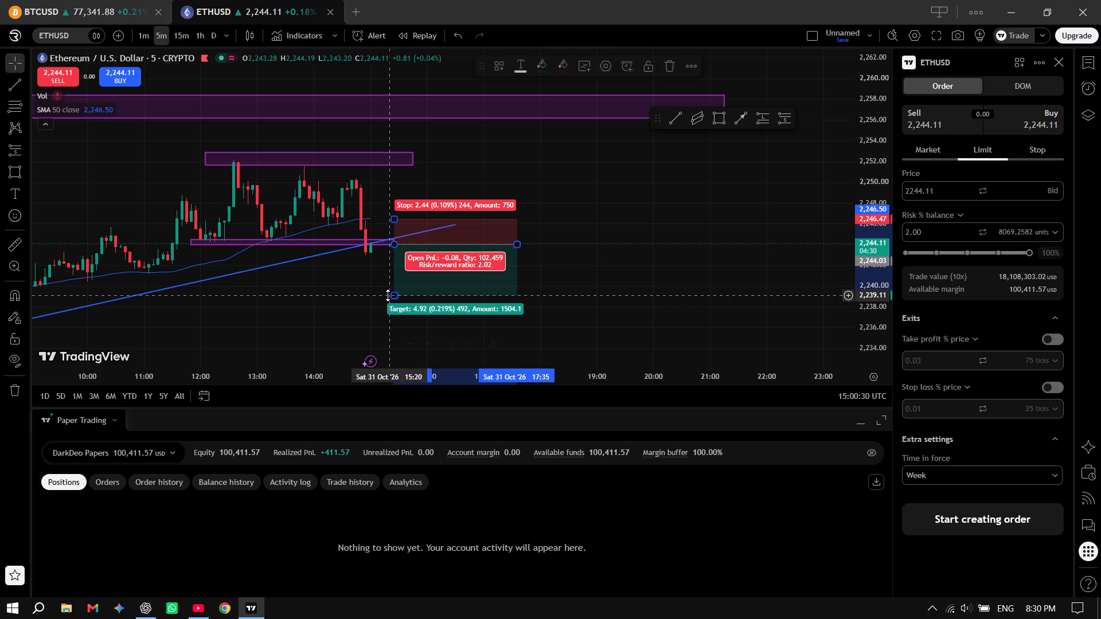
pyautogui.click(312, 288)
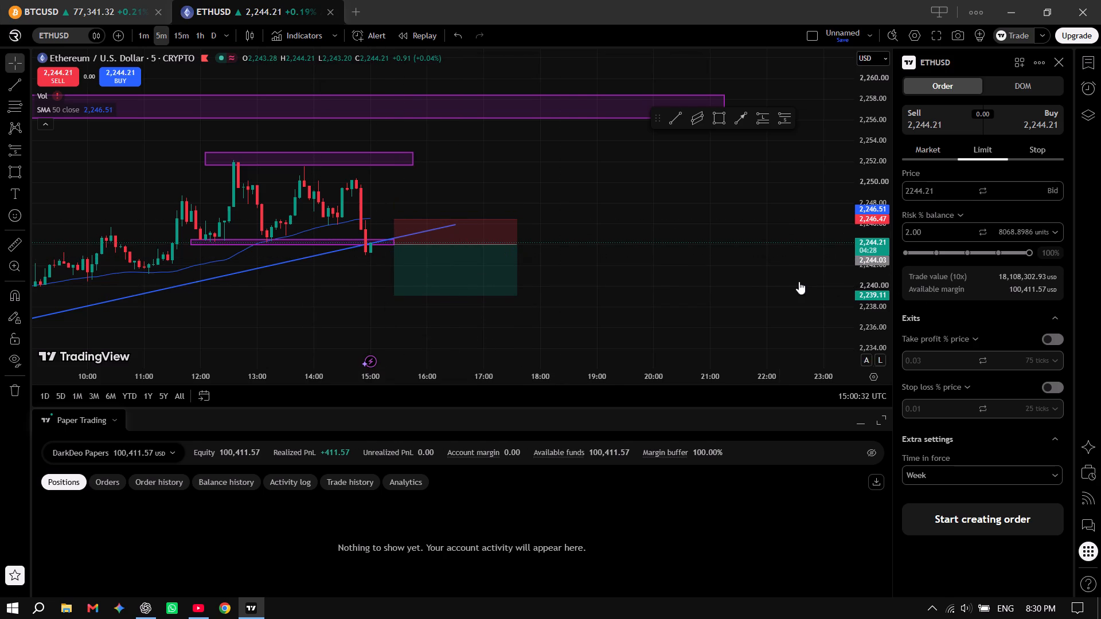
# Move the short position next to the current candle so it starts at 15:05 with entry at about 2,243.97.
pyautogui.scroll(3, 586, 275)
pyautogui.moveTo(534, 287); pyautogui.dragTo(884, 268)
pyautogui.scroll(-2, 775, 299)
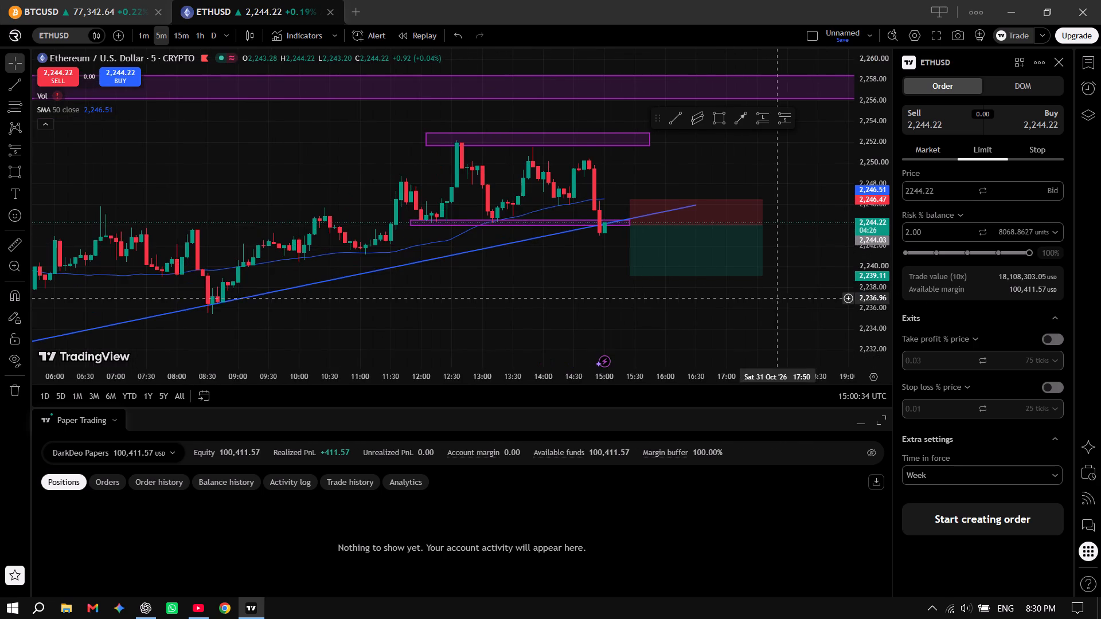
pyautogui.moveTo(844, 299); pyautogui.dragTo(660, 322)
pyautogui.click(532, 277)
pyautogui.moveTo(571, 280); pyautogui.dragTo(538, 283)
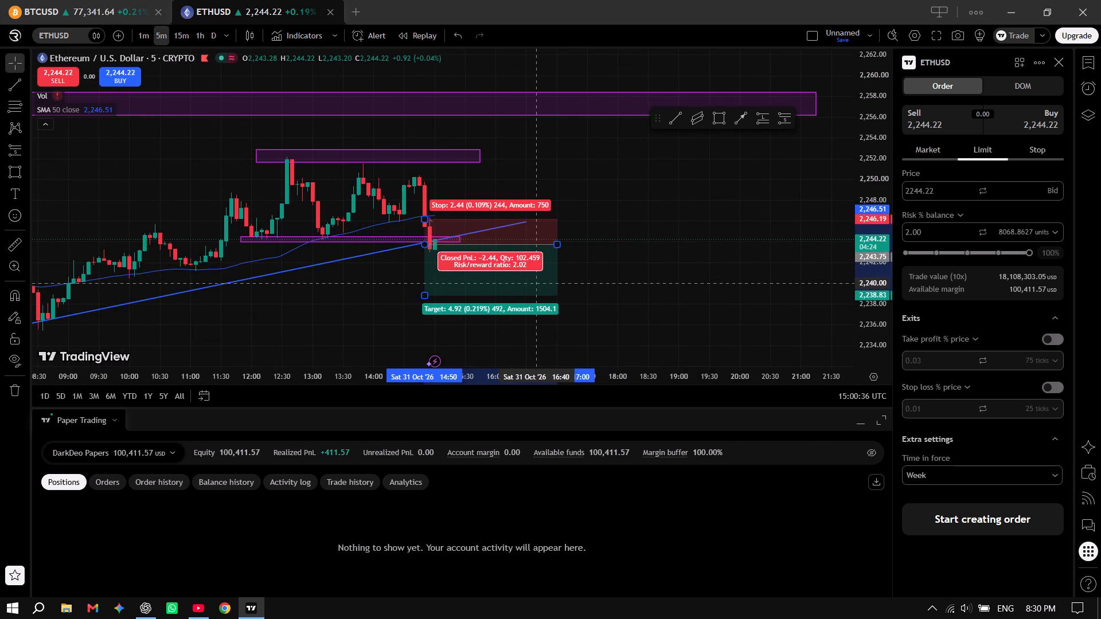
pyautogui.moveTo(538, 283); pyautogui.dragTo(554, 281)
# Load the short position into a sell limit order at 2,243.97 and set its Risk % balance to 2.
pyautogui.rightClick(533, 272)
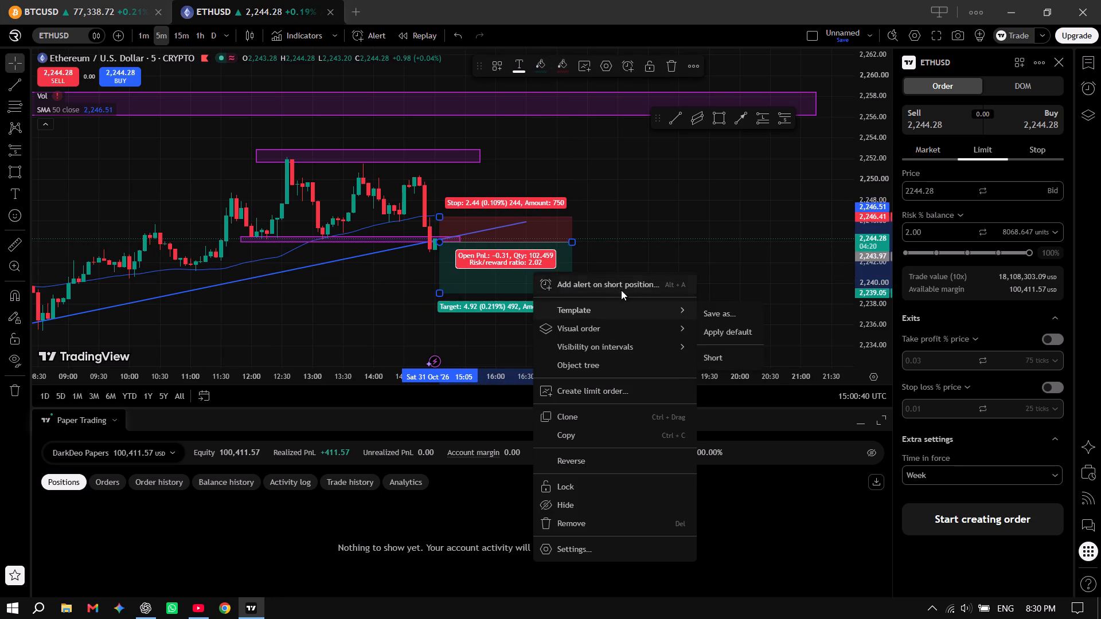
pyautogui.click(582, 389)
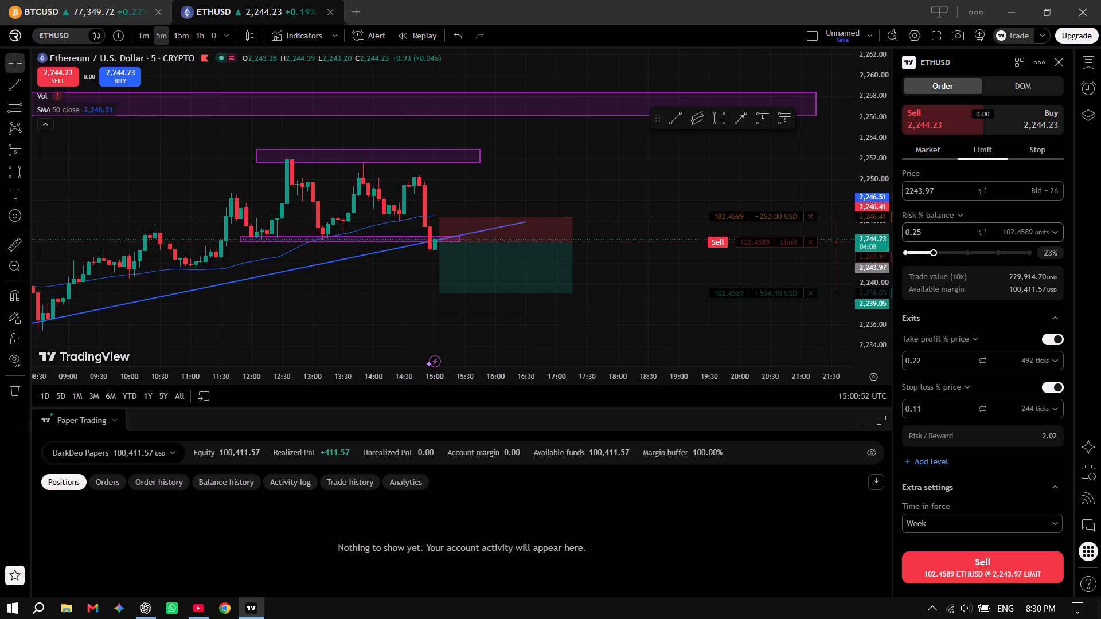
pyautogui.moveTo(922, 232); pyautogui.dragTo(884, 236)
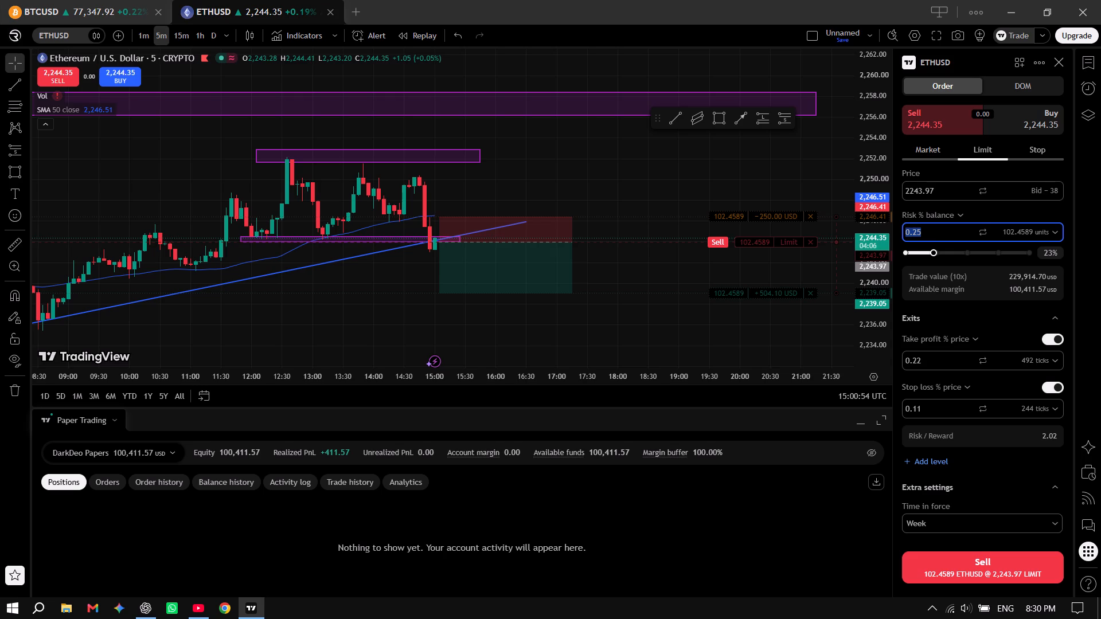
pyautogui.press('2')
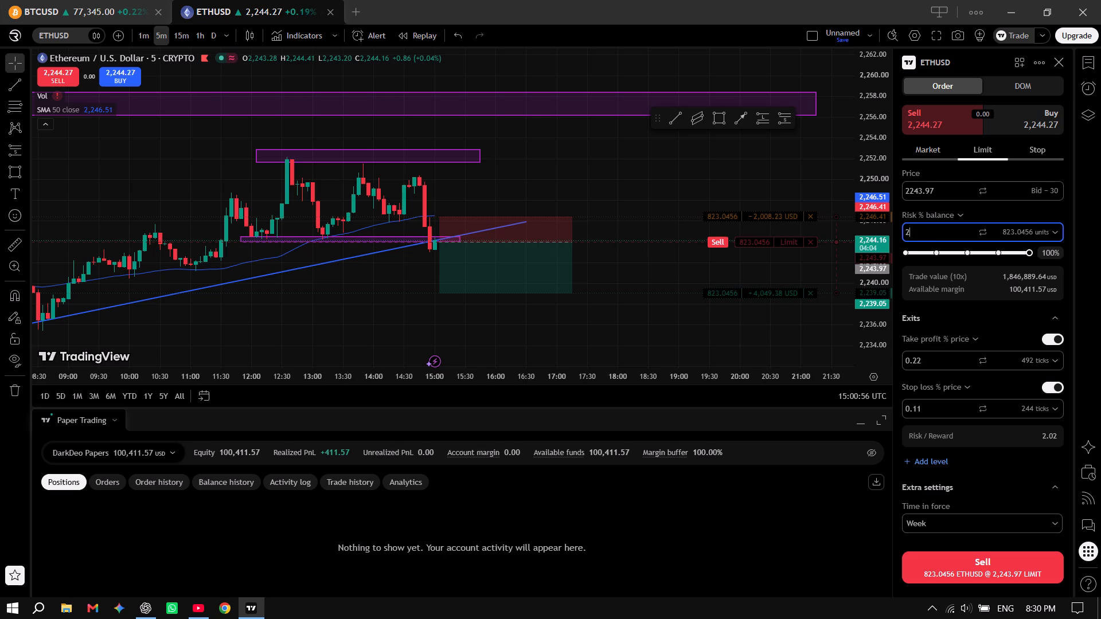
pyautogui.click(1030, 205)
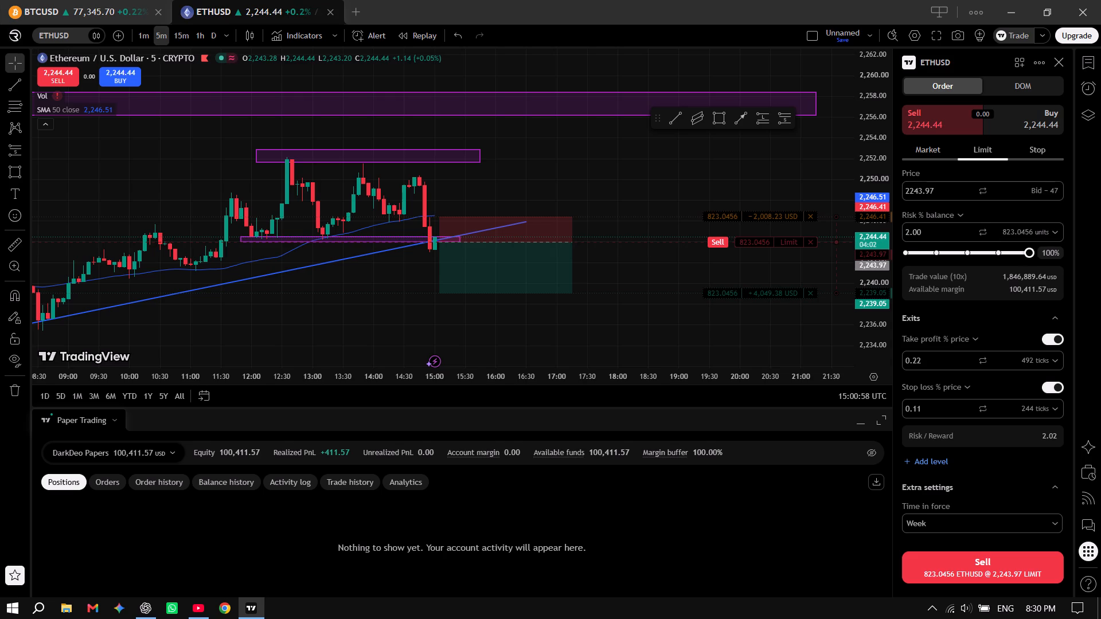
# Reduce the ETHUSD sell limit order's size to 3% of the balance.
pyautogui.moveTo(1030, 258); pyautogui.dragTo(938, 259)
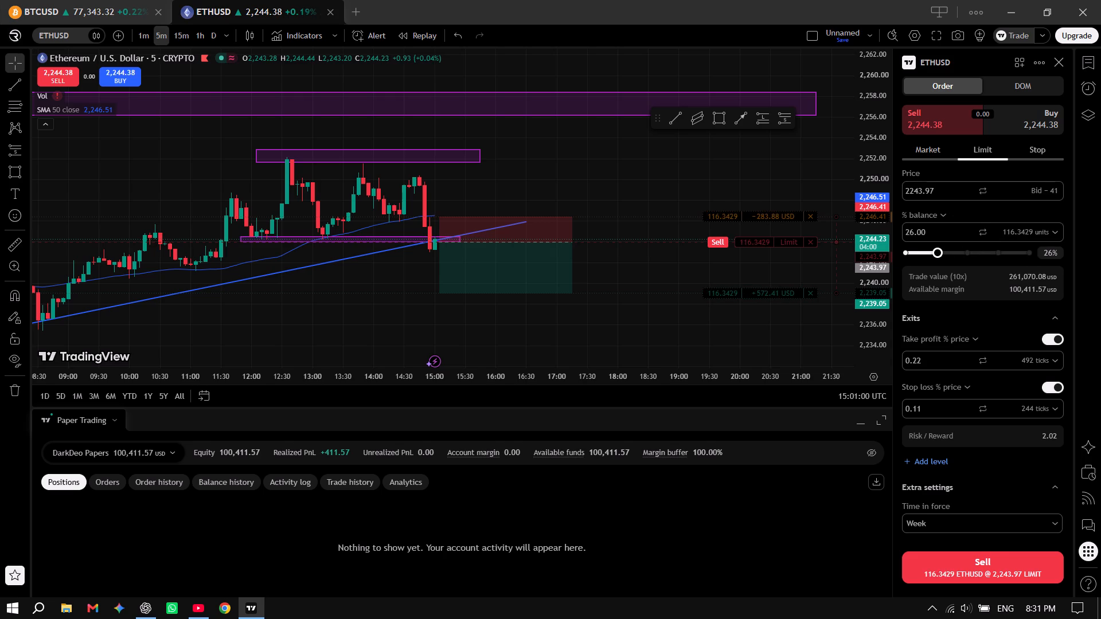
pyautogui.moveTo(938, 259); pyautogui.dragTo(919, 258)
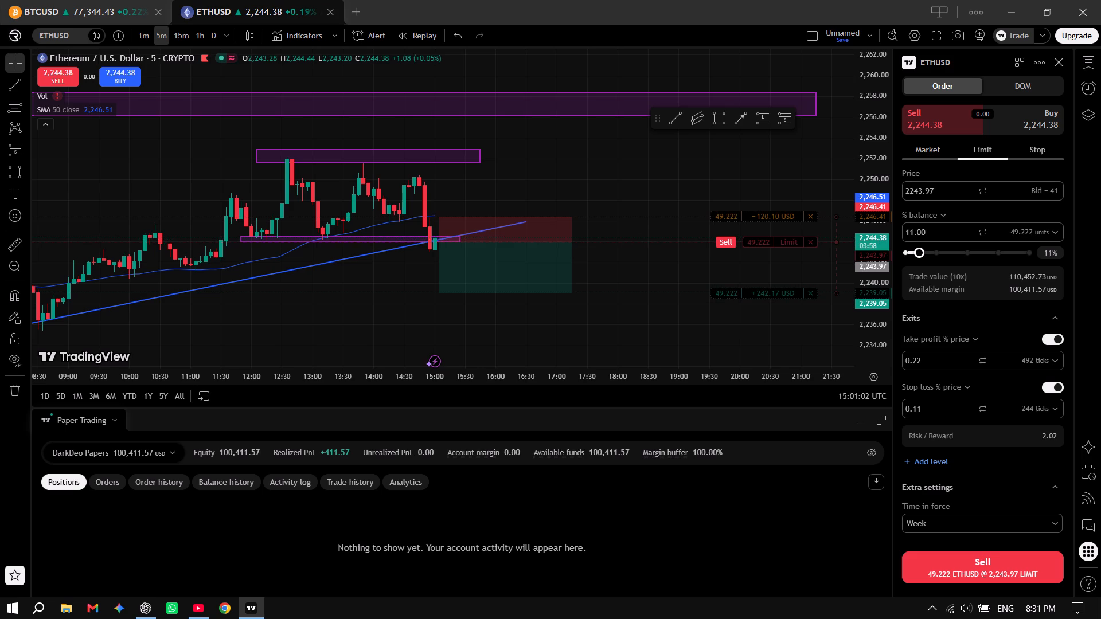
pyautogui.moveTo(919, 258); pyautogui.dragTo(911, 258)
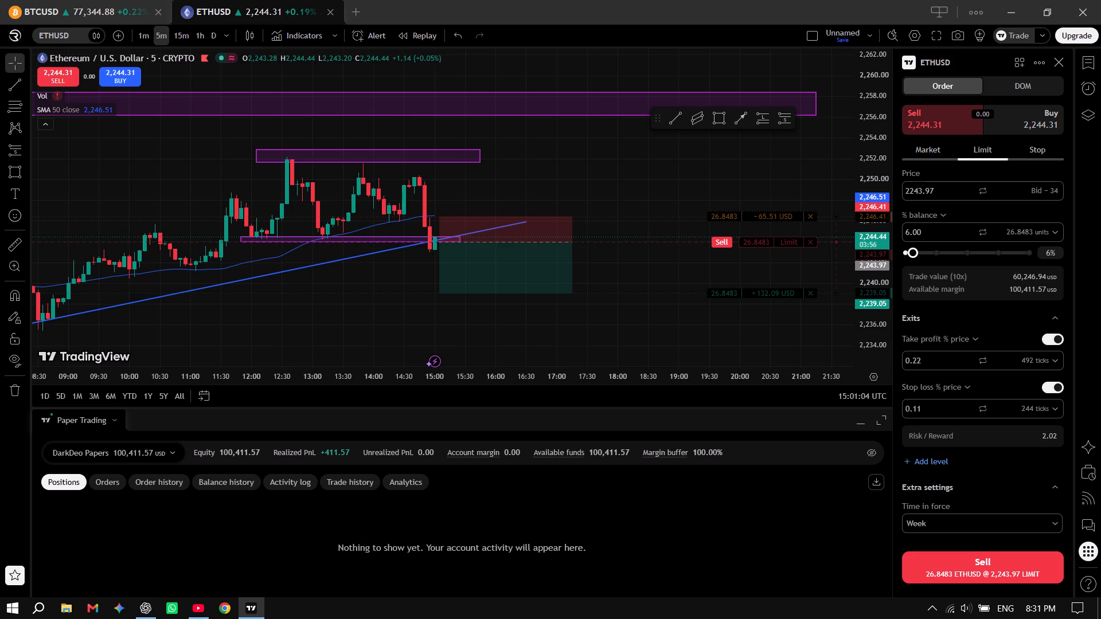
pyautogui.moveTo(911, 258); pyautogui.dragTo(909, 258)
pyautogui.click(997, 206)
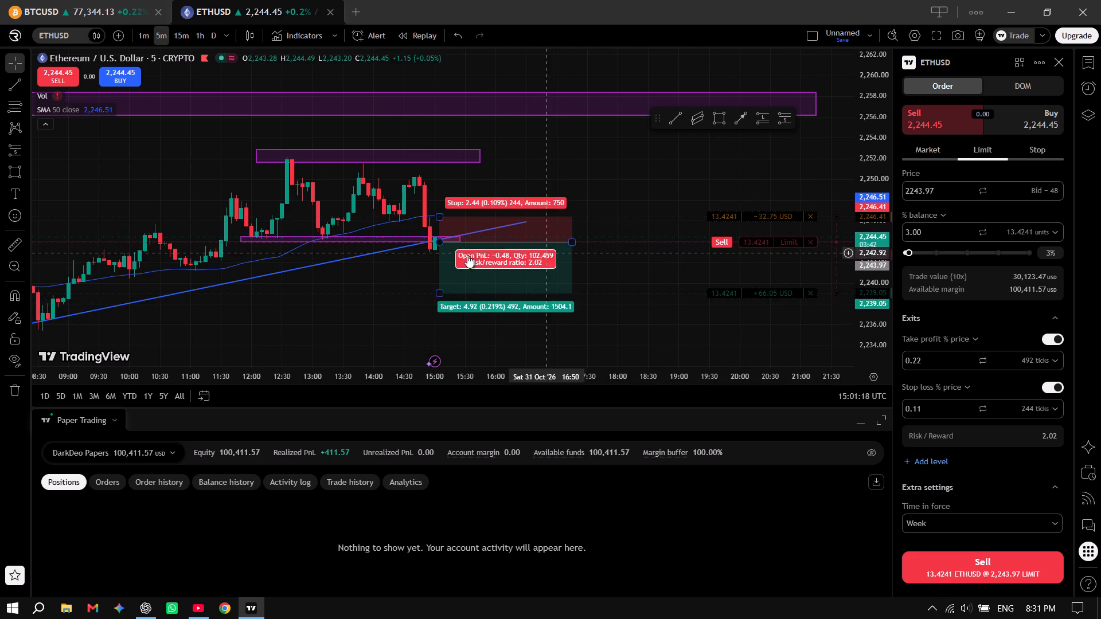
# Collapse the Paper Trading account area and the order's Exits section, leaving the short position visible on the enlarged chart.
pyautogui.scroll(2, 458, 248)
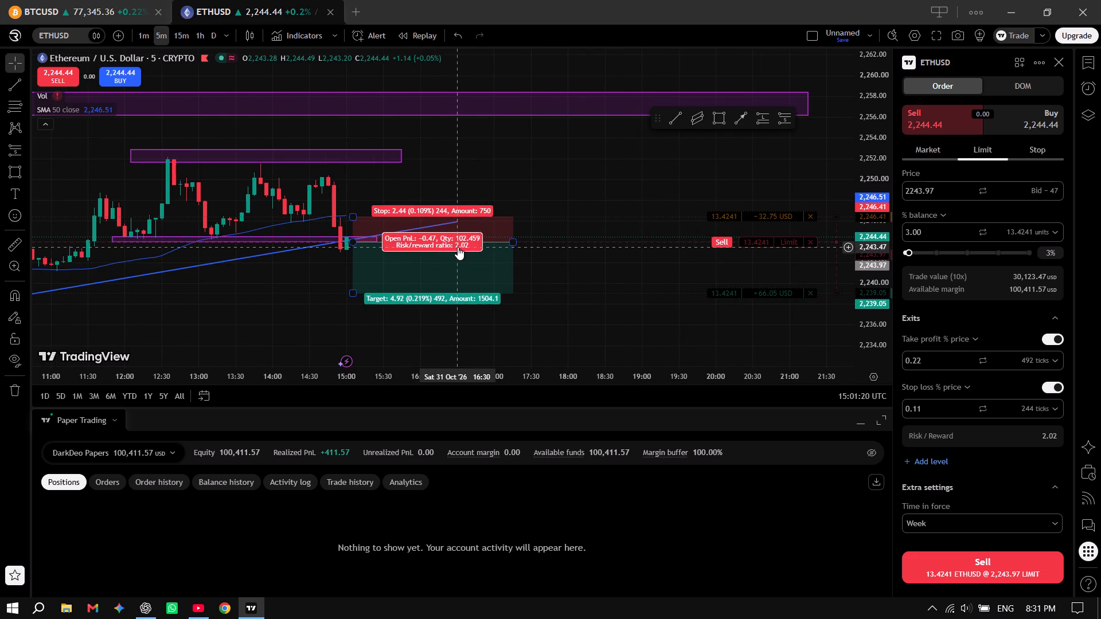
pyautogui.scroll(-3, 579, 341)
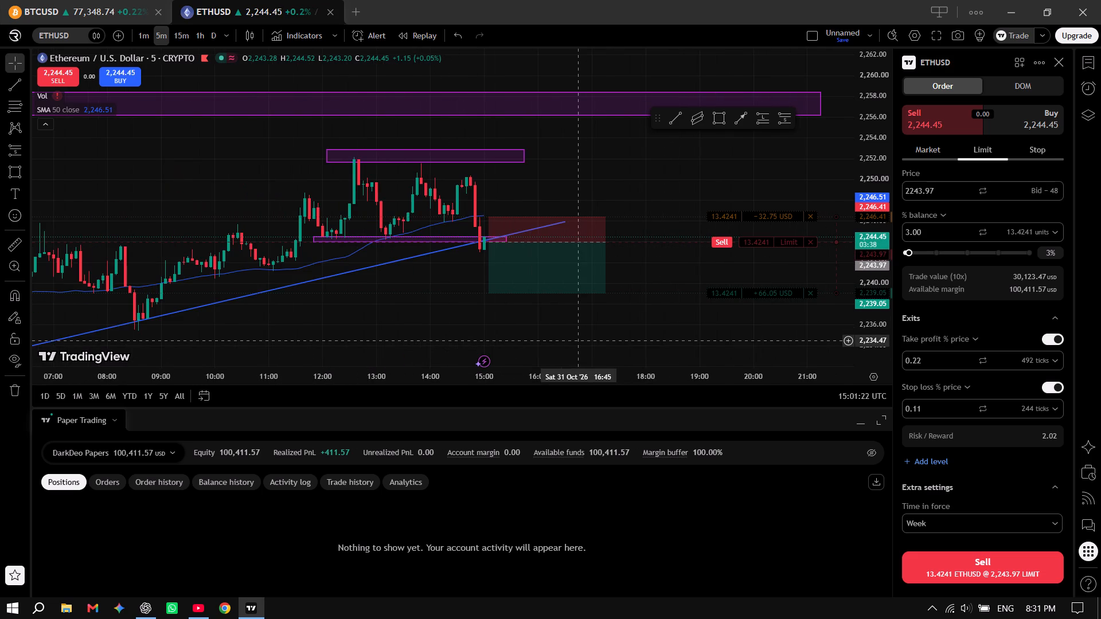
pyautogui.moveTo(684, 318); pyautogui.dragTo(611, 340)
pyautogui.click(861, 419)
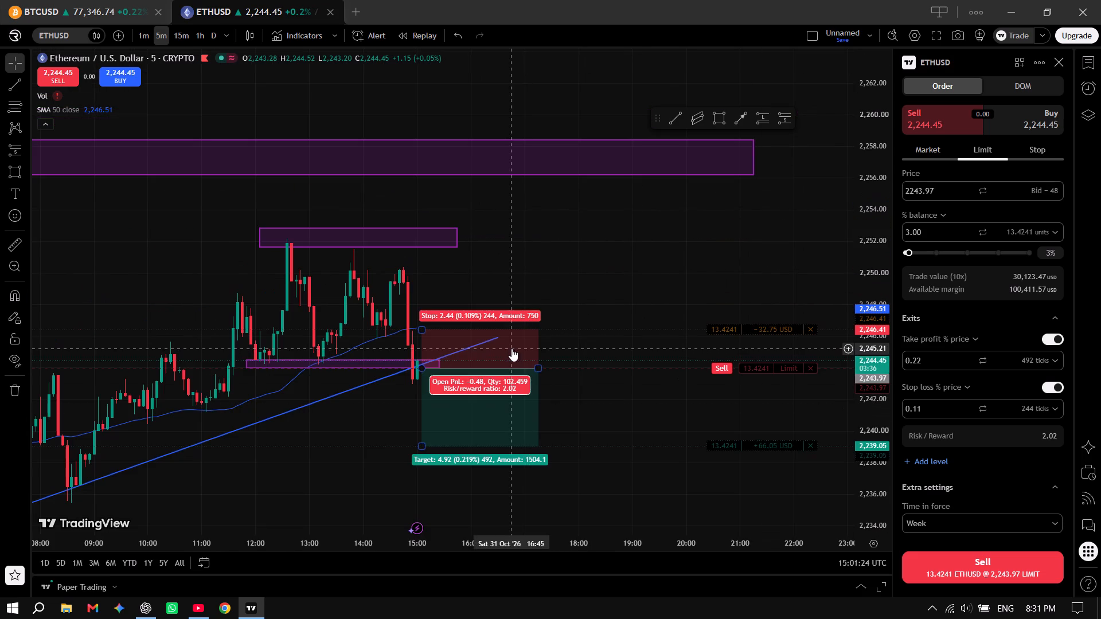
pyautogui.scroll(-1, 580, 488)
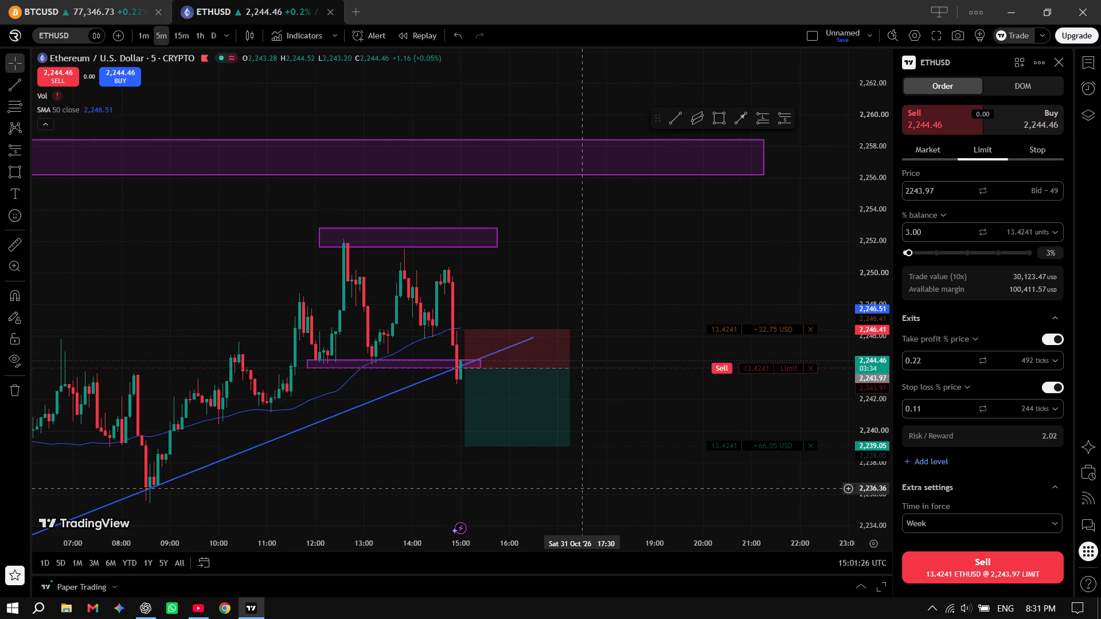
pyautogui.moveTo(680, 487); pyautogui.dragTo(736, 469)
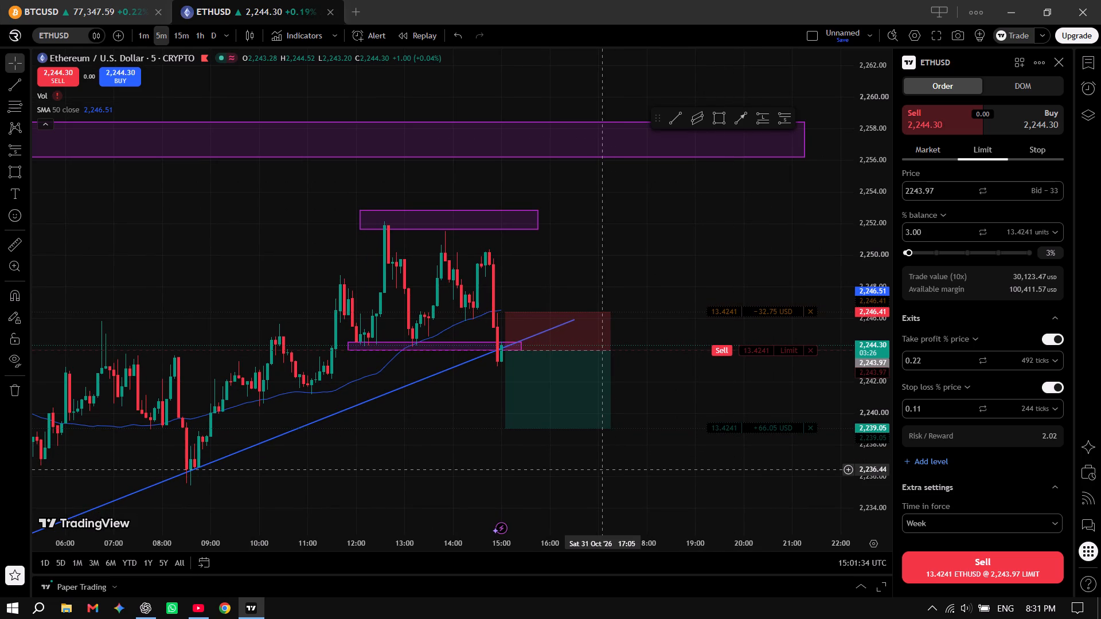
pyautogui.click(1061, 315)
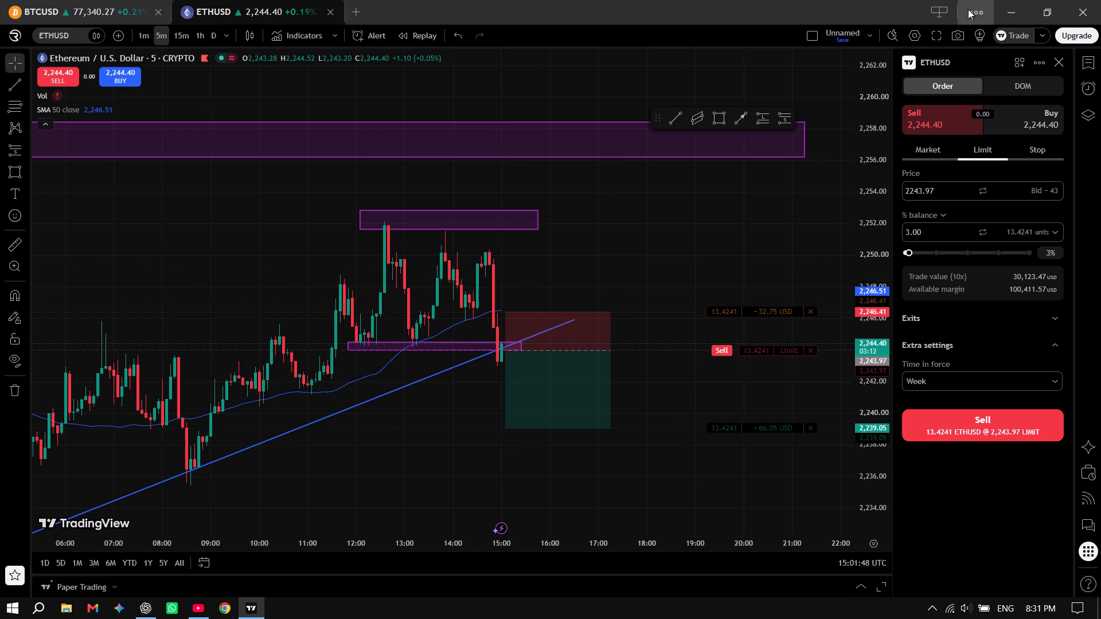
# Switch from TradingView to the trading psychology video on YouTube.
pyautogui.click(998, 11)
pyautogui.click(998, 11)
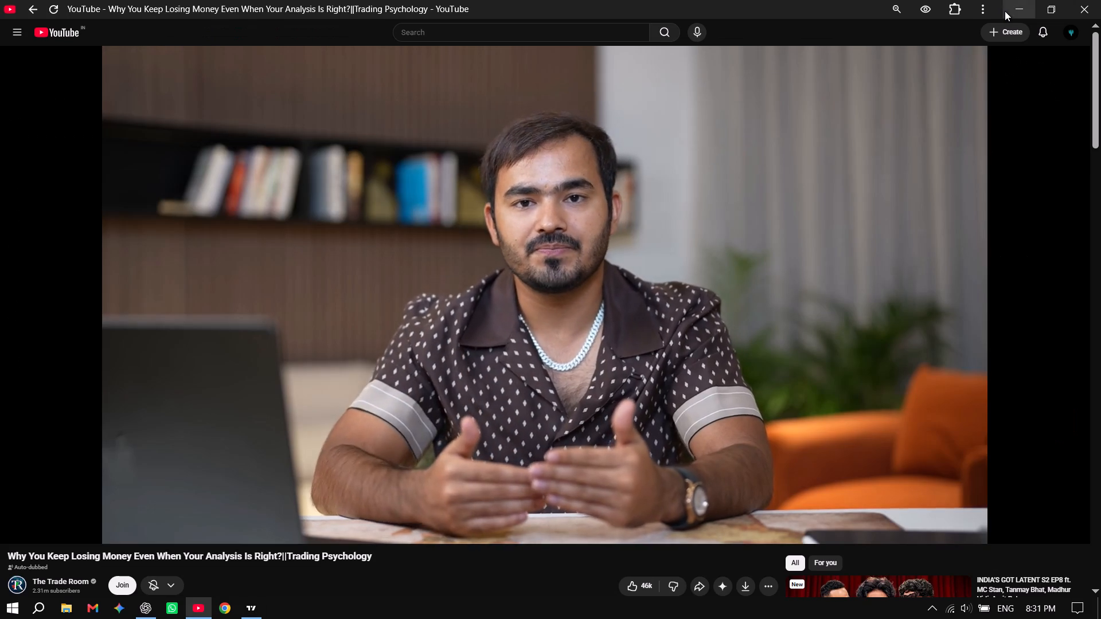
pyautogui.click(933, 148)
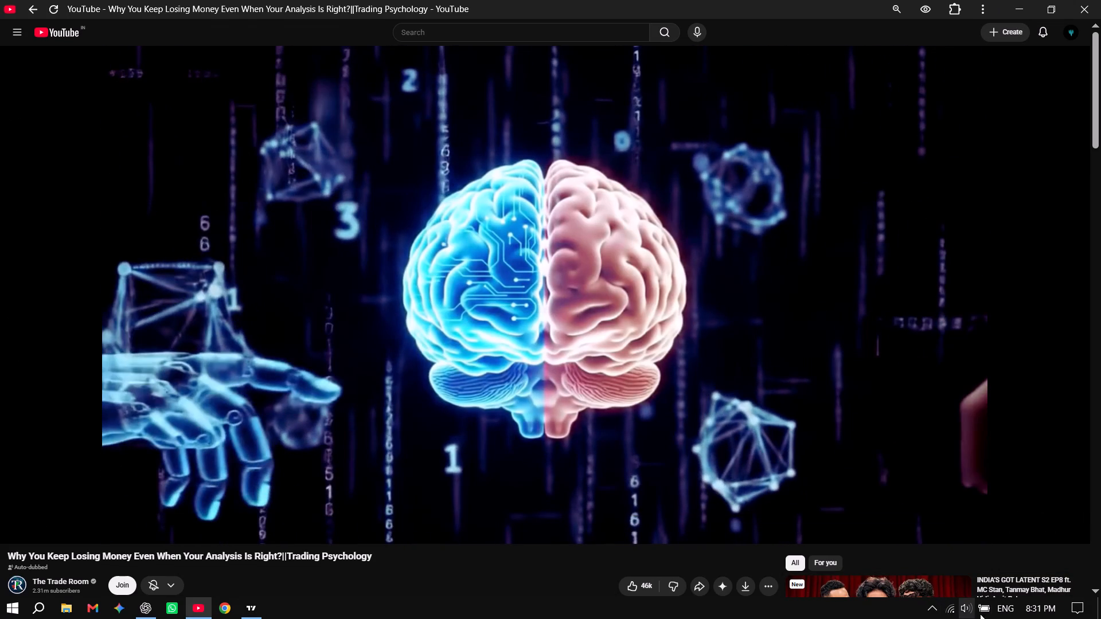
# Check the system calendar for November 2026 and go back to the current month.
pyautogui.click(1034, 613)
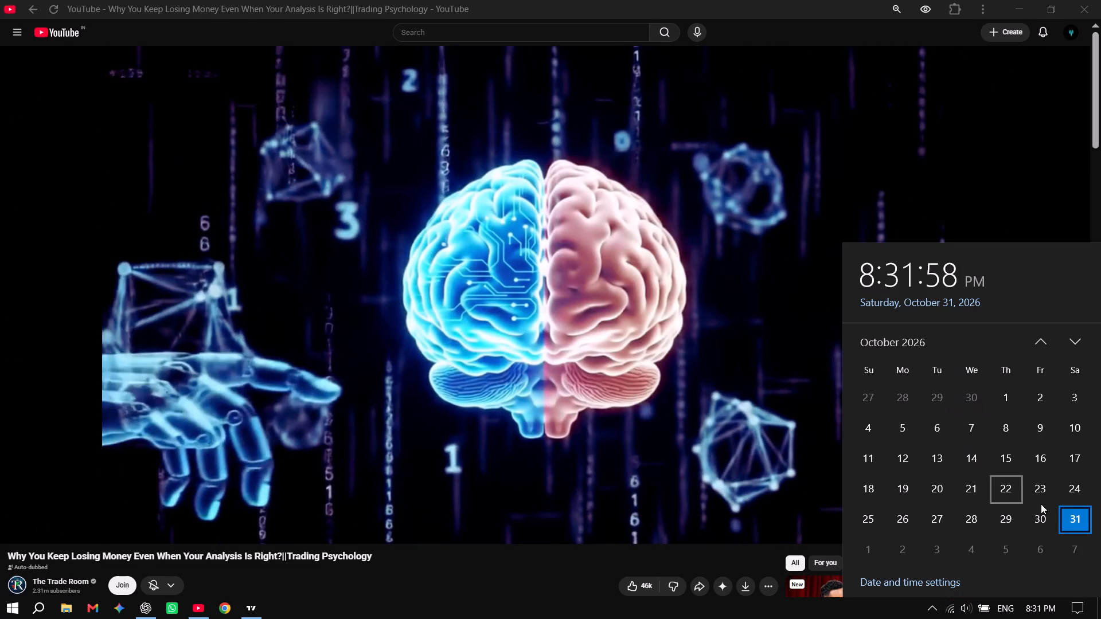
pyautogui.click(1071, 339)
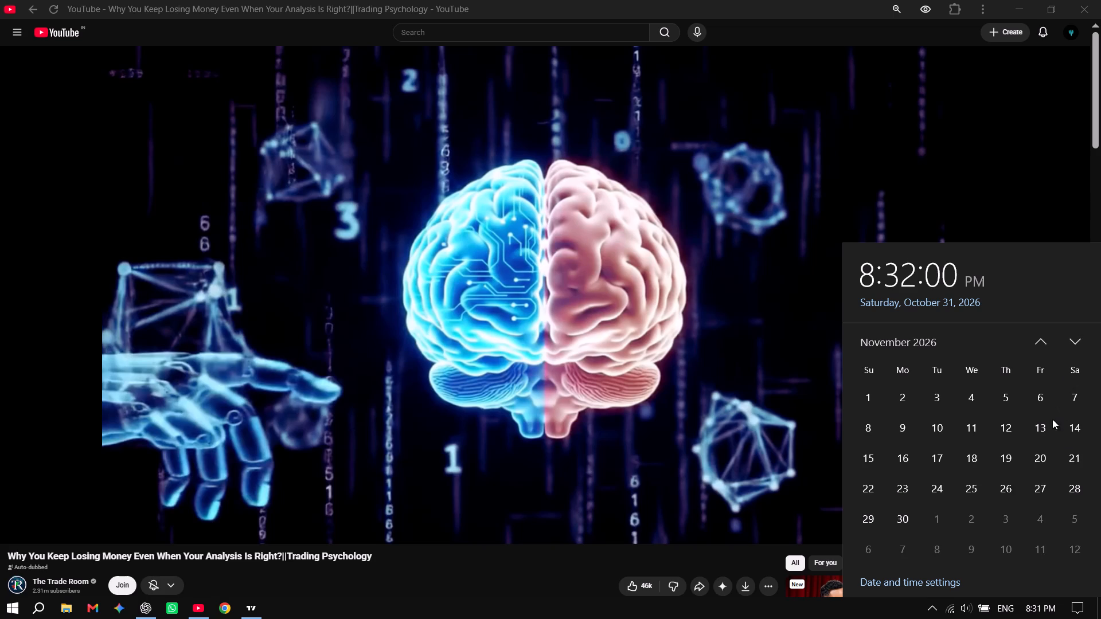
pyautogui.click(870, 390)
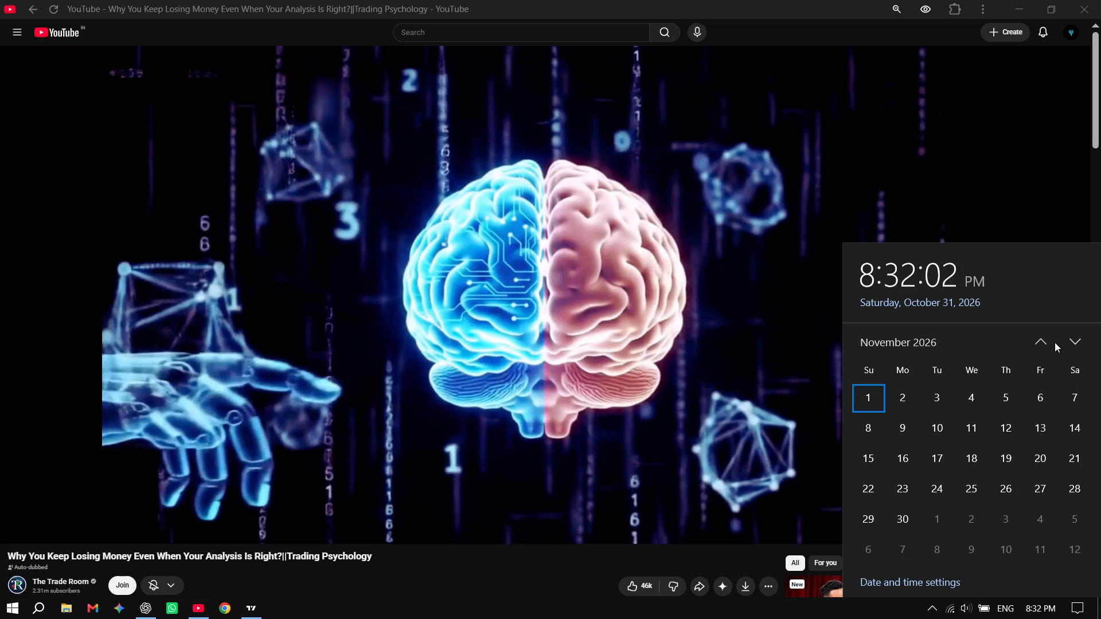
pyautogui.click(1043, 343)
# Continue watching the trading psychology video on YouTube.
pyautogui.click(506, 264)
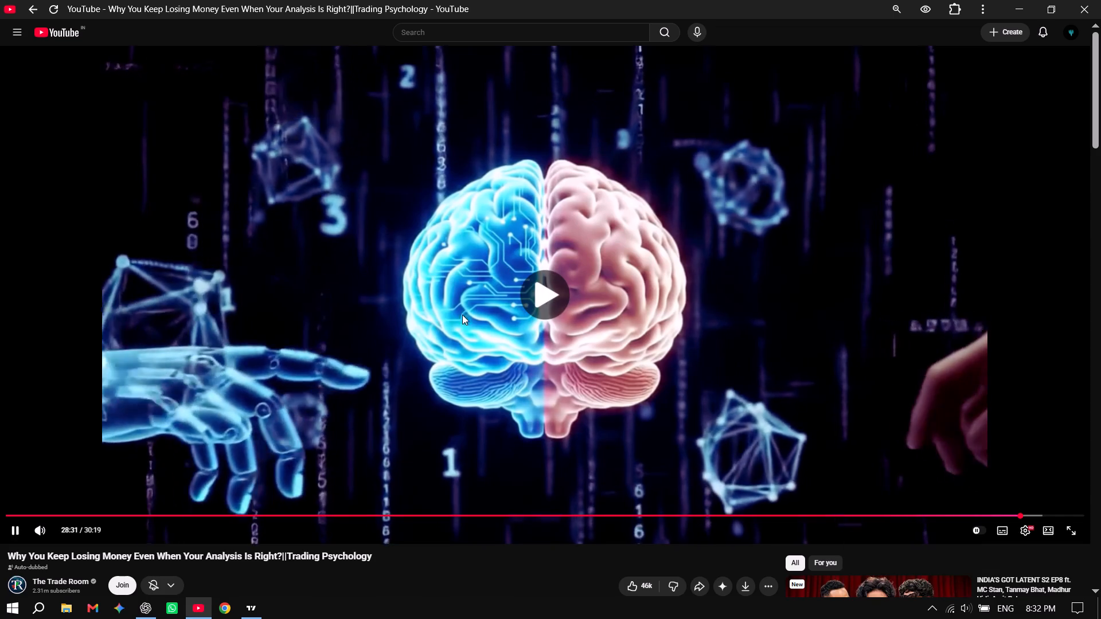
pyautogui.click(116, 442)
pyautogui.click(120, 476)
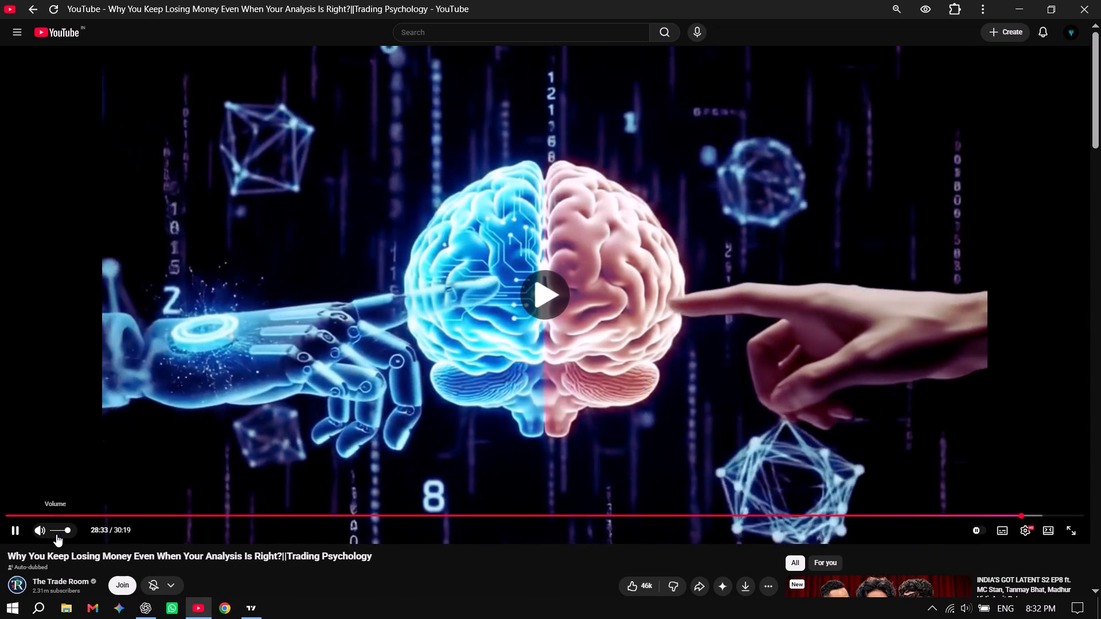
pyautogui.scroll(-4, 57, 534)
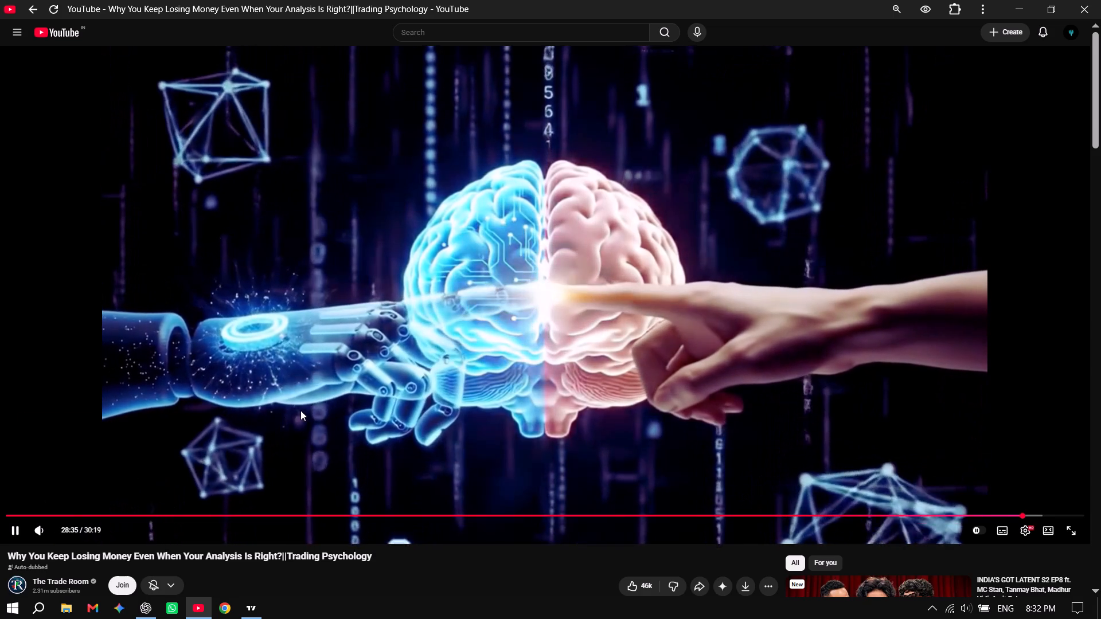
pyautogui.click(396, 296)
pyautogui.click(577, 256)
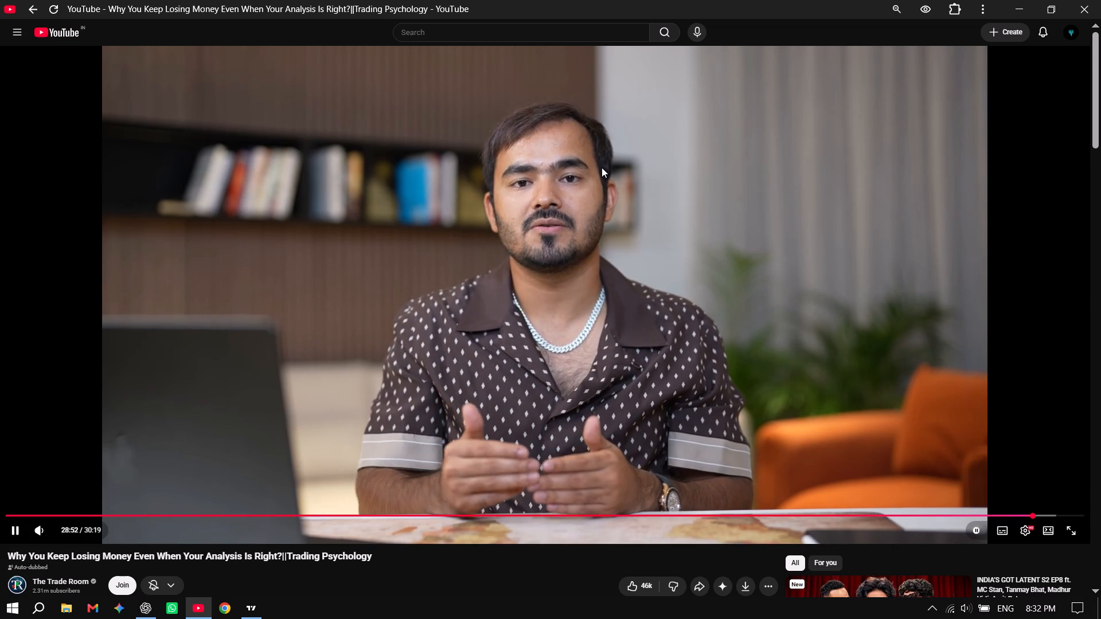
# Return to TradingView and change the projected ETHUSD sell order's type to Market.
pyautogui.hotkey('alt', 'Tab')
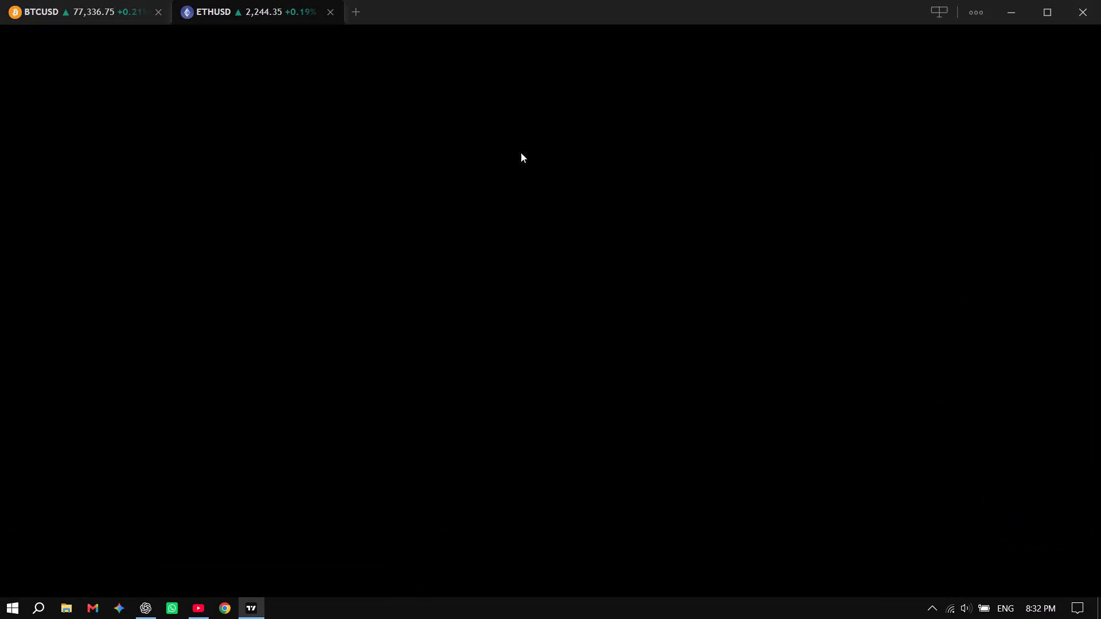
pyautogui.press('super+d')
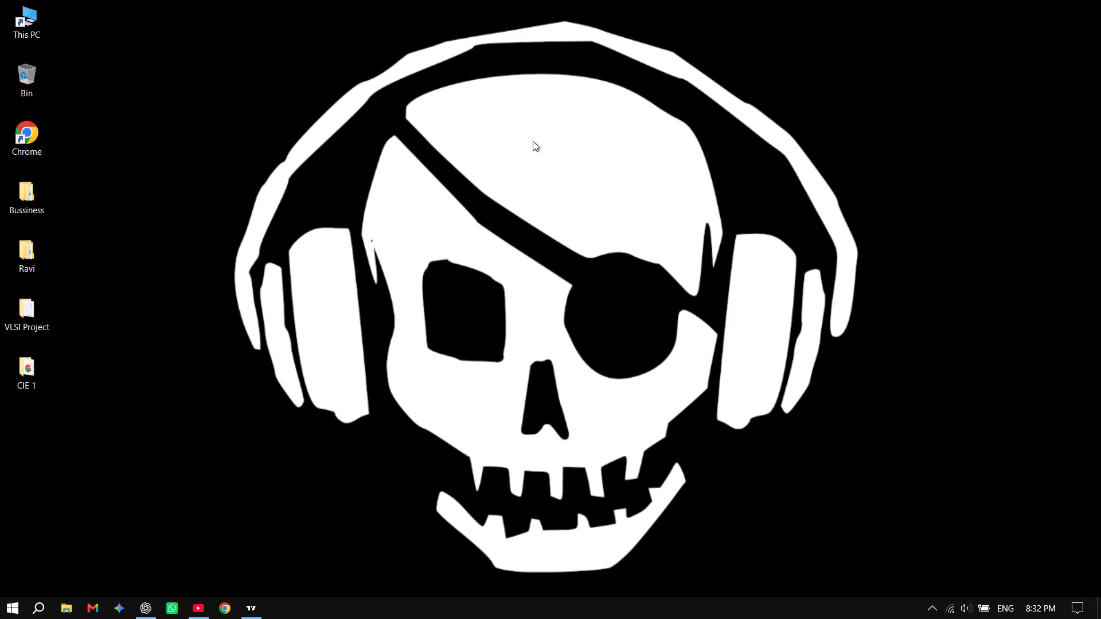
pyautogui.hotkey('alt', 'Tab')
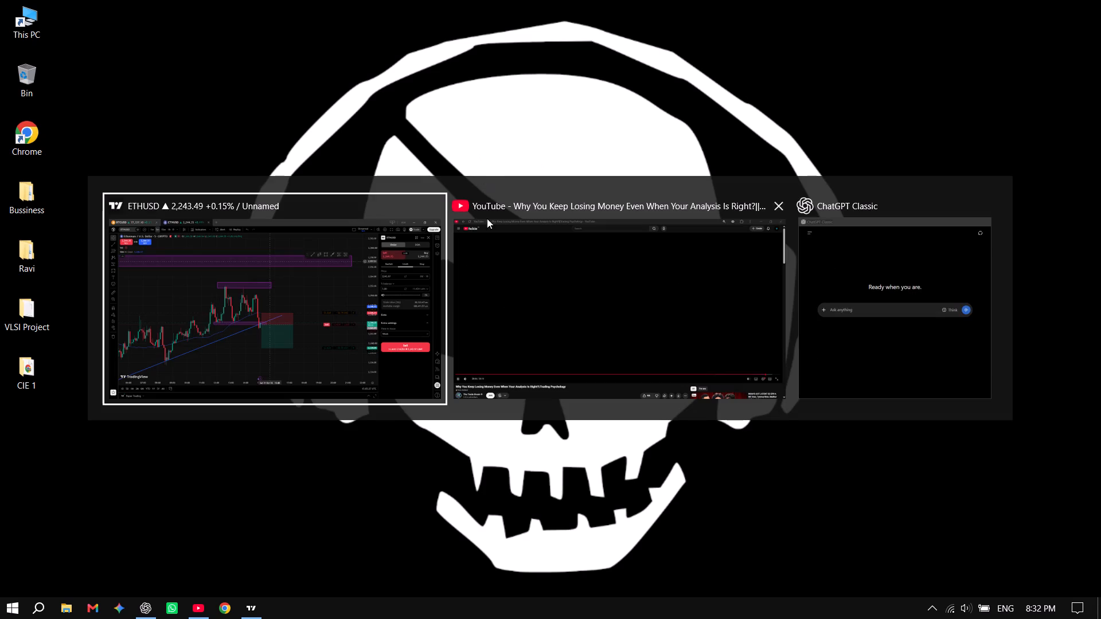
pyautogui.moveTo(423, 420); pyautogui.dragTo(318, 406)
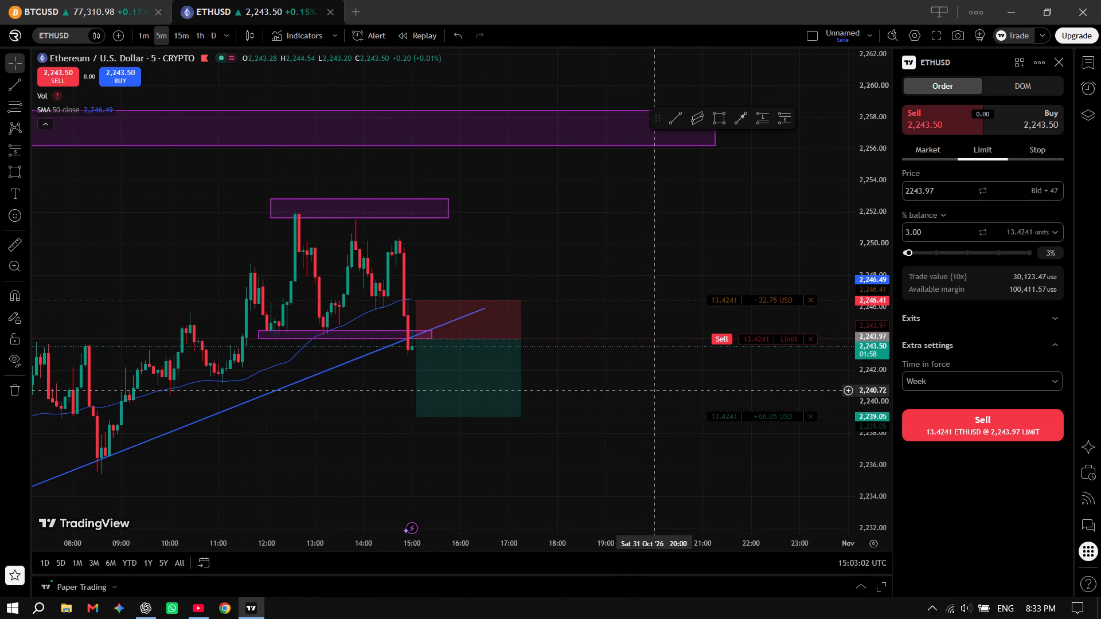
pyautogui.moveTo(647, 382); pyautogui.dragTo(576, 358)
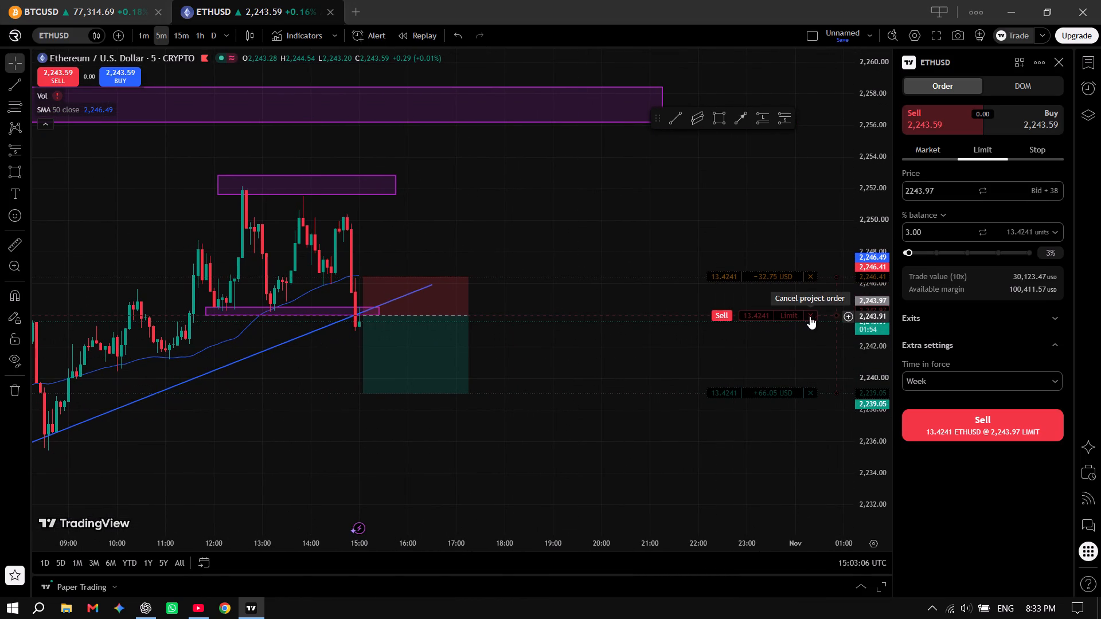
pyautogui.click(786, 316)
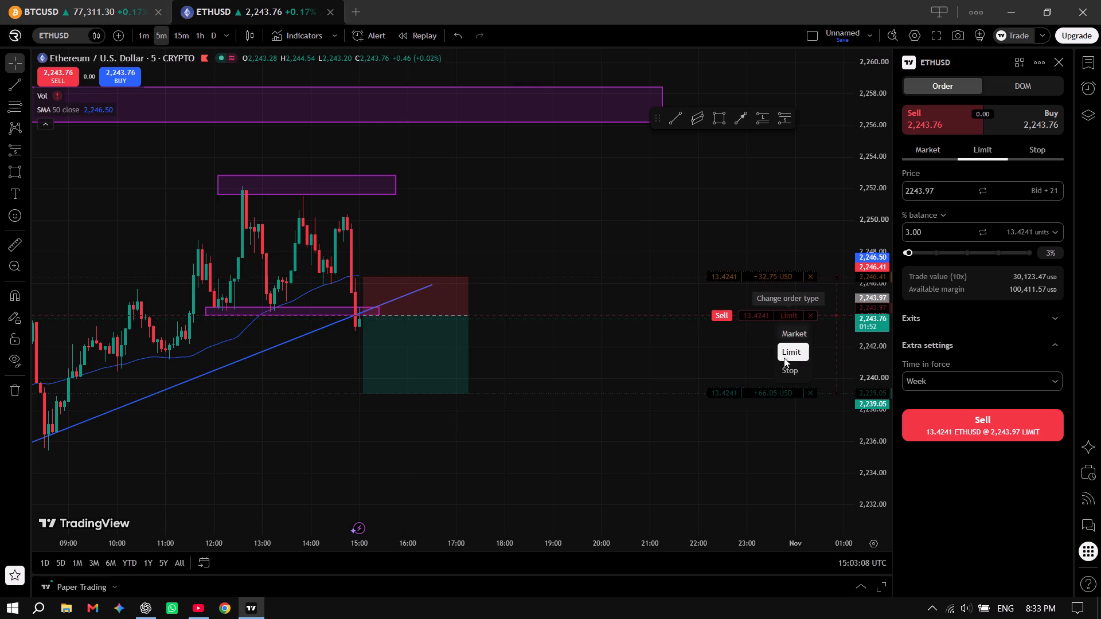
pyautogui.click(791, 331)
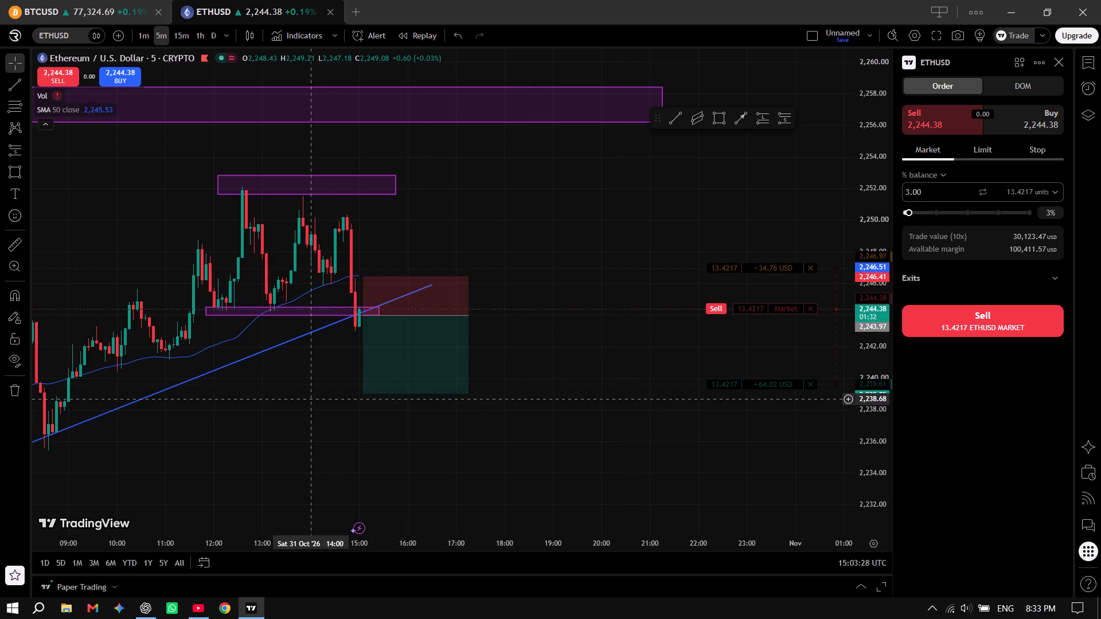
# Switch to YouTube, go to its home page and turn on the Unhook extension.
pyautogui.hotkey('alt', 'Tab')
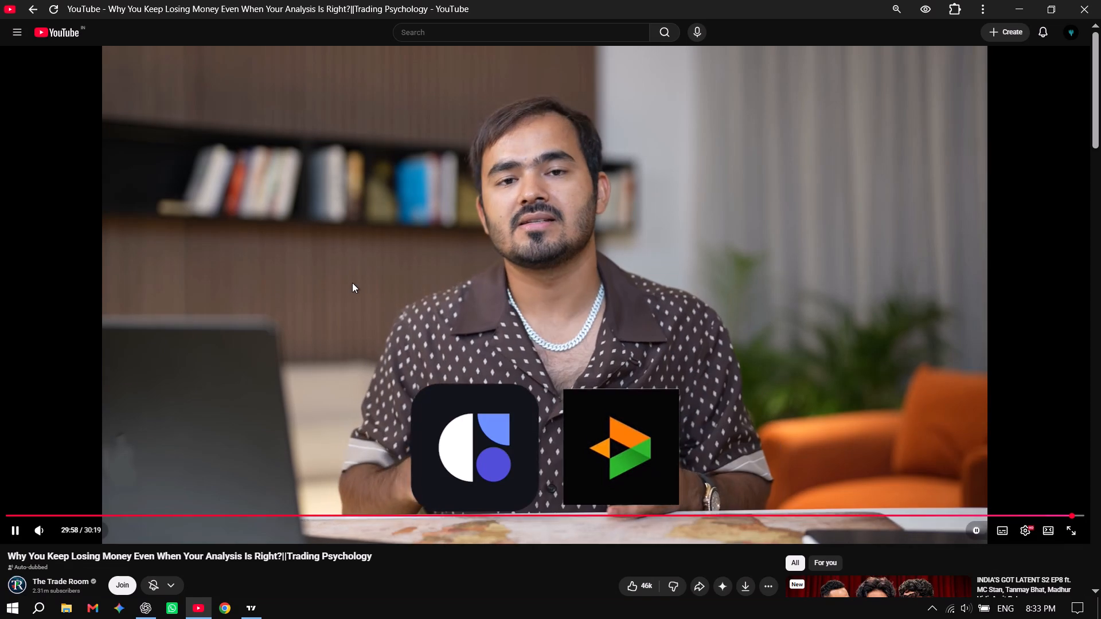
pyautogui.click(61, 33)
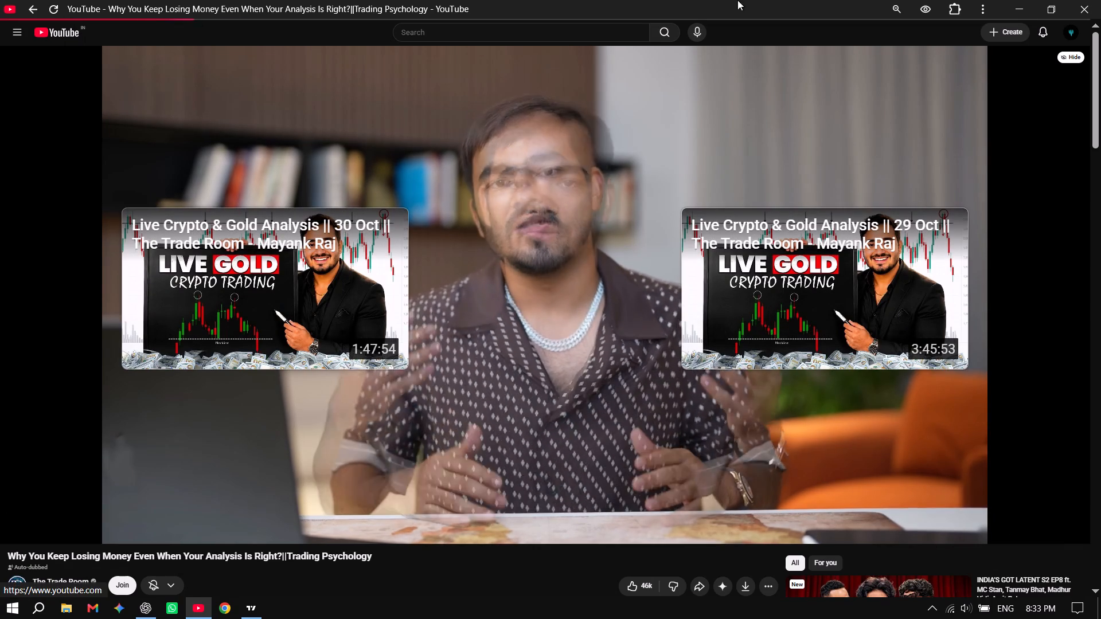
pyautogui.click(952, 7)
pyautogui.click(845, 150)
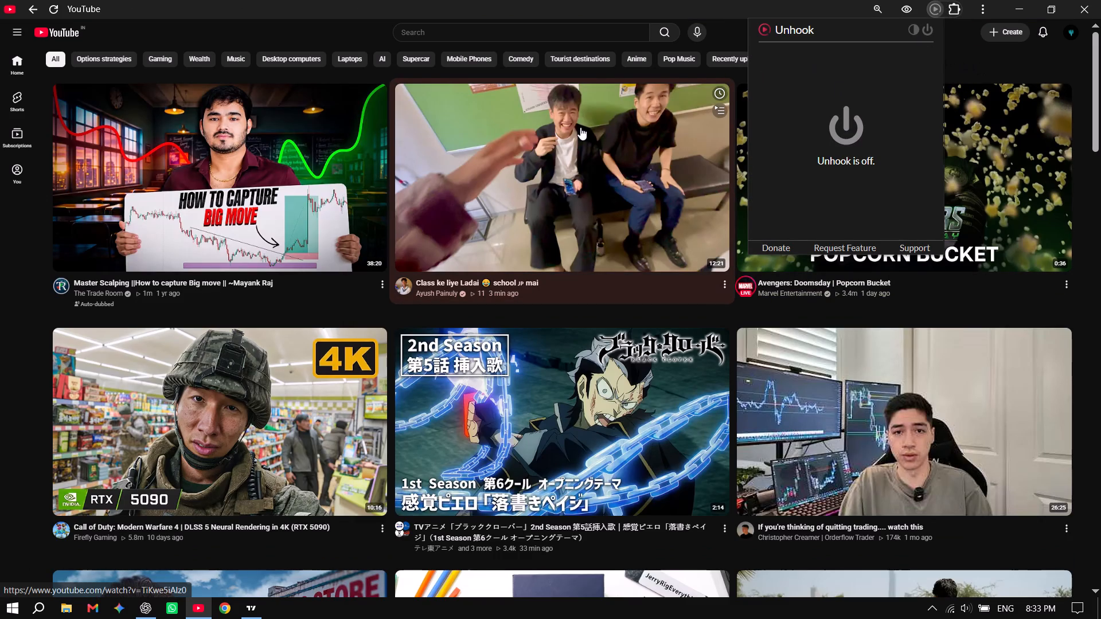
pyautogui.click(927, 29)
# Close the YouTube window.
pyautogui.moveTo(722, 0); pyautogui.dragTo(544, 68)
pyautogui.click(837, 79)
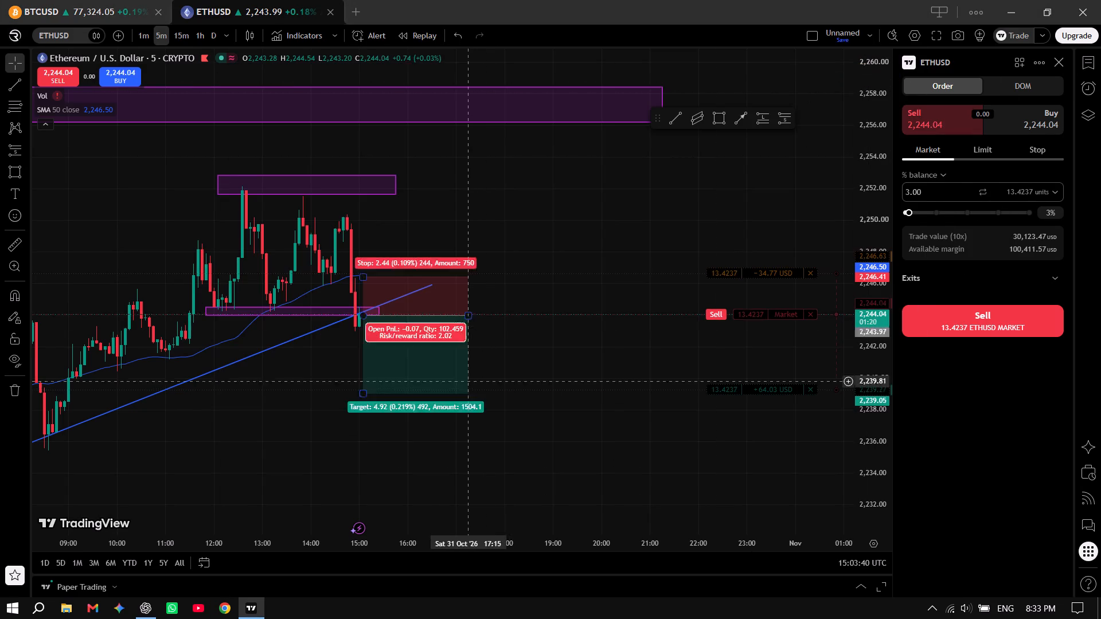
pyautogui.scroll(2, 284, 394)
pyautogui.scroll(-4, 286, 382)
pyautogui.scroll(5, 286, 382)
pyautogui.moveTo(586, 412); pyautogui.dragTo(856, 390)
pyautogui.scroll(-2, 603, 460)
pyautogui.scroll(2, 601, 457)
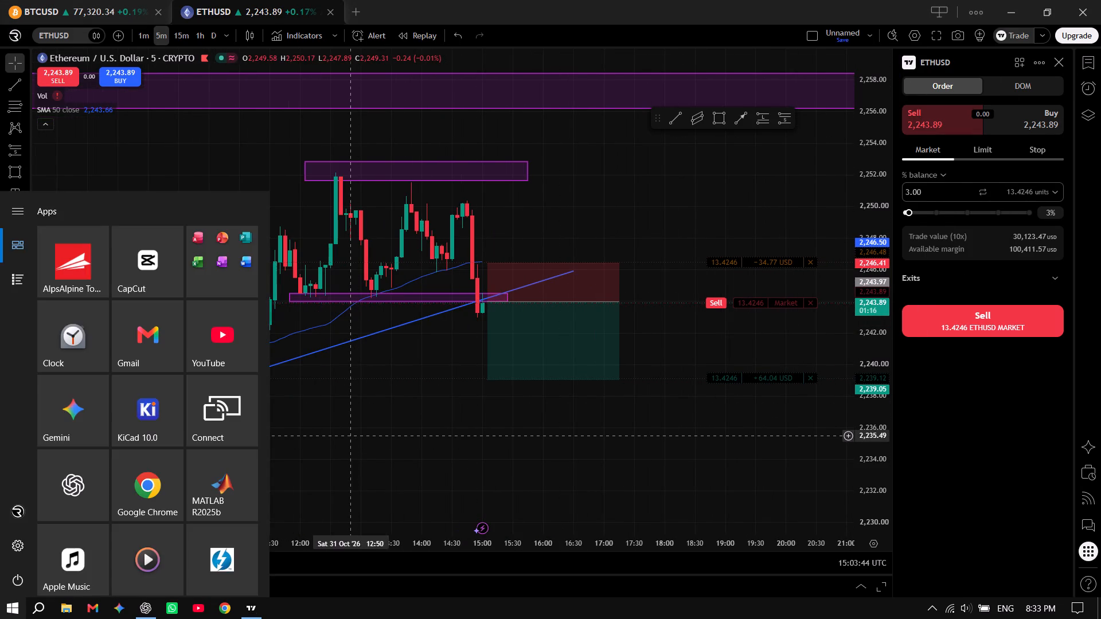
# Find Apple Music through the system search and launch it.
pyautogui.write('ama')
pyautogui.press('BackSpace')
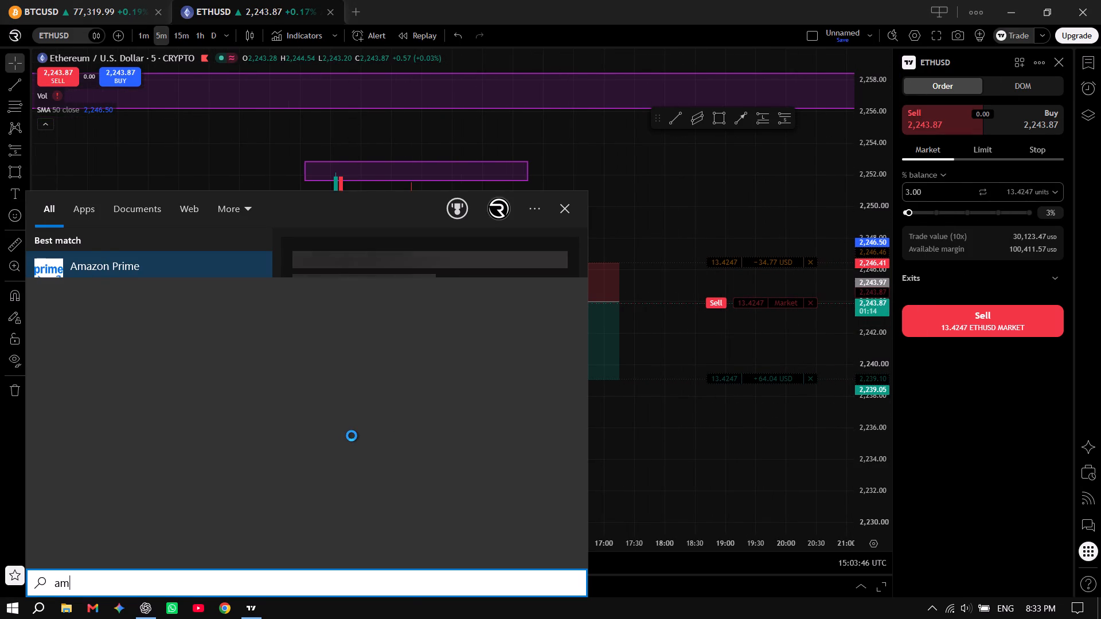
pyautogui.press('BackSpace')
pyautogui.write('pp')
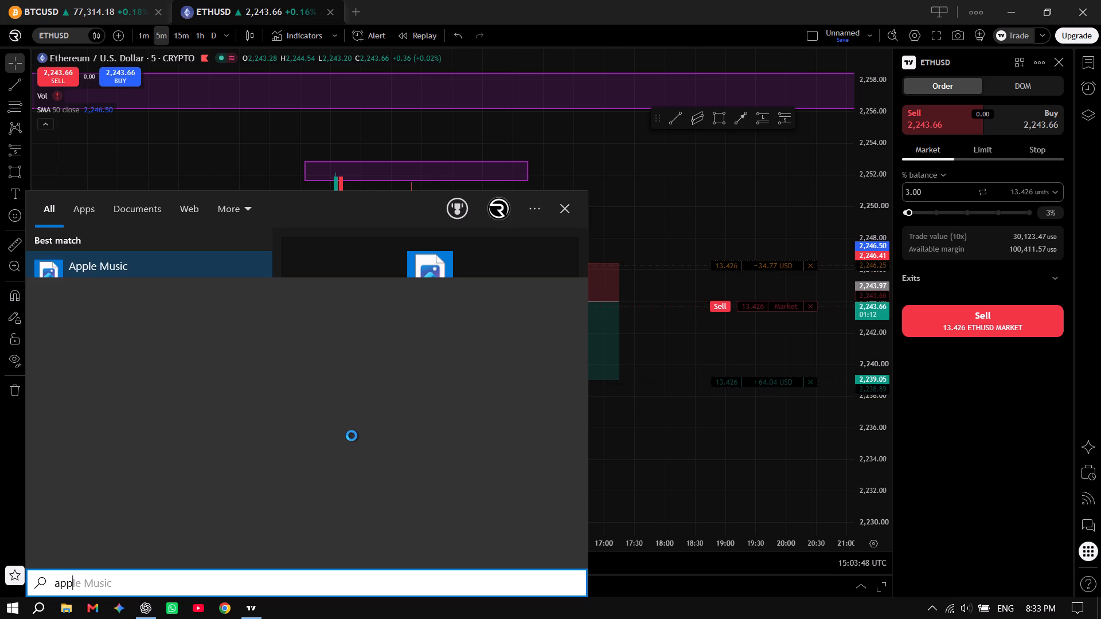
pyautogui.press('Return')
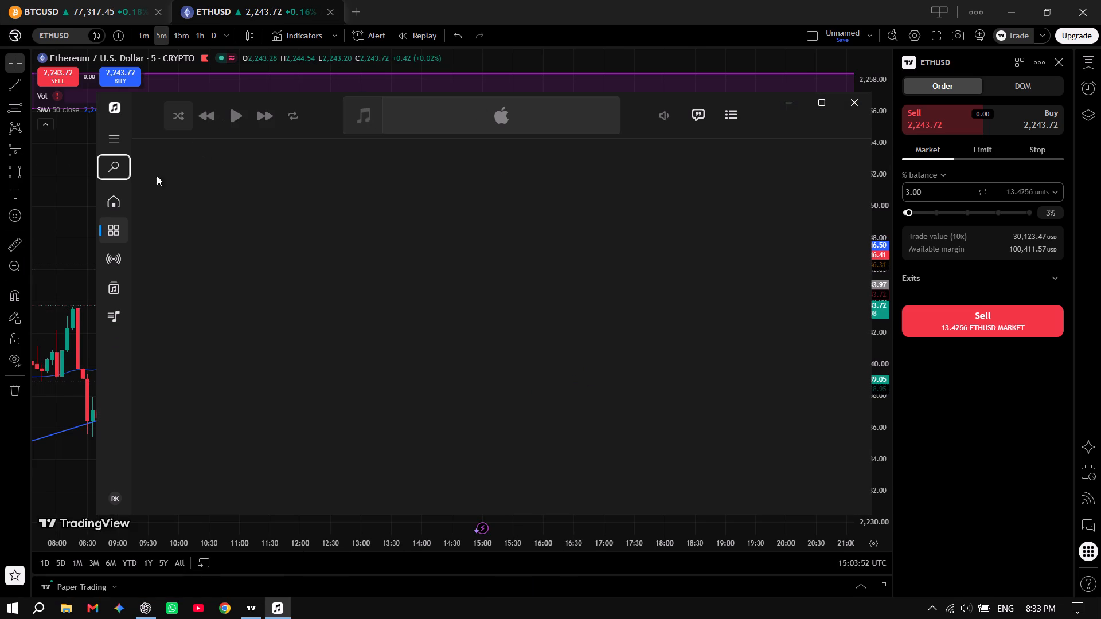
pyautogui.click(456, 119)
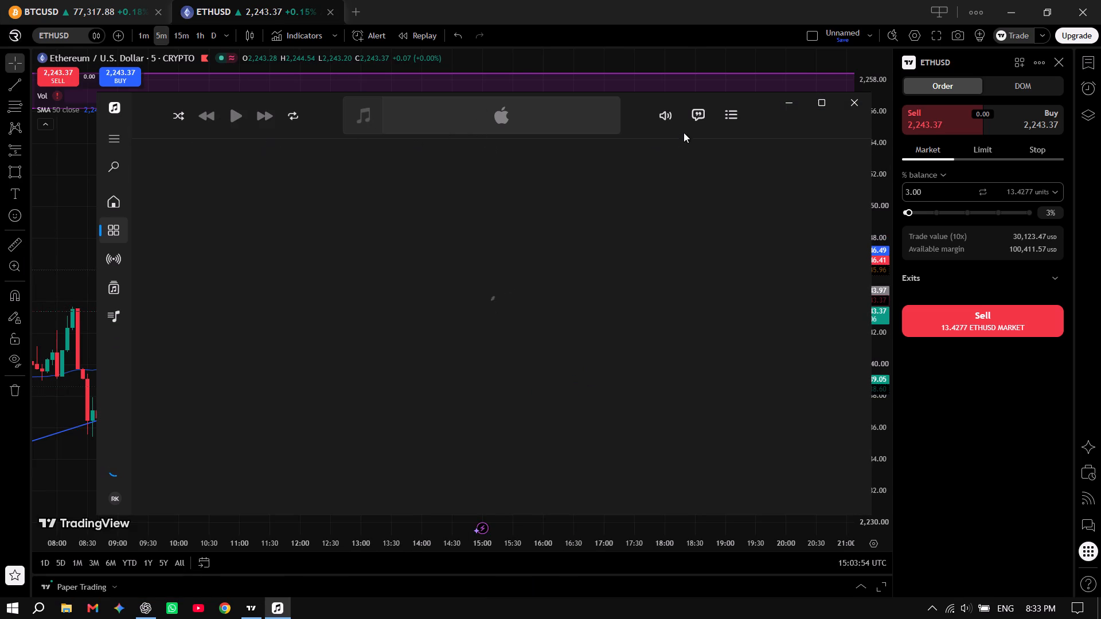
# Start a search in Apple Music and clear the mistyped query text.
pyautogui.click(115, 167)
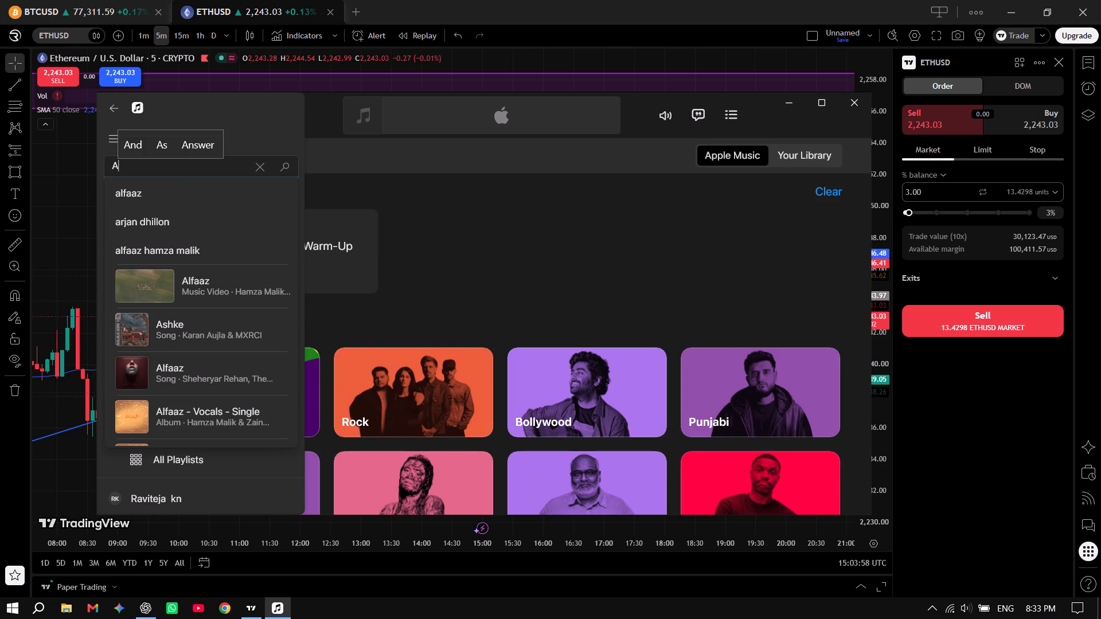
pyautogui.press('BackSpace')
pyautogui.press('BackSpace')
pyautogui.press('BackSpace')
pyautogui.press('BackSpace')
pyautogui.press('BackSpace')
pyautogui.press('BackSpace')
pyautogui.press('BackSpace')
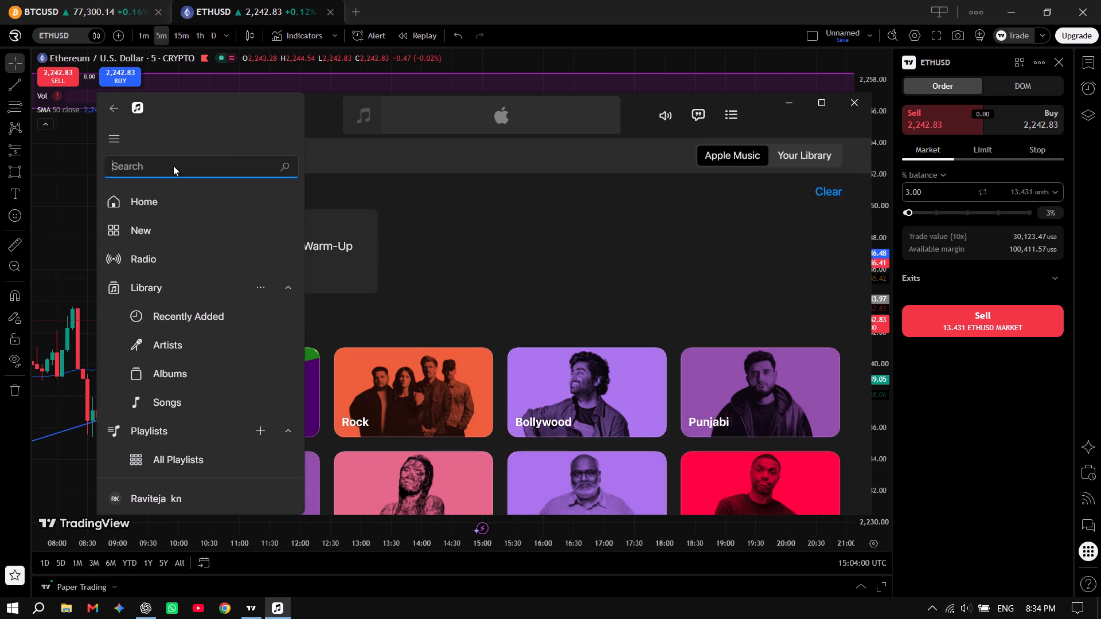
pyautogui.press('BackSpace')
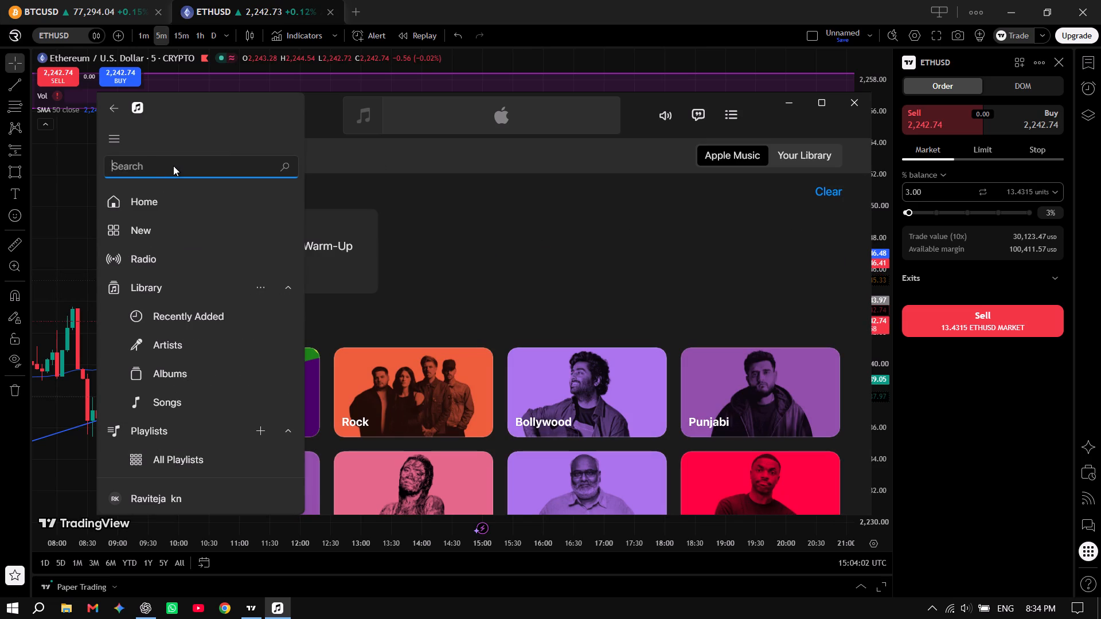
pyautogui.press('m')
pyautogui.press('BackSpace')
pyautogui.press('BackSpace')
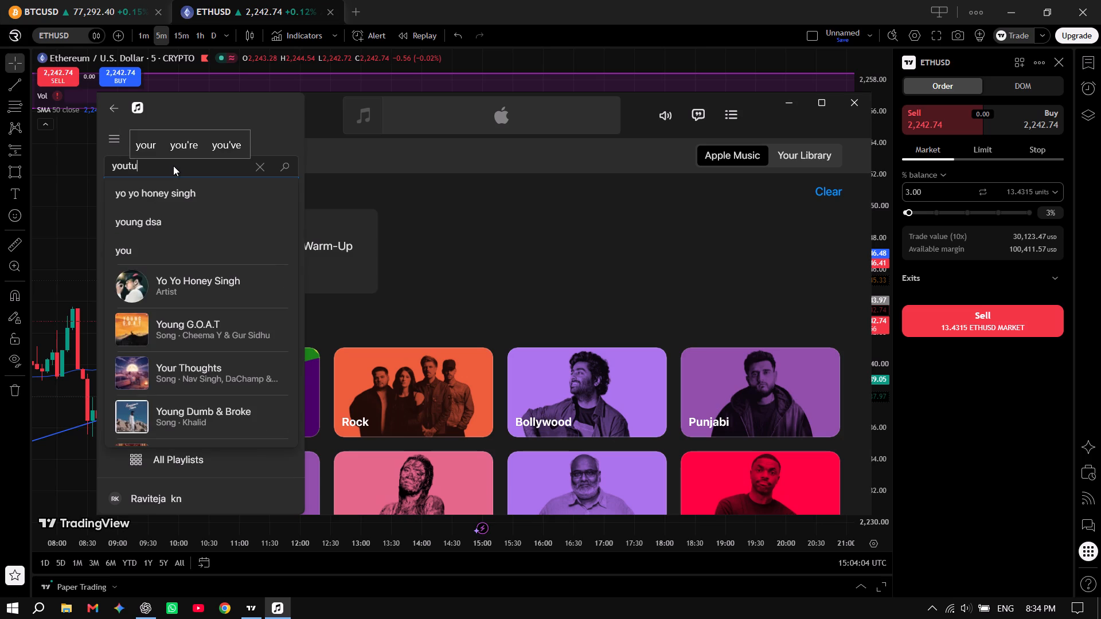